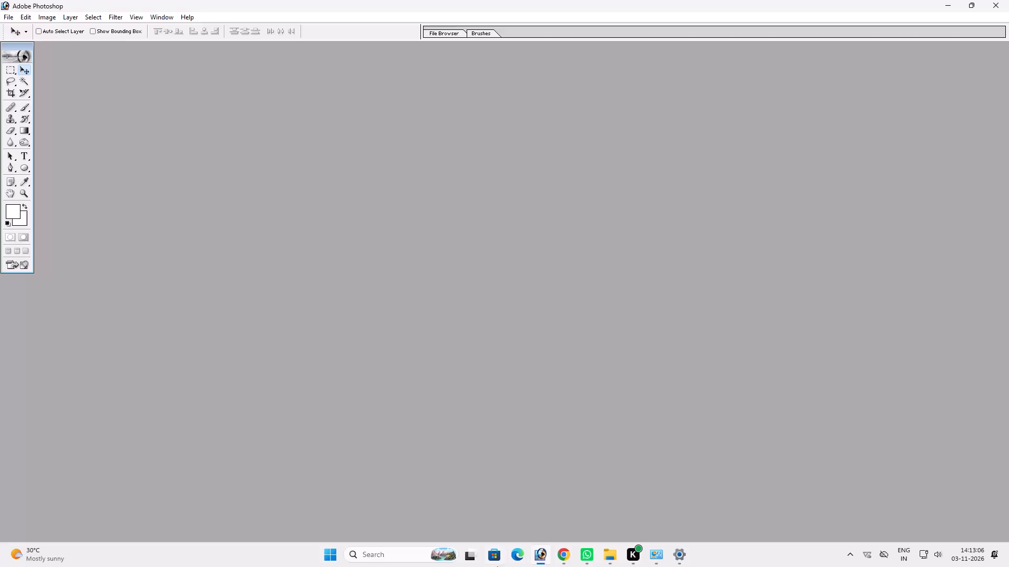
Close the Settings window and switch back to Photoshop.
{"action": "left_click", "coordinate": [480, 451]}
{"action": "left_click", "coordinate": [660, 553]}
{"action": "left_click", "coordinate": [680, 560]}
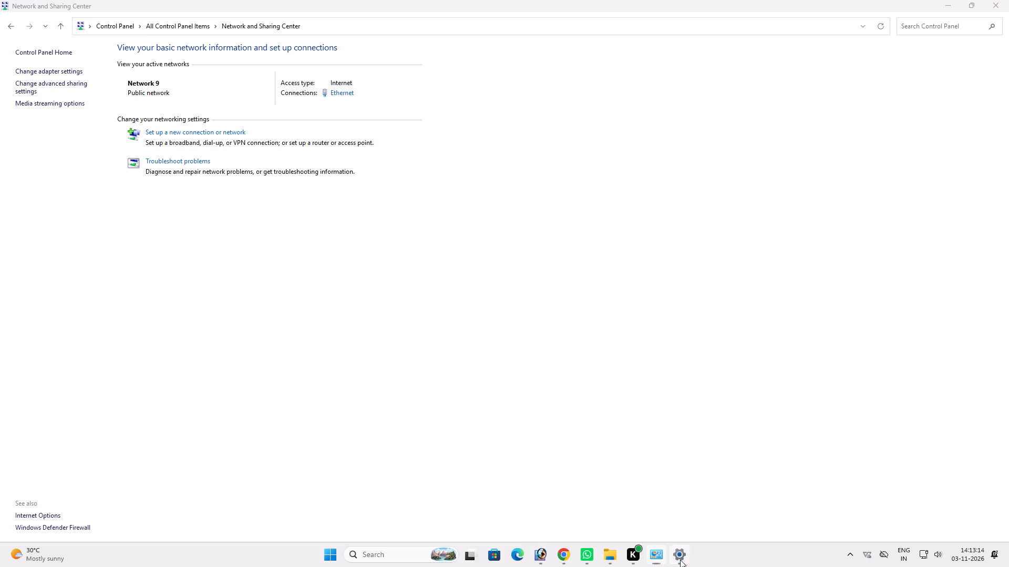
{"action": "left_click", "coordinate": [997, 0]}
{"action": "left_click", "coordinate": [557, 556]}
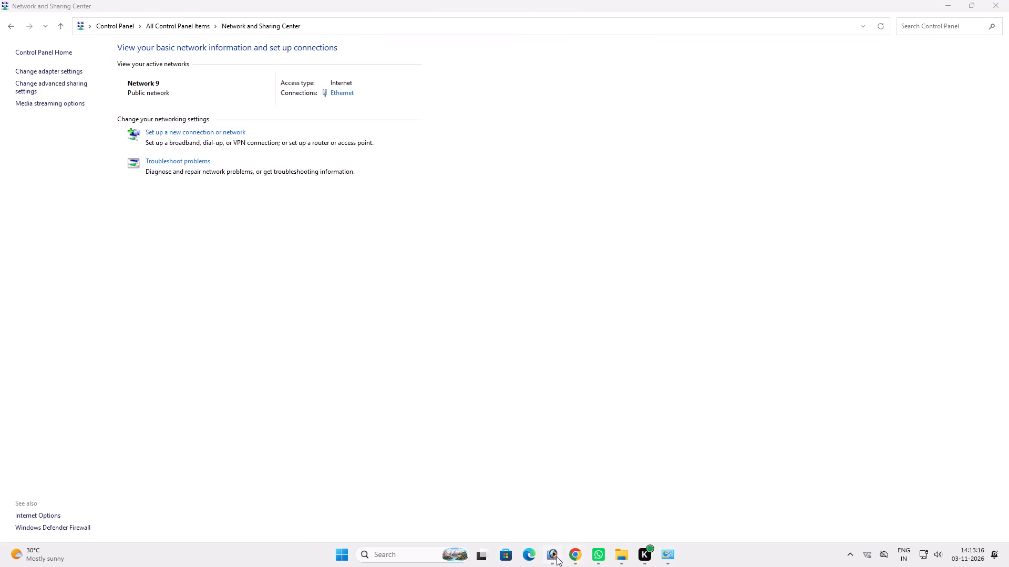
{"action": "double_click", "coordinate": [407, 155]}
{"action": "left_click", "coordinate": [1008, 0]}
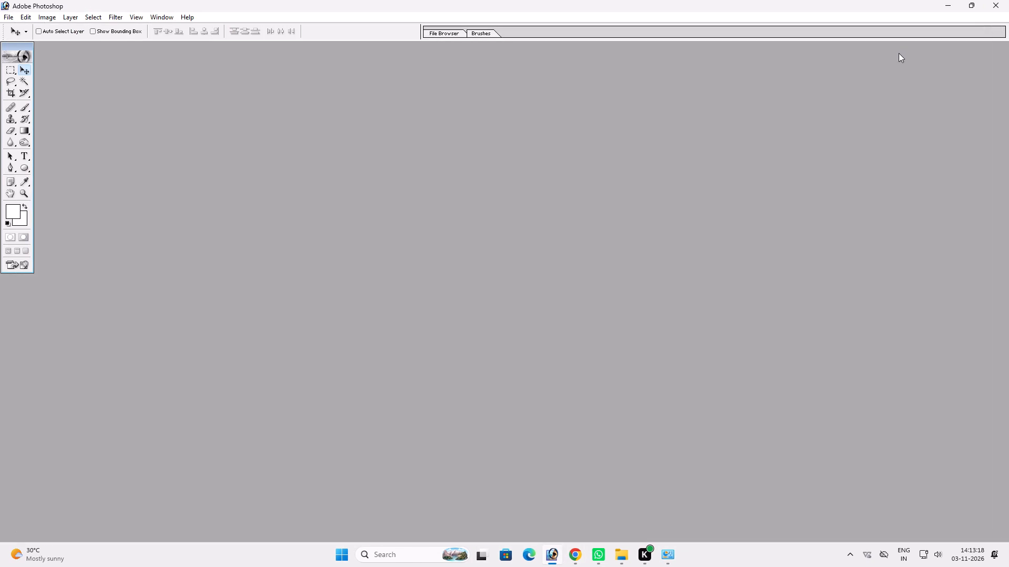
Switch to File Explorer, open the 2026 folder on Local Disk (H:) and search it for lic.
{"action": "left_click", "coordinate": [616, 539]}
{"action": "left_click", "coordinate": [620, 545]}
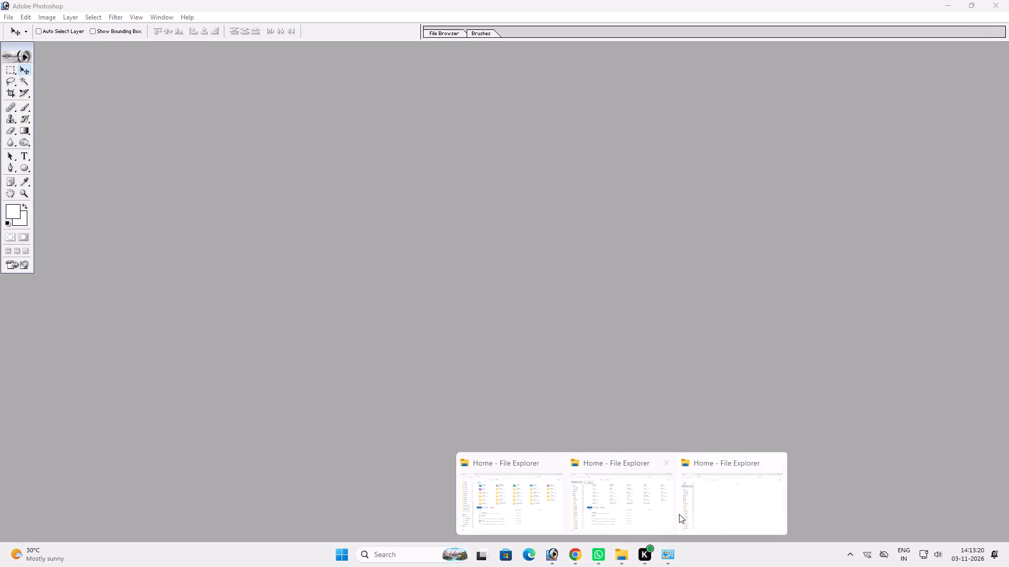
{"action": "left_click", "coordinate": [713, 492]}
{"action": "scroll", "coordinate": [87, 306], "scroll_direction": "down", "scroll_amount": 6}
{"action": "left_click", "coordinate": [87, 450]}
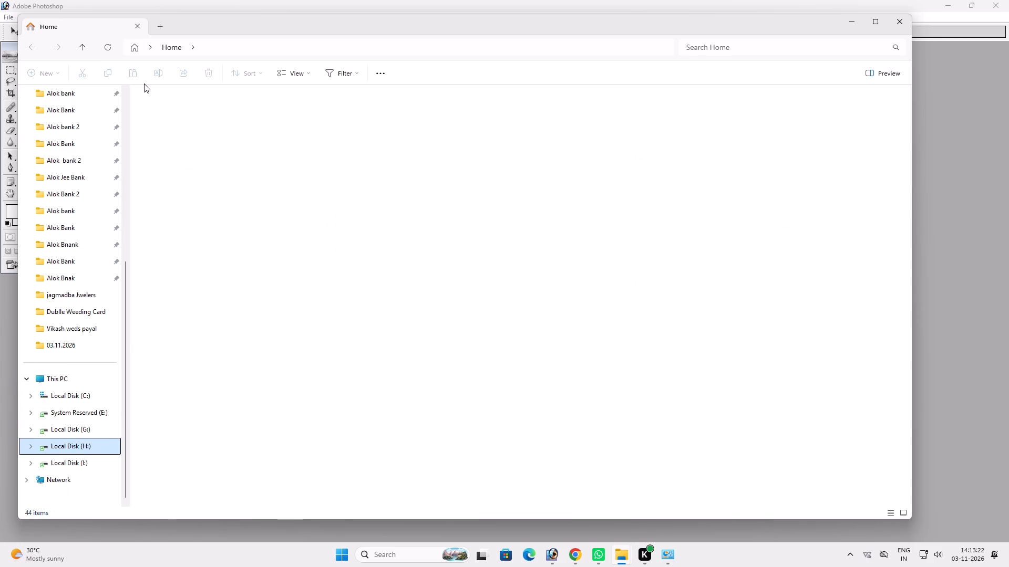
{"action": "double_click", "coordinate": [161, 104]}
{"action": "left_click", "coordinate": [798, 50]}
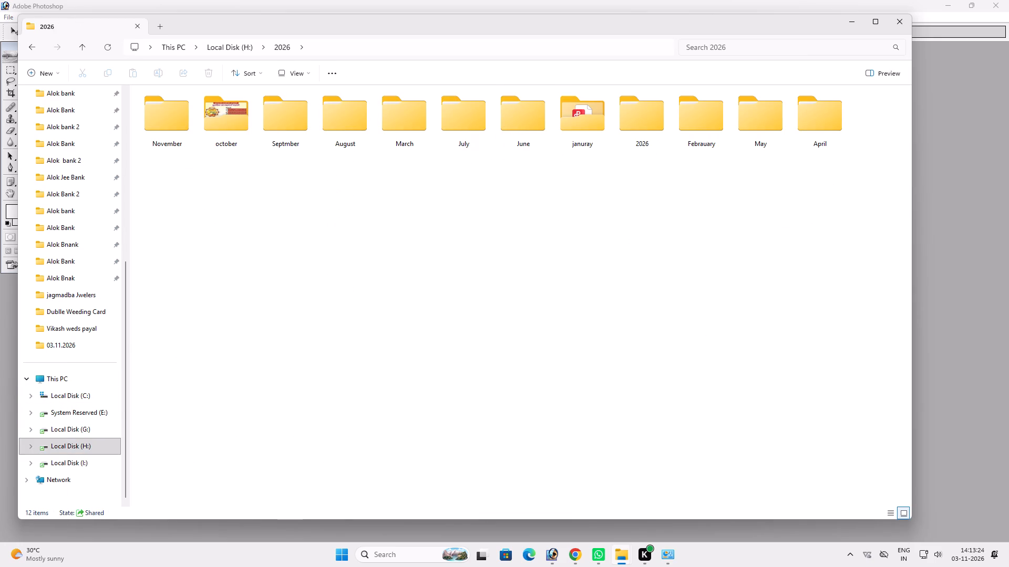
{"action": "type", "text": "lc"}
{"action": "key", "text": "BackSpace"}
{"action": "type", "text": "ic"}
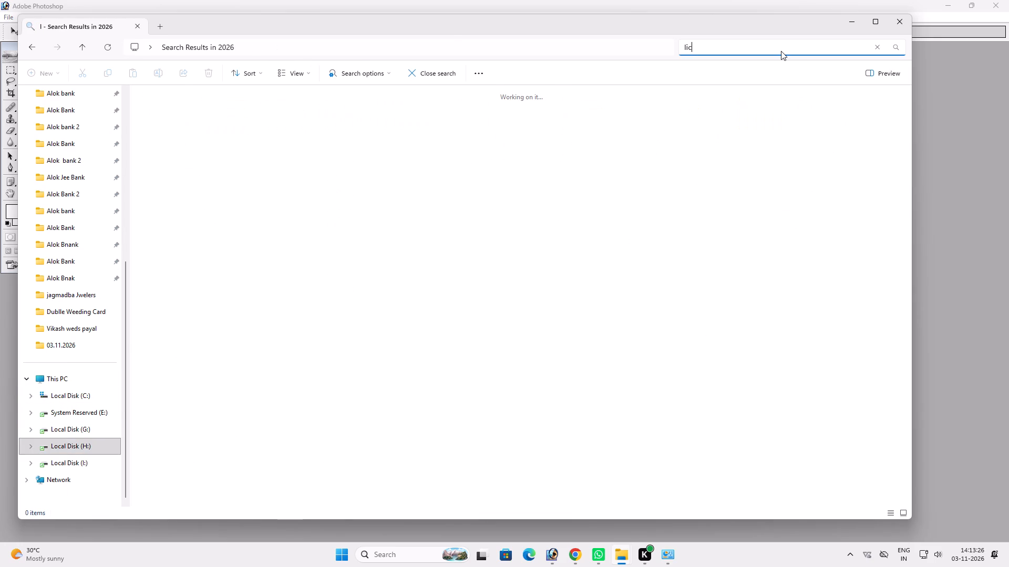
Show the results as large icons and open the English visiting card back (v. card lic Back .tif Englishj 2000 pc) in Photoshop.
{"action": "left_click", "coordinate": [307, 73]}
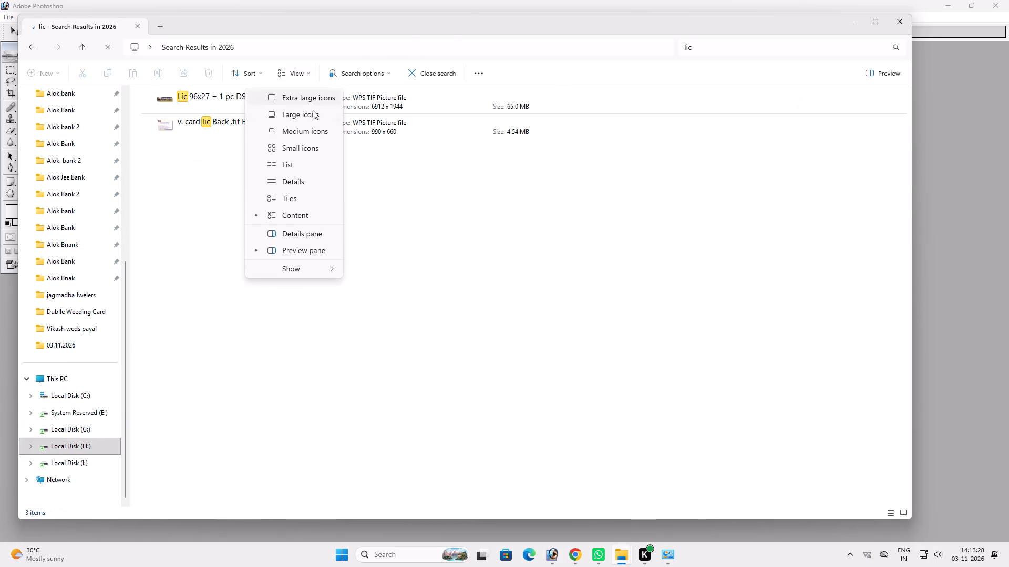
{"action": "left_click", "coordinate": [303, 111]}
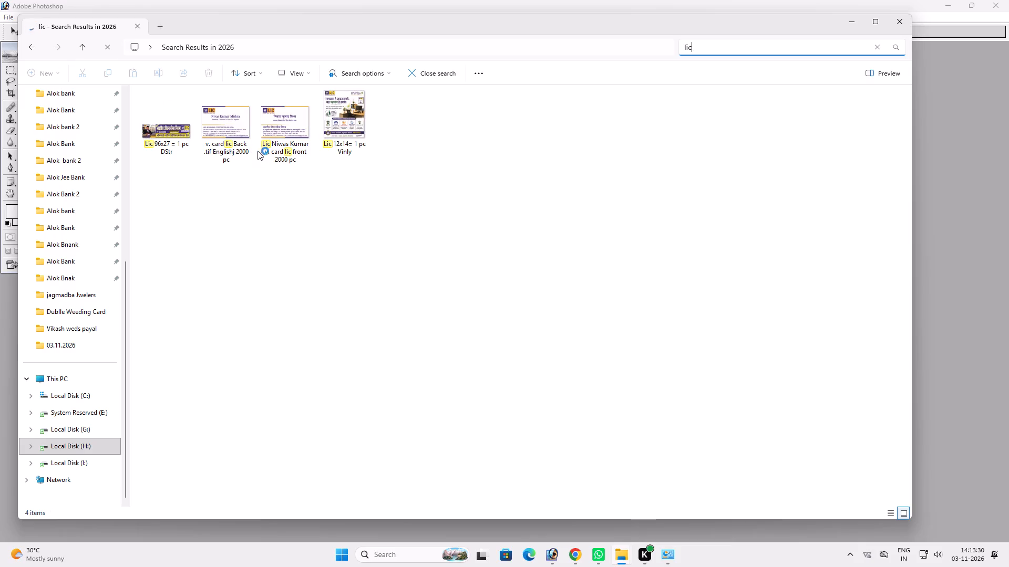
{"action": "left_click_drag", "start_coordinate": [237, 111], "coordinate": [622, 554]}
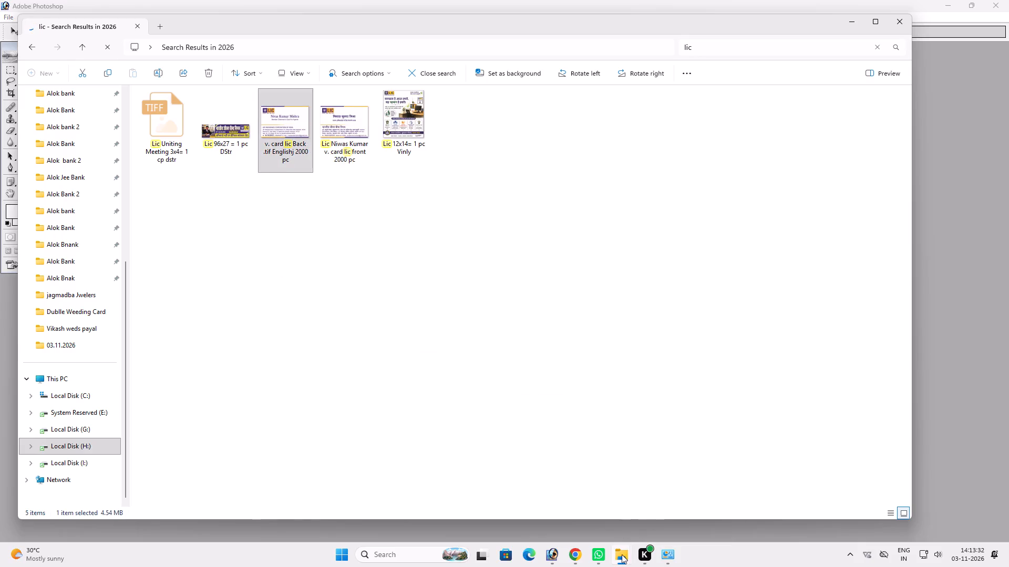
{"action": "left_click_drag", "start_coordinate": [622, 554], "coordinate": [507, 376]}
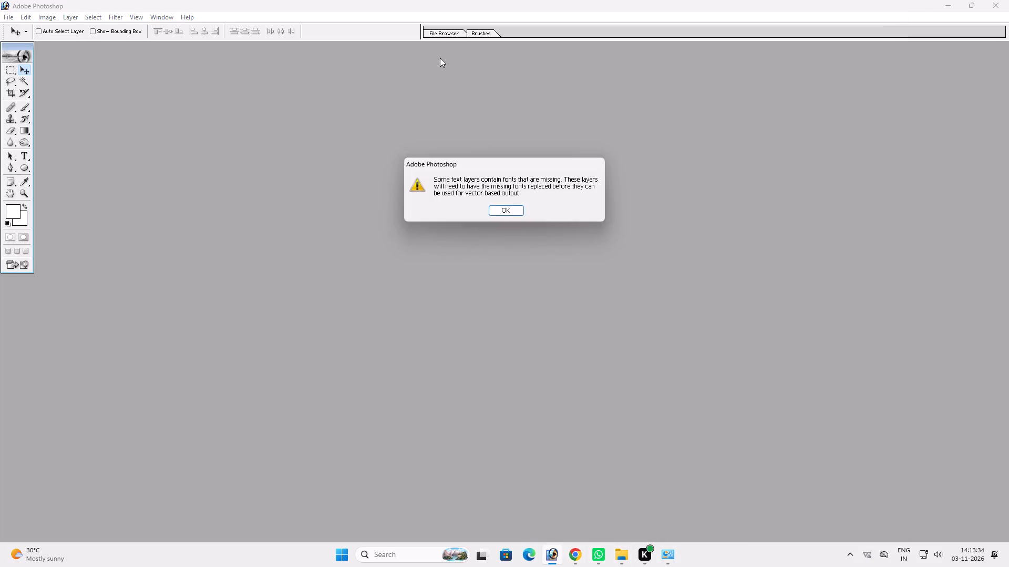
{"action": "key", "text": "Return"}
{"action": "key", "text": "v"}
{"action": "double_click", "coordinate": [409, 49]}
{"action": "key", "text": "ctrl+0"}
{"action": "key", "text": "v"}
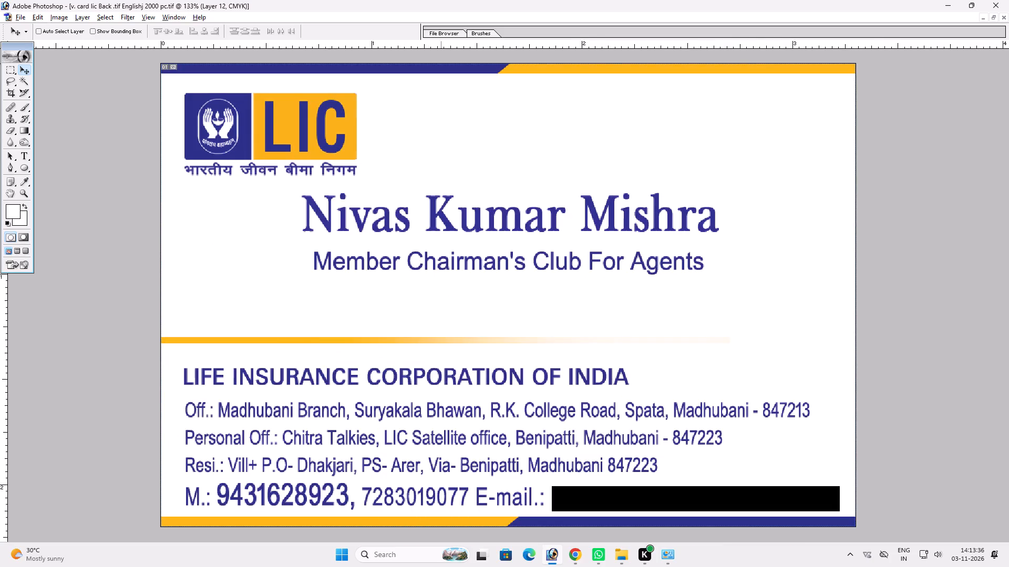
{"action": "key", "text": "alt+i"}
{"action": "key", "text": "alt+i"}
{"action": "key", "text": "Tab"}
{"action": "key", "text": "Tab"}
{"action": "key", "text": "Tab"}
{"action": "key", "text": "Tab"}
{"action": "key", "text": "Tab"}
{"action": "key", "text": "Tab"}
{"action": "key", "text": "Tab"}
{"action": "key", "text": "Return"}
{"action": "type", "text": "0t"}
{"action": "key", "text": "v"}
Scale down the LIC logo proportionally and move it up toward the card's top-left corner.
{"action": "left_click", "coordinate": [280, 137], "text": "ctrl"}
{"action": "left_click_drag", "start_coordinate": [277, 135], "coordinate": [316, 147]}
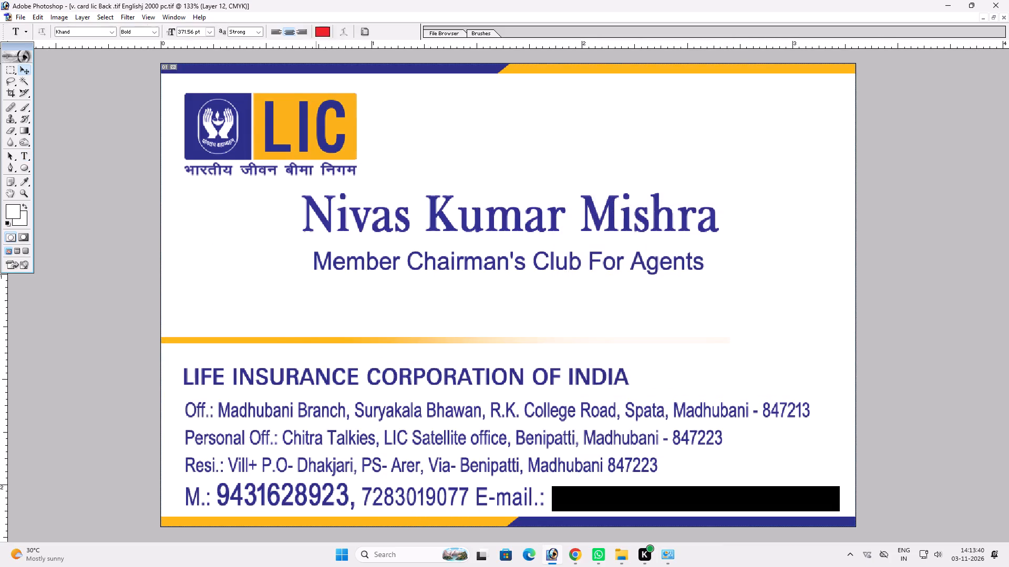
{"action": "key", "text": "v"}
{"action": "key", "text": "ctrl+z"}
{"action": "key", "text": "ctrl+t"}
{"action": "left_click_drag", "start_coordinate": [355, 176], "coordinate": [319, 156], "text": "shift"}
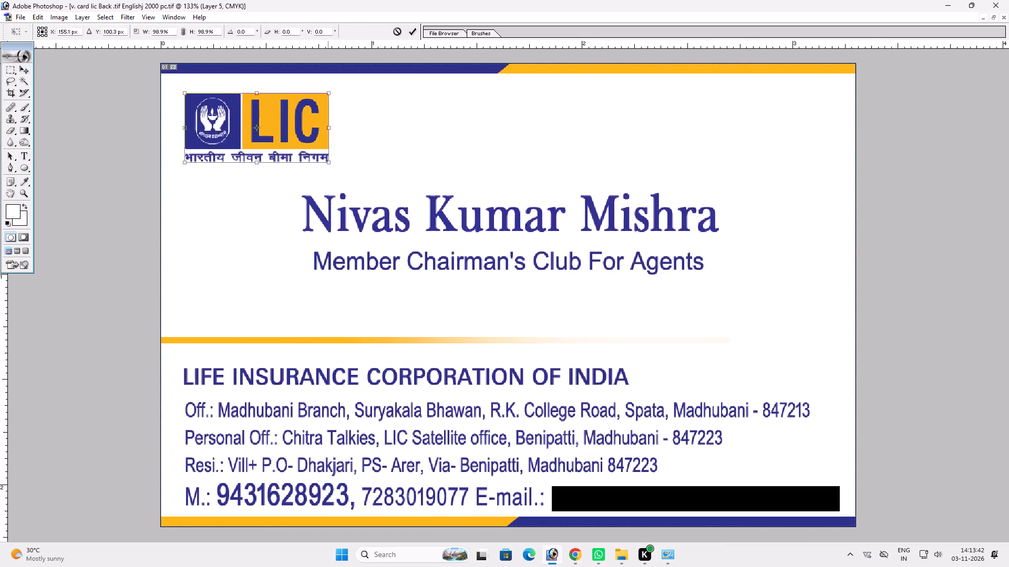
{"action": "left_click_drag", "start_coordinate": [319, 156], "coordinate": [318, 155], "text": "shift"}
{"action": "key", "text": "shift+Return"}
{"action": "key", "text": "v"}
{"action": "left_click_drag", "start_coordinate": [307, 150], "coordinate": [301, 138]}
Delete the layer with the blue and orange strip along the card's top edge.
{"action": "left_click", "coordinate": [393, 66], "text": "ctrl"}
{"action": "left_click_drag", "start_coordinate": [393, 67], "coordinate": [406, 102]}
{"action": "key", "text": "ctrl+z"}
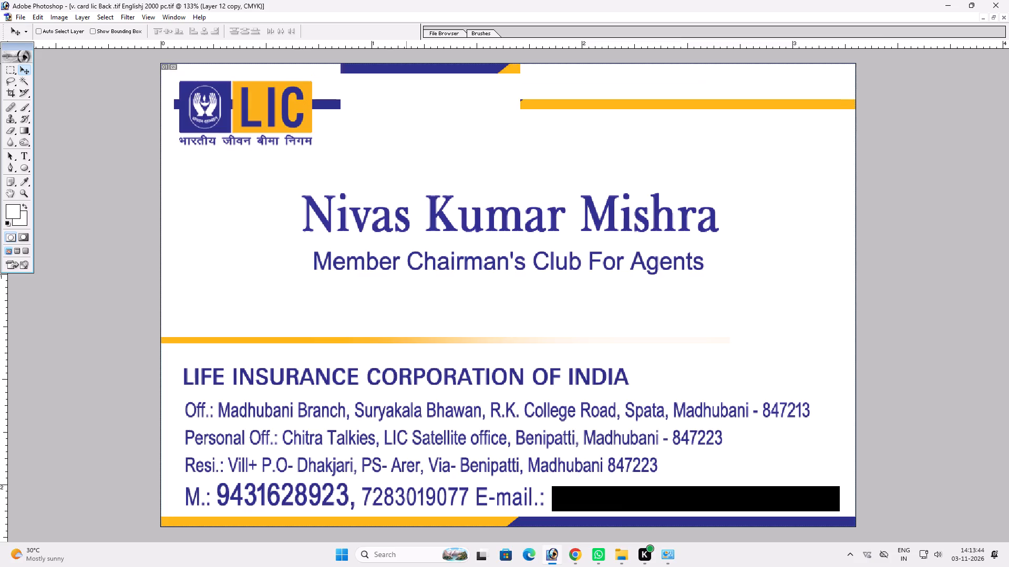
{"action": "key", "text": "alt+l"}
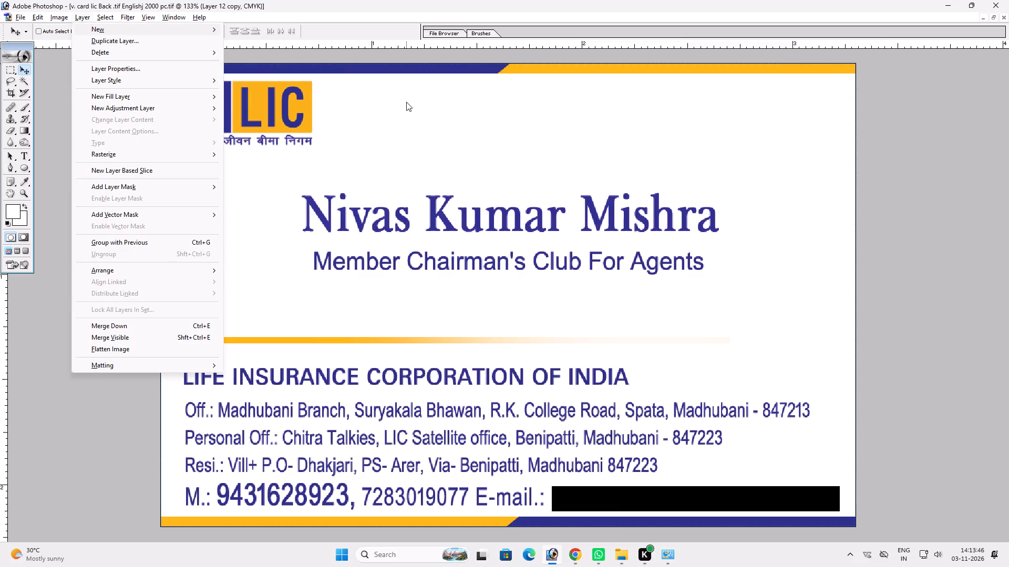
{"action": "key", "text": "alt+l"}
{"action": "key", "text": "alt+l"}
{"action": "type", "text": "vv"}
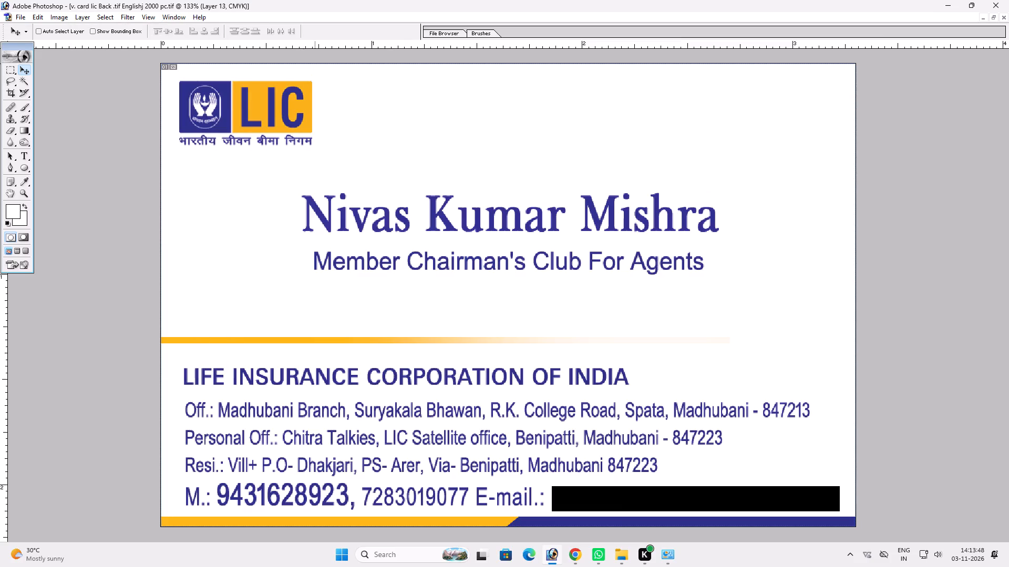
Move the LIC logo closer to the card's top edge and shrink it slightly.
{"action": "left_click", "coordinate": [286, 109], "text": "ctrl"}
{"action": "left_click_drag", "start_coordinate": [285, 107], "coordinate": [281, 94]}
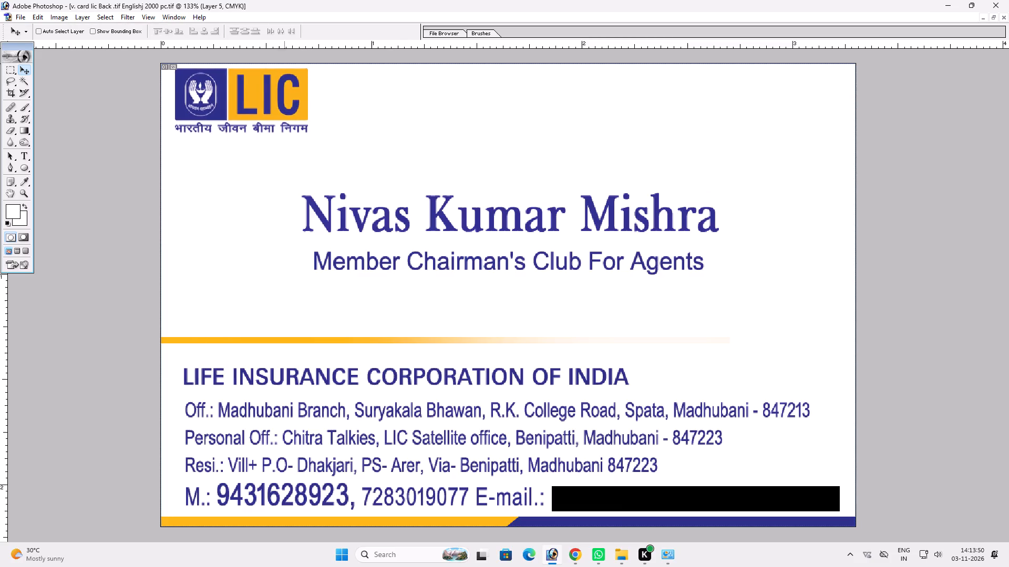
{"action": "key", "text": "ctrl+t"}
{"action": "left_click_drag", "start_coordinate": [308, 131], "coordinate": [301, 131], "text": "alt+shift"}
{"action": "key", "text": "shift+Return"}
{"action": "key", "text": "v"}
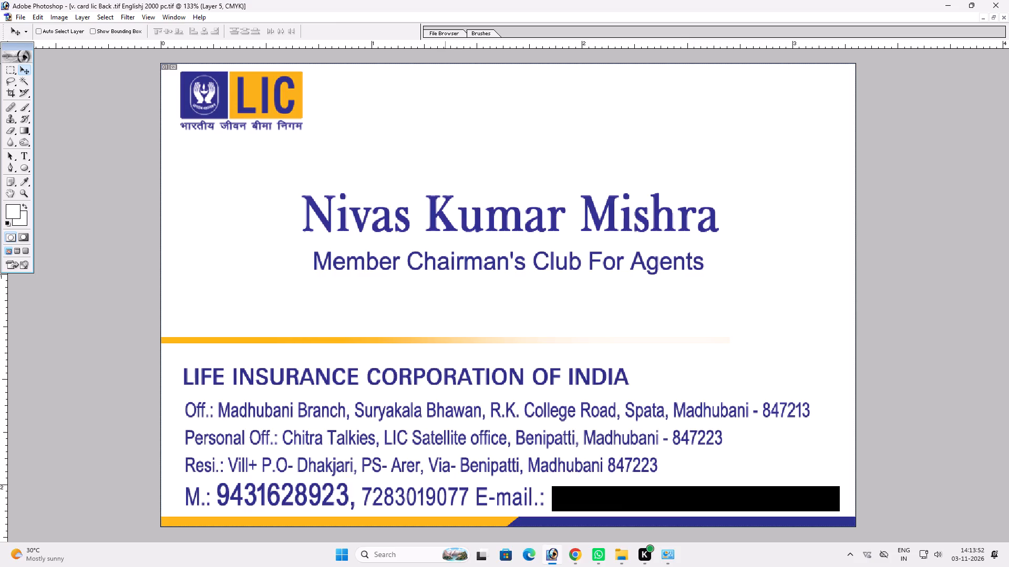
Move the large name text up to just below the logo's level, leaving the designation line in place.
{"action": "left_click", "coordinate": [444, 220], "text": "ctrl"}
{"action": "left_click_drag", "start_coordinate": [444, 219], "coordinate": [439, 165]}
Open the name text for editing and set all of it to the Times New Roman font.
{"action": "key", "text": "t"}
{"action": "left_click", "coordinate": [435, 172]}
{"action": "key", "text": "ctrl+a"}
{"action": "key", "text": "Return"}
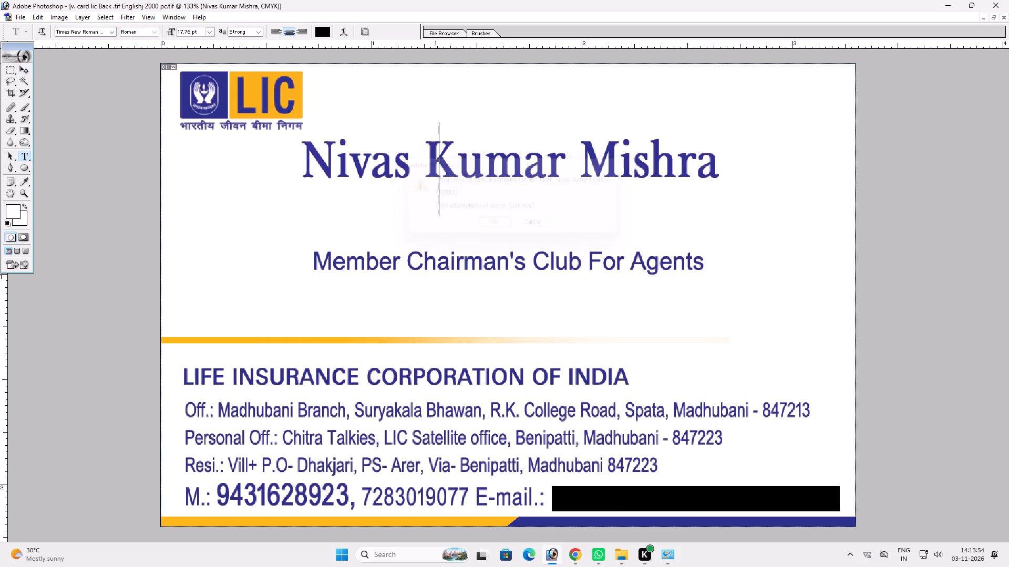
{"action": "left_click", "coordinate": [422, 171]}
{"action": "key", "text": "ctrl+a"}
{"action": "left_click", "coordinate": [70, 32]}
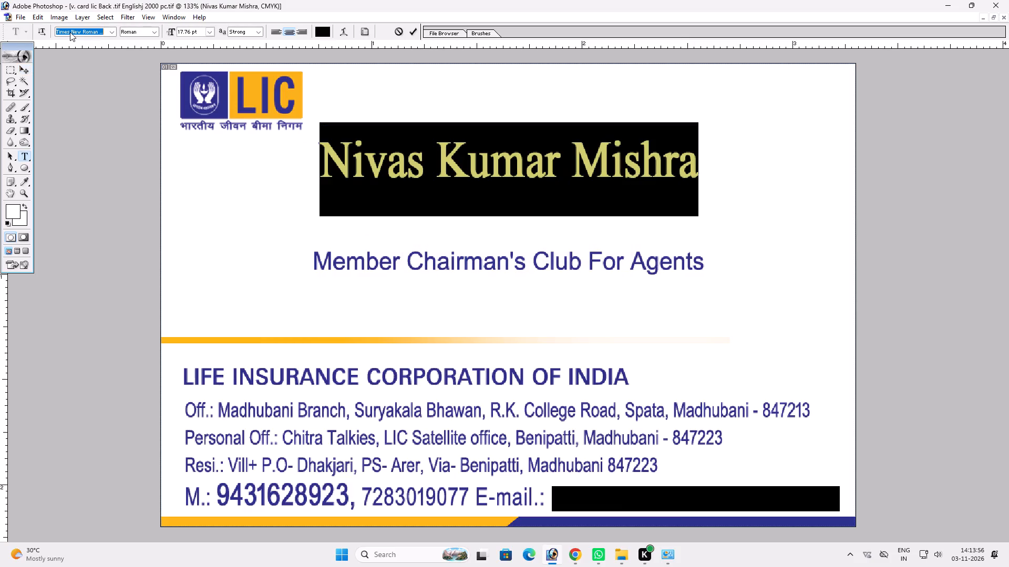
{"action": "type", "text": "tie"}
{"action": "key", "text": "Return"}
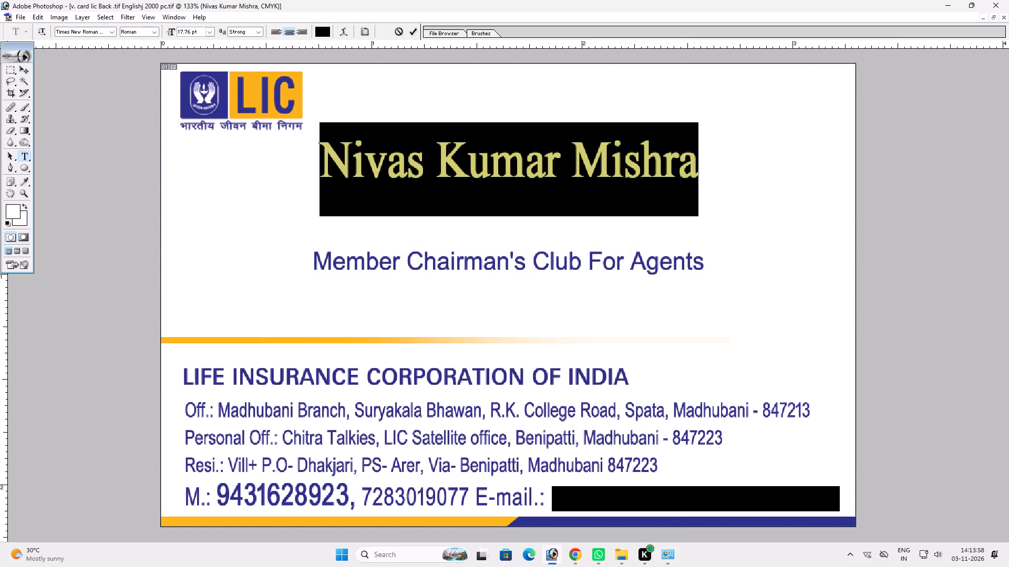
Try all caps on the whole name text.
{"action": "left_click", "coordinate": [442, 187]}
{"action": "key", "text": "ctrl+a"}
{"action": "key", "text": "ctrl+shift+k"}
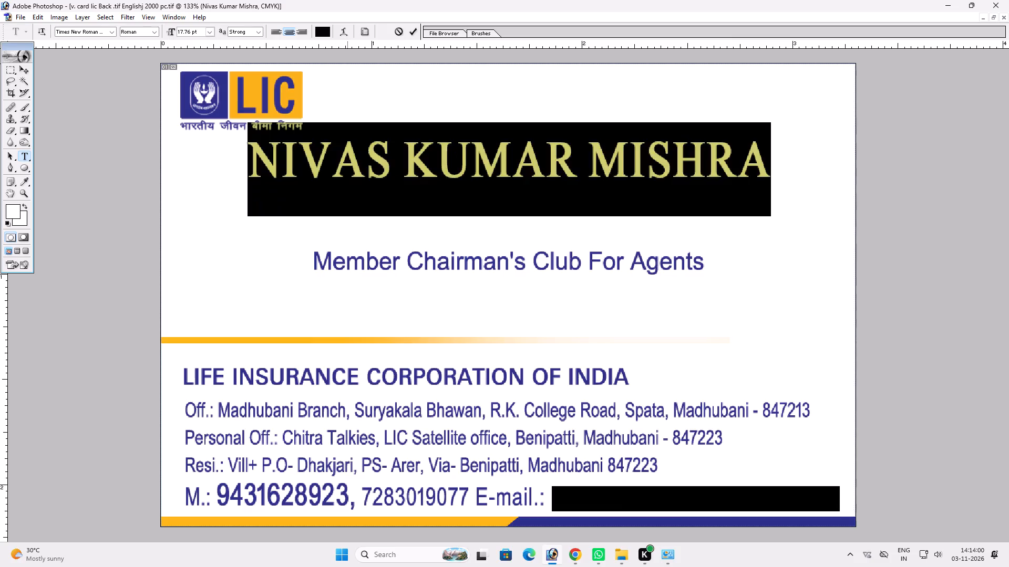
Replace the name text with the new cardholder's two-word name in normal capitalisation, without All Caps.
{"action": "left_click", "coordinate": [347, 162]}
{"action": "key", "text": "ctrl+a"}
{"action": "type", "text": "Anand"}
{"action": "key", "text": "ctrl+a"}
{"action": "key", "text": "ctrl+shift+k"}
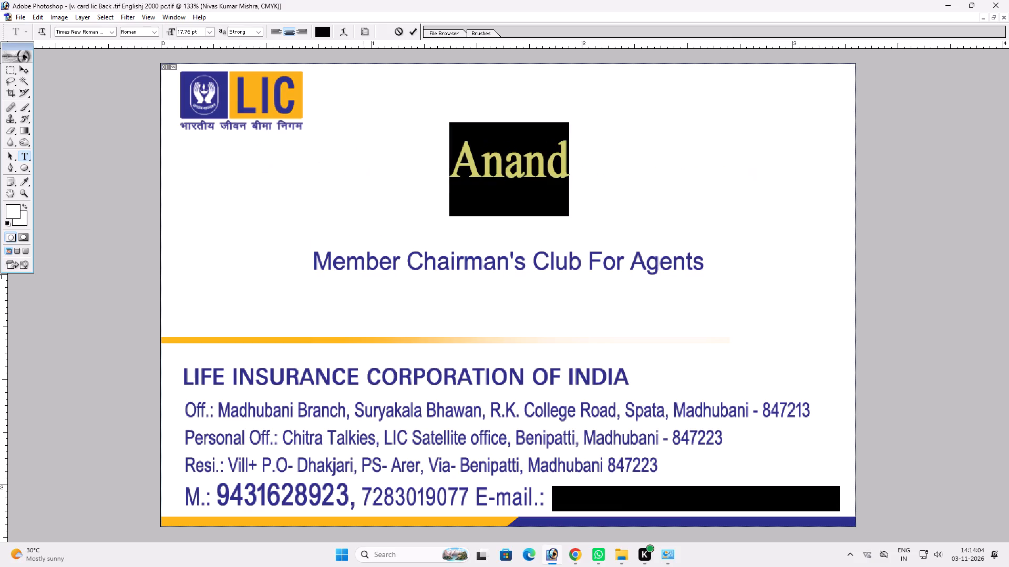
{"action": "left_click", "coordinate": [564, 174]}
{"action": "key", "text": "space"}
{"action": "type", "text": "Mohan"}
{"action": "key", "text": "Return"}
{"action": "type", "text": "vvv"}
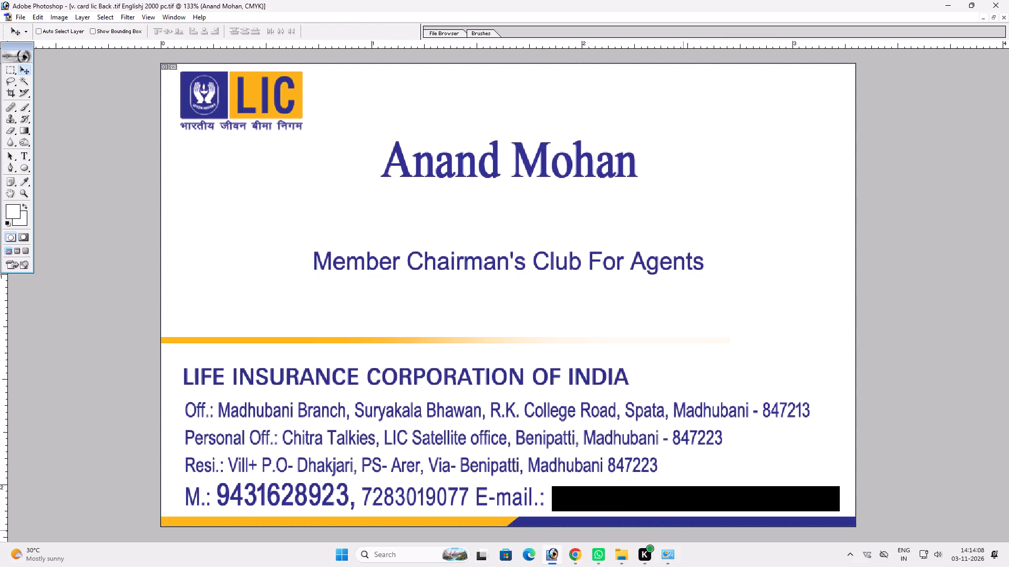
Switch to the Network and Sharing Center window and open a Command Prompt by running cmd.
{"action": "left_click", "coordinate": [670, 551]}
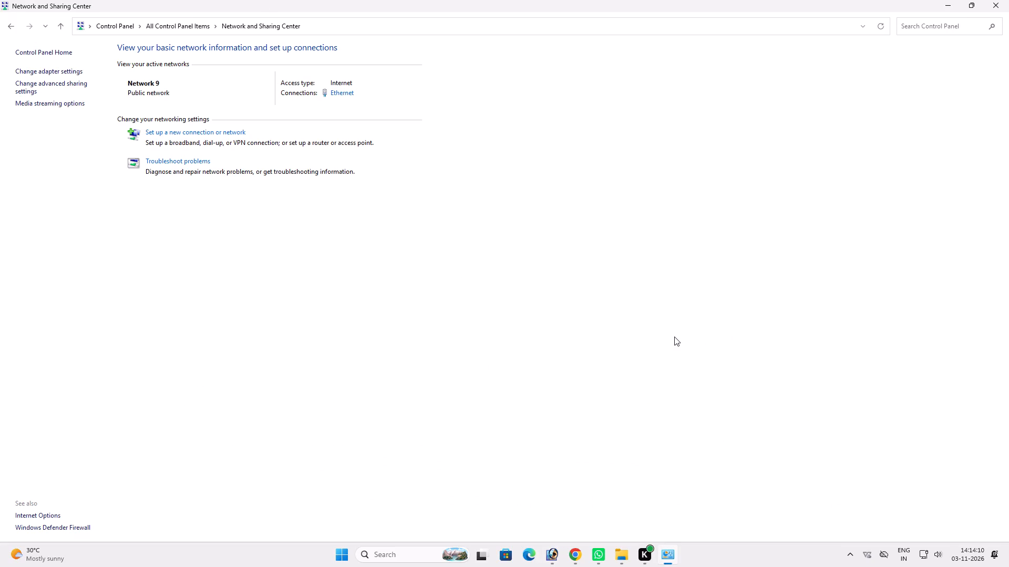
{"action": "key", "text": "super+r"}
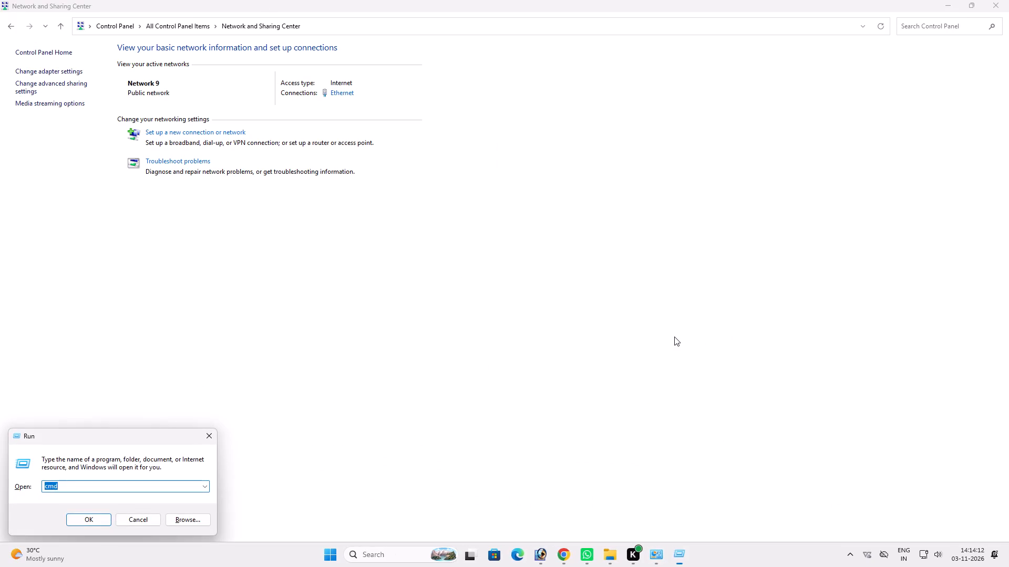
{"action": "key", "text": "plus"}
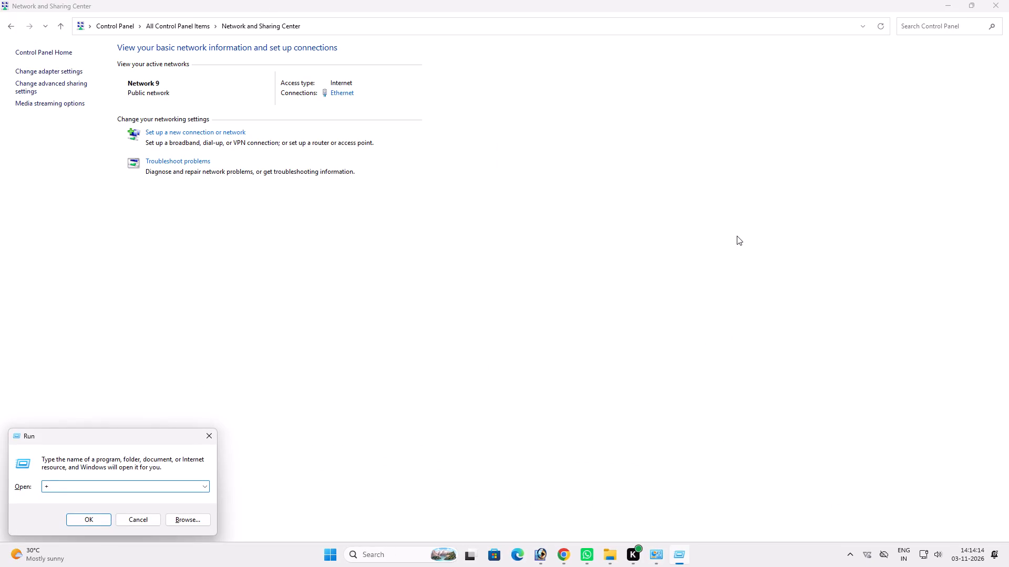
{"action": "key", "text": "BackSpace"}
{"action": "key", "text": "BackSpace"}
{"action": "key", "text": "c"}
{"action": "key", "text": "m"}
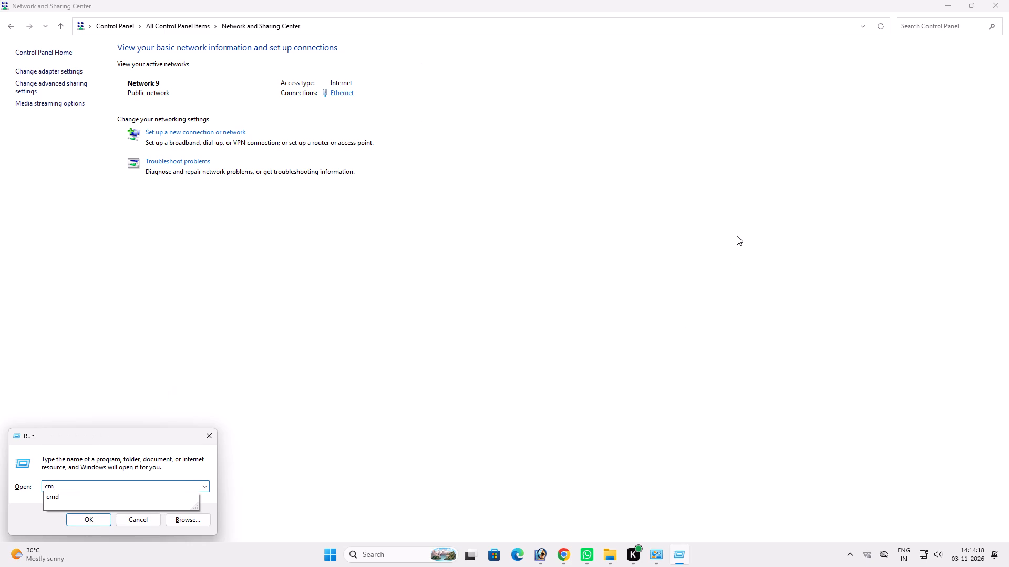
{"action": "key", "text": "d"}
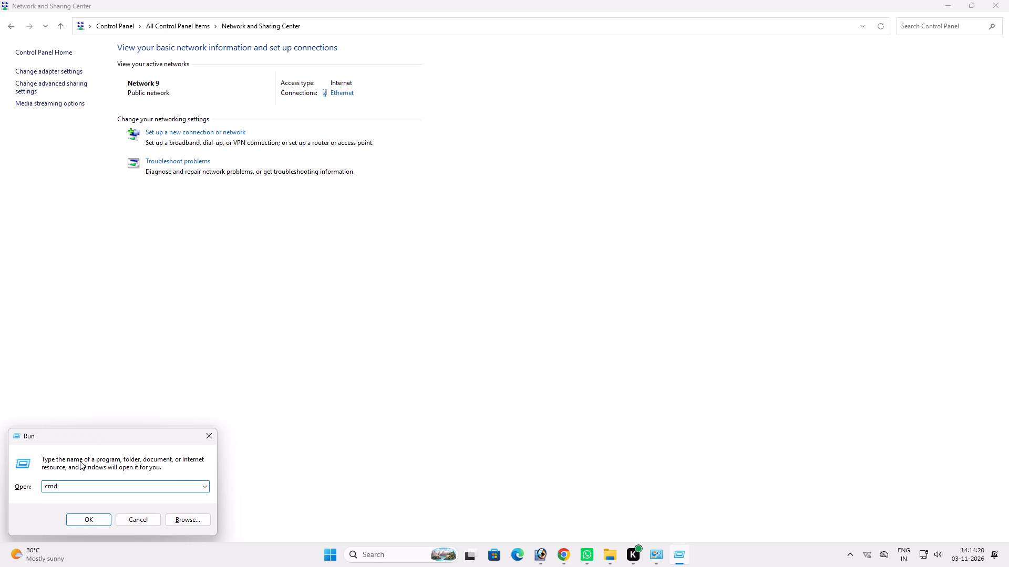
{"action": "left_click", "coordinate": [95, 521]}
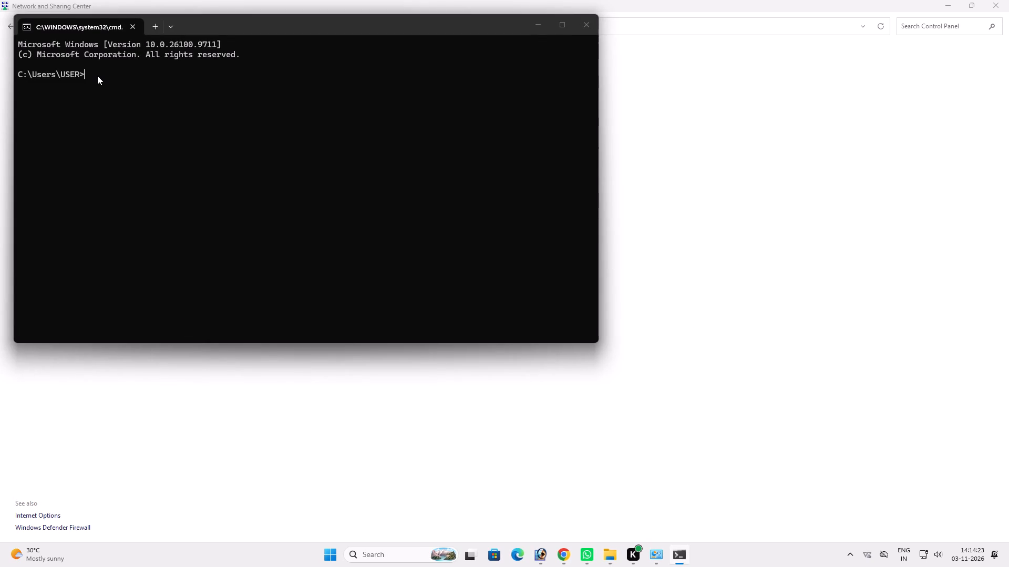
Run the whoami command in the Command Prompt.
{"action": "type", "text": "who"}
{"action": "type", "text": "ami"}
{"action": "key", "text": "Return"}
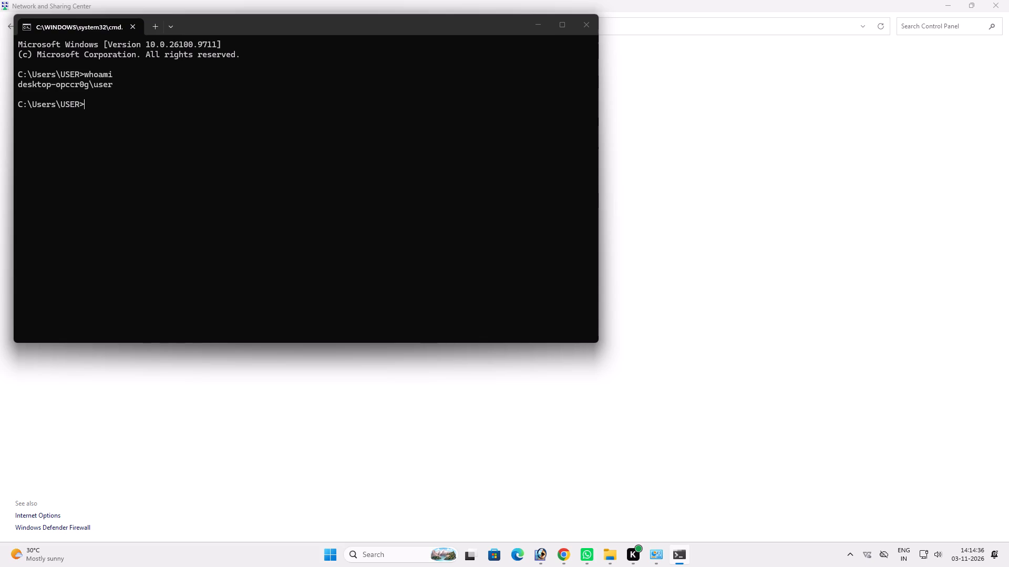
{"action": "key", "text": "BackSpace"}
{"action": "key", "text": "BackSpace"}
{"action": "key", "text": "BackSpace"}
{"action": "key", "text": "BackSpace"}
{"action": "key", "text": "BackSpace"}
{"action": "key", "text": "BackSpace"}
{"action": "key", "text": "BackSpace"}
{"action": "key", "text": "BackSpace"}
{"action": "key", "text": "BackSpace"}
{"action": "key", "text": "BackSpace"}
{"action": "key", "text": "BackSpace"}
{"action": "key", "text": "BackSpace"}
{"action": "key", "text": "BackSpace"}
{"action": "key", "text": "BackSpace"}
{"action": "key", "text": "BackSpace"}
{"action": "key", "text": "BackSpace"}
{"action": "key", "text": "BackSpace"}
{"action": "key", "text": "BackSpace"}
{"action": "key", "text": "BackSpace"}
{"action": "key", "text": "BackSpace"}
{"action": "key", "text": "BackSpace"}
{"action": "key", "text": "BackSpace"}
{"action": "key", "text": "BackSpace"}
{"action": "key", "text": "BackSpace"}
Switch to Photoshop and set the whole name text on the card to the Tw Cen MT font.
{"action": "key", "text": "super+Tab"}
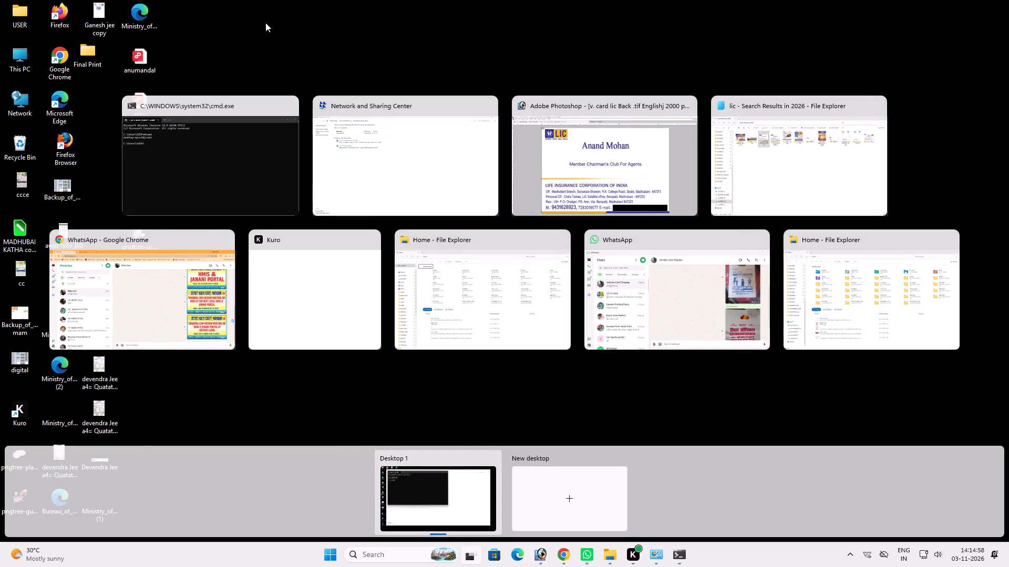
{"action": "left_click", "coordinate": [595, 154]}
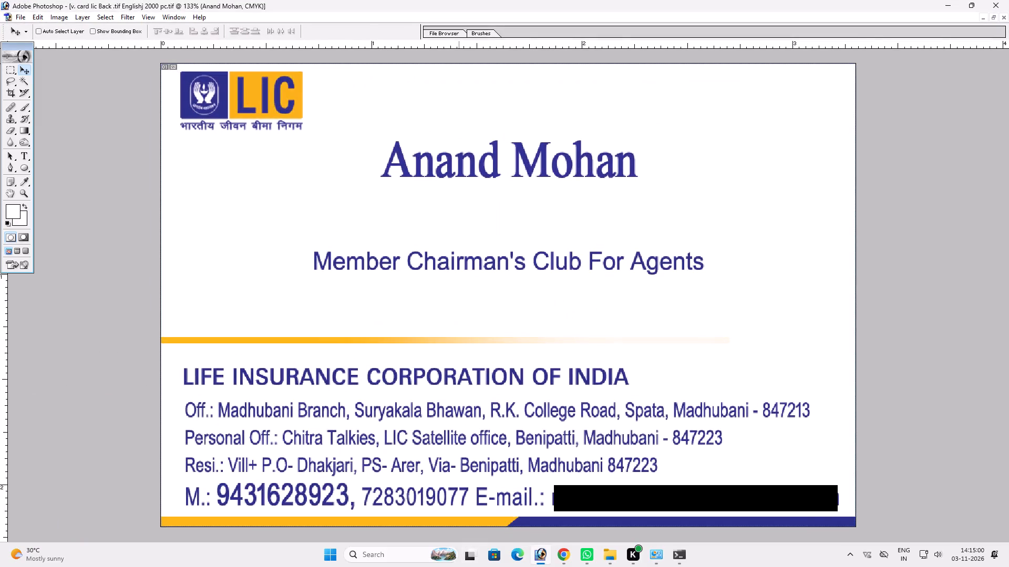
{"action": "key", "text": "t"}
{"action": "left_click", "coordinate": [457, 173]}
{"action": "key", "text": "ctrl+a"}
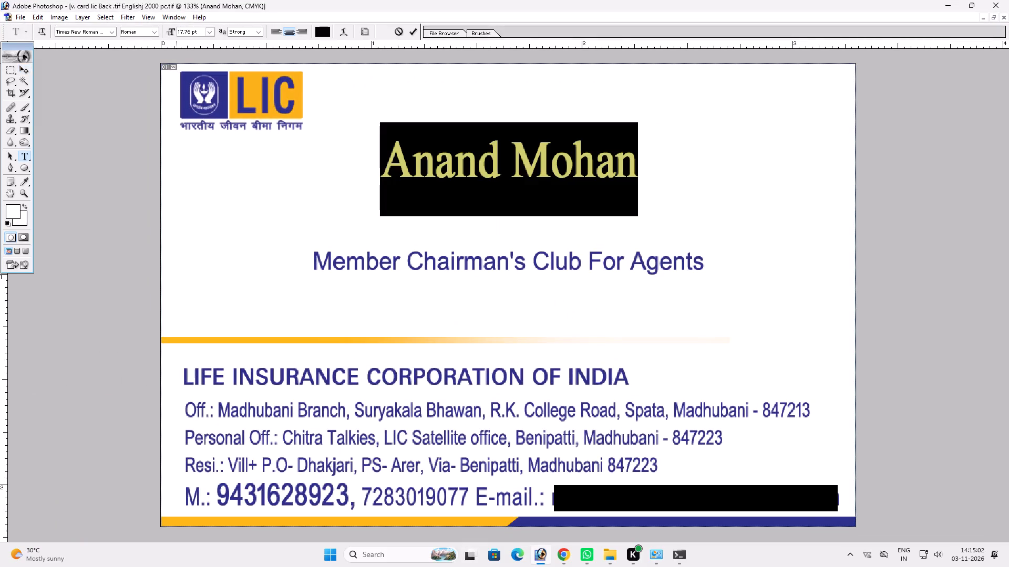
{"action": "left_click", "coordinate": [92, 29]}
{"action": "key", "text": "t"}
{"action": "key", "text": "Down"}
{"action": "key", "text": "Down"}
{"action": "key", "text": "Down"}
{"action": "key", "text": "Up"}
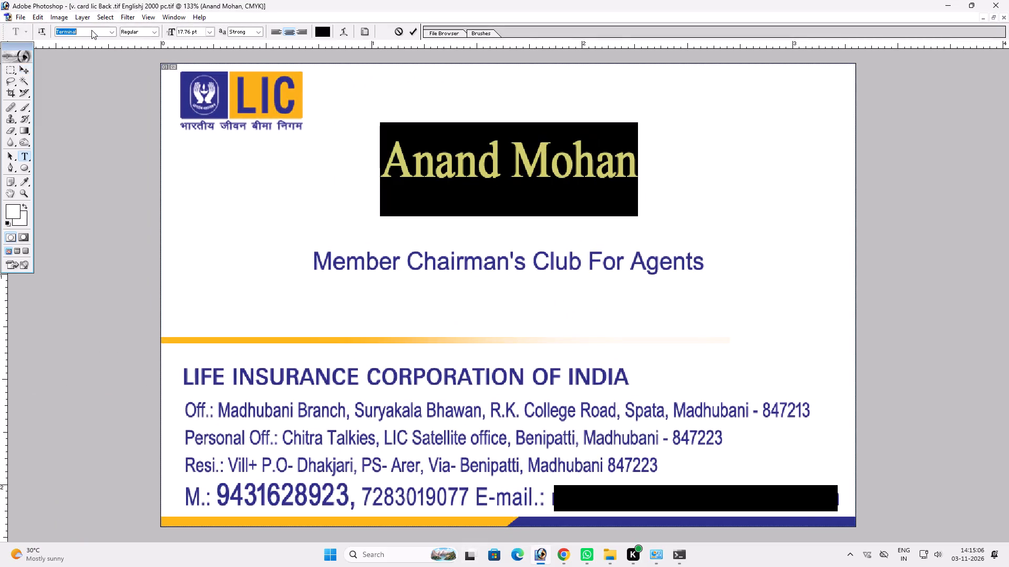
{"action": "key", "text": "Down"}
{"action": "key", "text": "Down"}
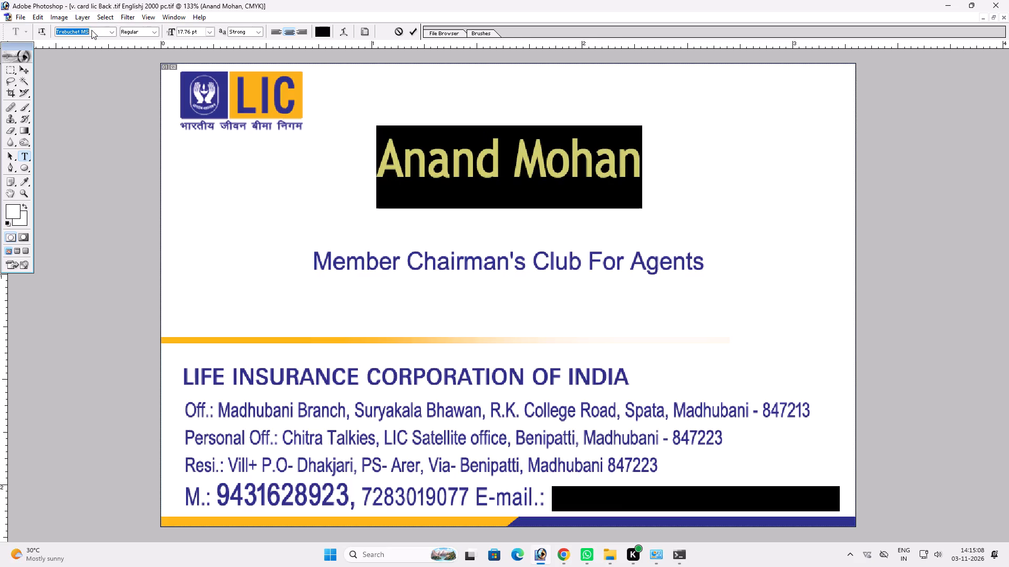
{"action": "key", "text": "Down"}
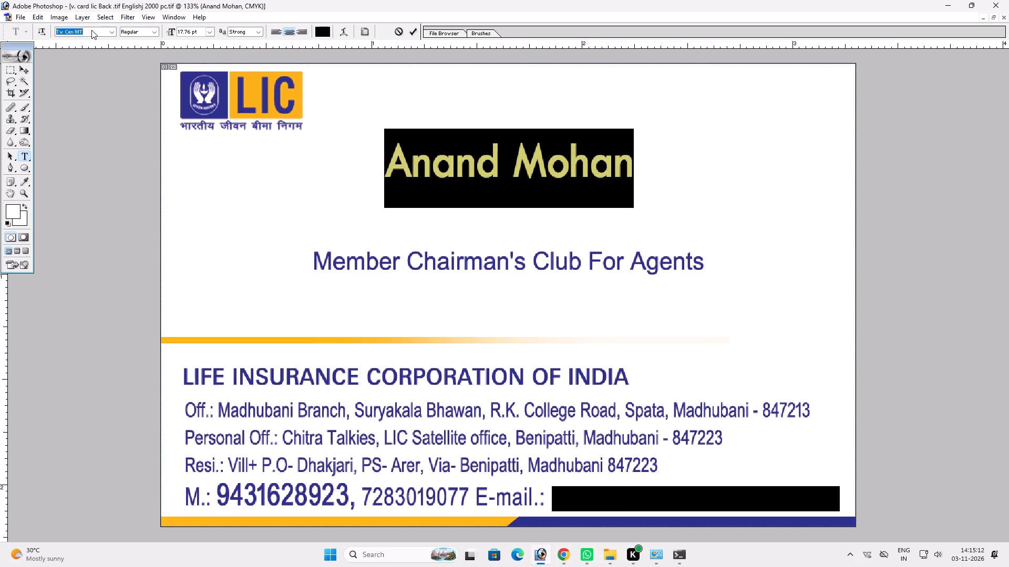
Append the cardholder's surname as a third word at the end of the name text.
{"action": "left_click", "coordinate": [634, 173]}
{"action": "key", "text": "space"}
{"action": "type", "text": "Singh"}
Turn off Faux Bold for the whole three-word name and commit the text edit.
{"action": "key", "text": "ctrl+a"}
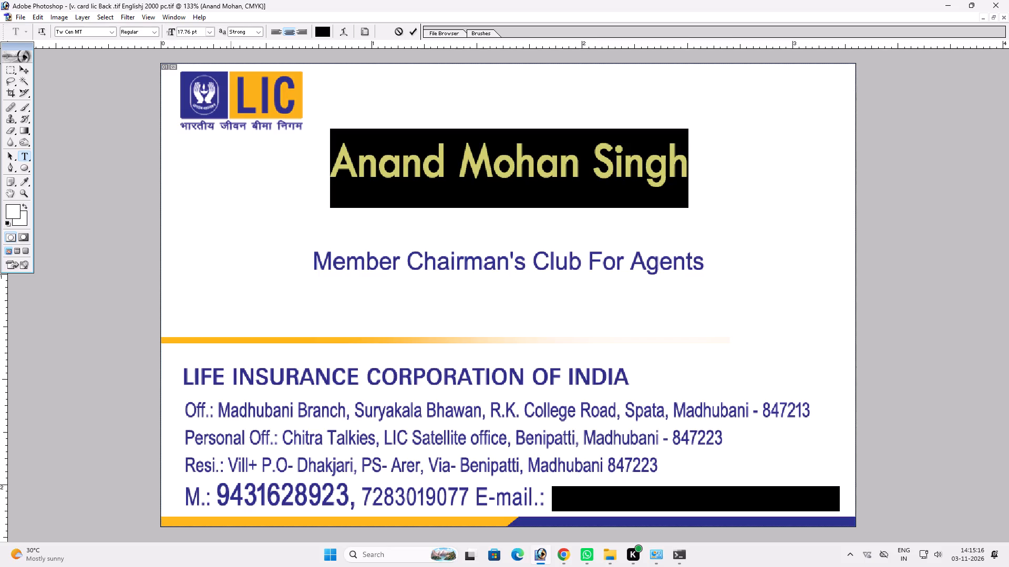
{"action": "left_click", "coordinate": [155, 30]}
{"action": "triple_click", "coordinate": [457, 164]}
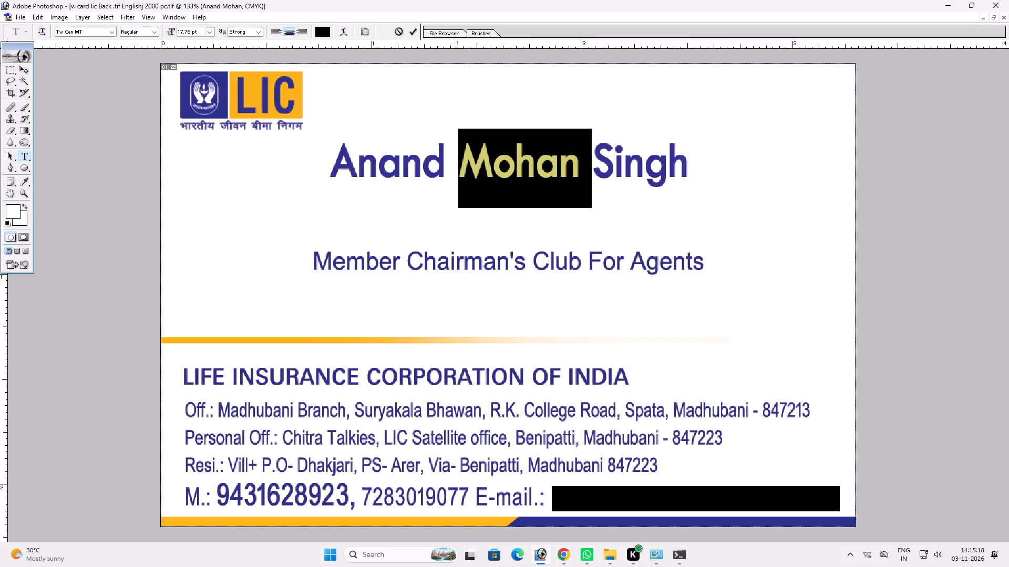
{"action": "key", "text": "ctrl+a"}
{"action": "key", "text": "ctrl+t"}
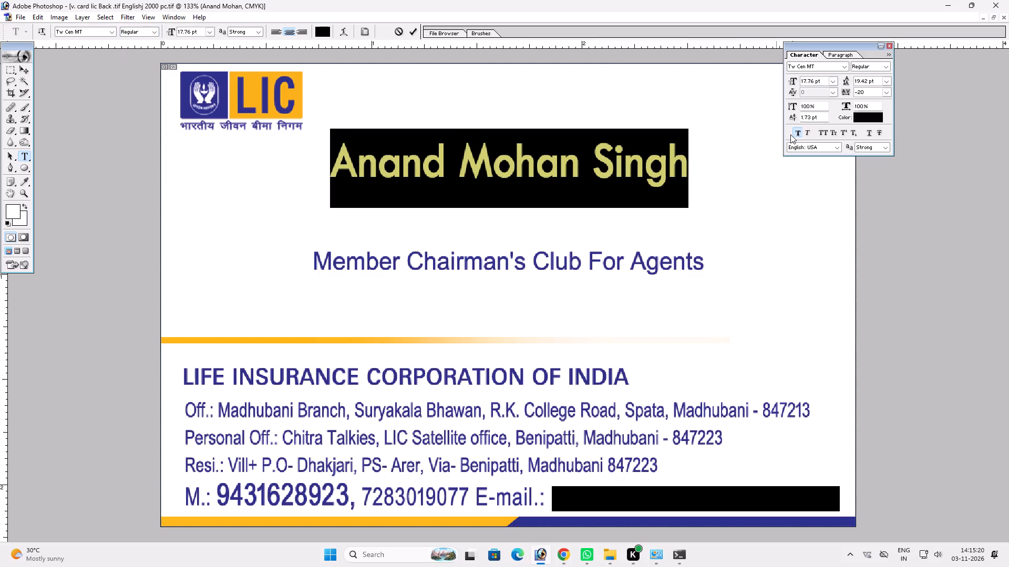
{"action": "left_click", "coordinate": [791, 134]}
{"action": "left_click", "coordinate": [797, 131]}
{"action": "left_click", "coordinate": [888, 46]}
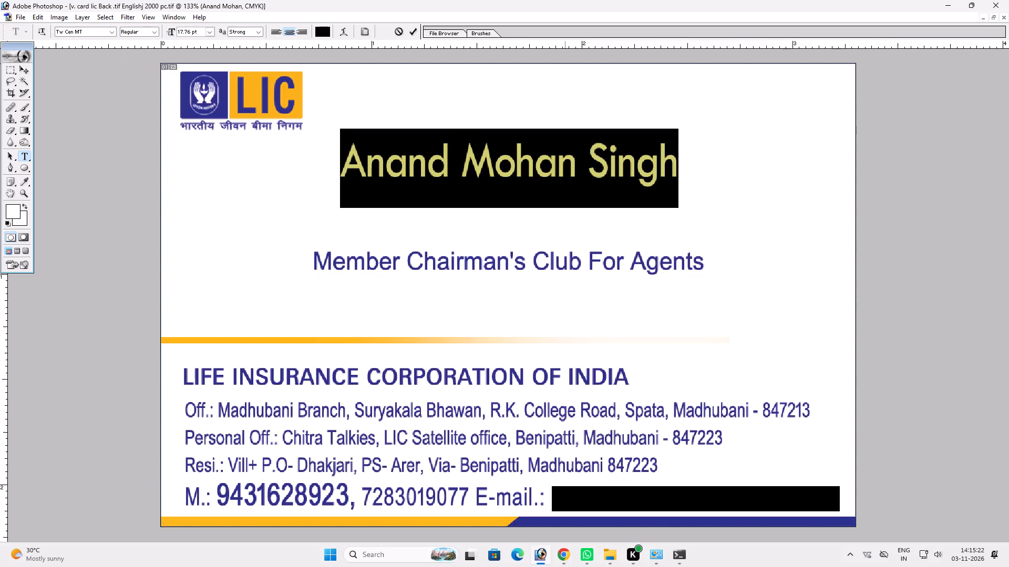
{"action": "key", "text": "Return"}
Reduce the name text's height slightly with Free Transform.
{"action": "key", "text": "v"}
{"action": "key", "text": "ctrl+t"}
{"action": "left_click_drag", "start_coordinate": [523, 172], "coordinate": [528, 171], "text": "shift"}
{"action": "key", "text": "shift+Return"}
Duplicate the name text directly below the original, above the Member Chairman's Club line.
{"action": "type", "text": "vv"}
{"action": "left_click_drag", "start_coordinate": [479, 160], "coordinate": [478, 195], "text": "alt+shift"}
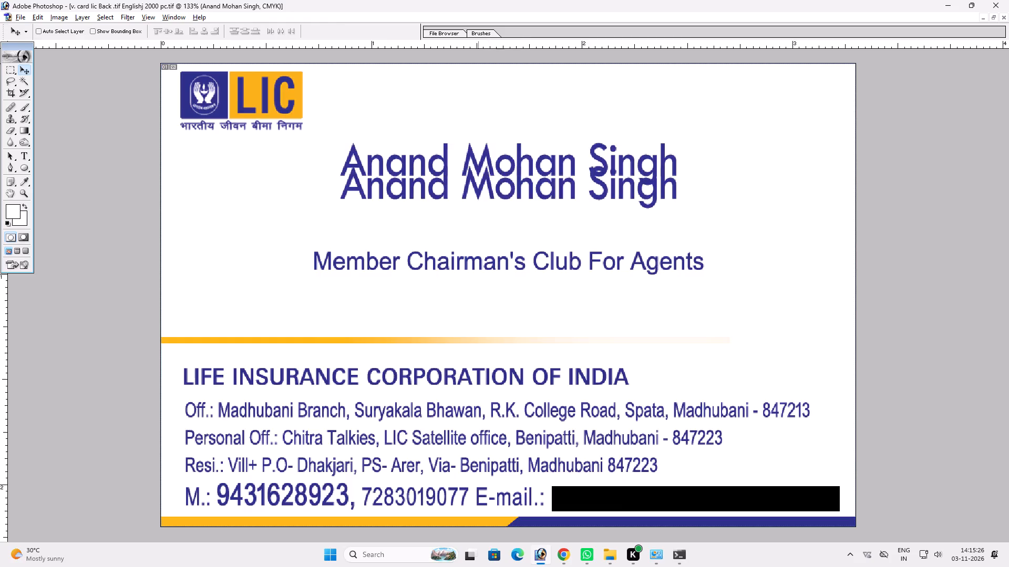
{"action": "left_click_drag", "start_coordinate": [478, 195], "coordinate": [478, 195], "text": "alt+shift"}
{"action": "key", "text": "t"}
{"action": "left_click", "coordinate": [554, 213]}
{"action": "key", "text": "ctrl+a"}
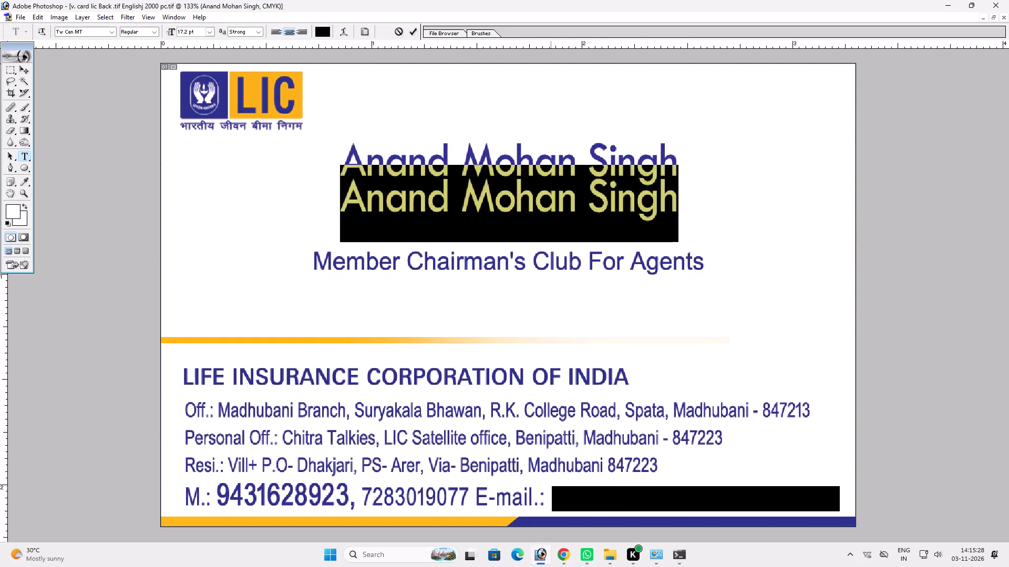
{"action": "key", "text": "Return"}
Move the original name text slightly up, clear of its copy below.
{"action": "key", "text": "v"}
{"action": "left_click", "coordinate": [483, 155], "text": "ctrl"}
{"action": "left_click_drag", "start_coordinate": [483, 155], "coordinate": [484, 149]}
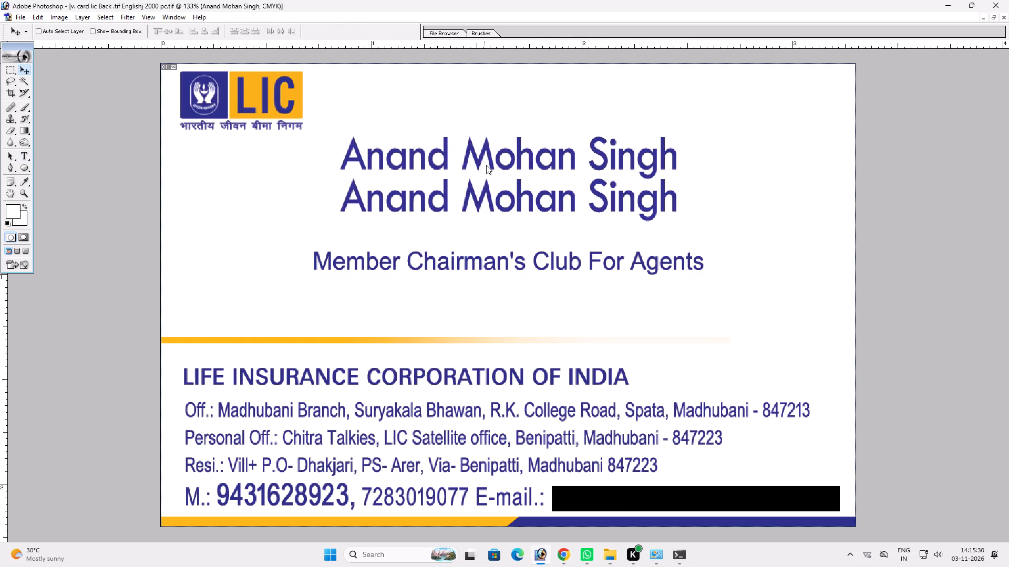
Replace the text of the lower name copy with "(M.I.)", set in All Caps.
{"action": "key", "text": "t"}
{"action": "left_click", "coordinate": [475, 208]}
{"action": "key", "text": "ctrl+a"}
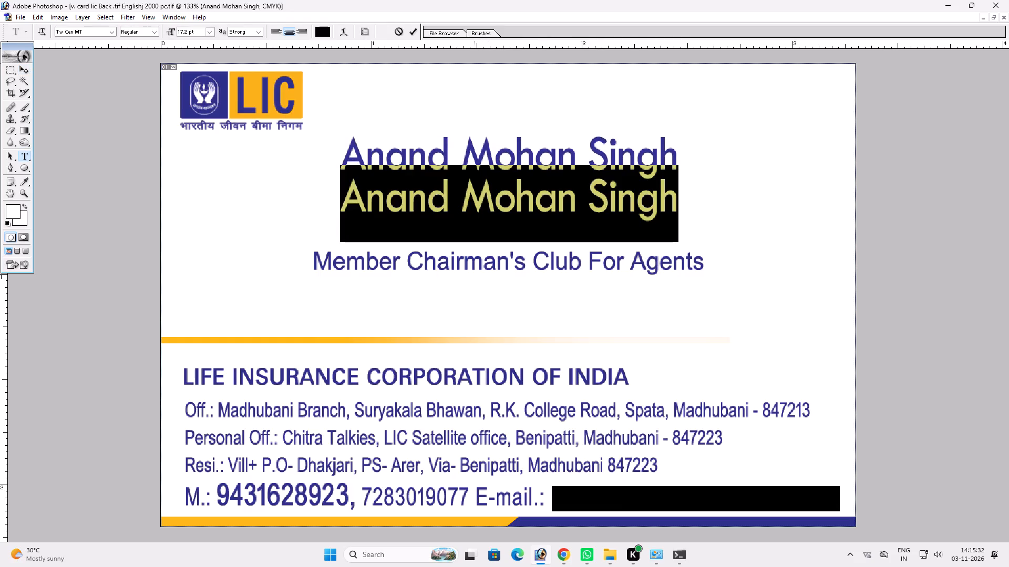
{"action": "key", "text": "shift+parenleft"}
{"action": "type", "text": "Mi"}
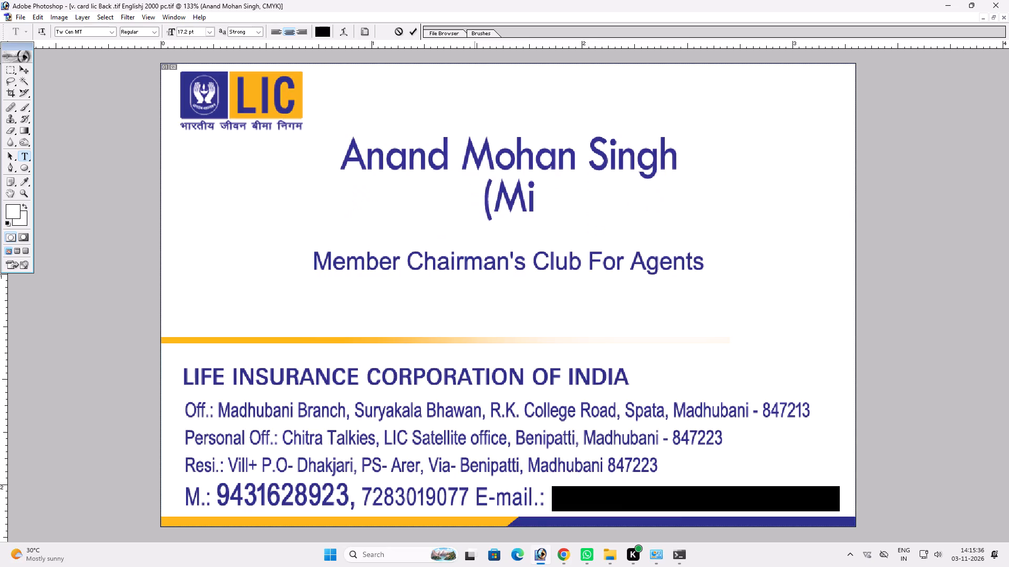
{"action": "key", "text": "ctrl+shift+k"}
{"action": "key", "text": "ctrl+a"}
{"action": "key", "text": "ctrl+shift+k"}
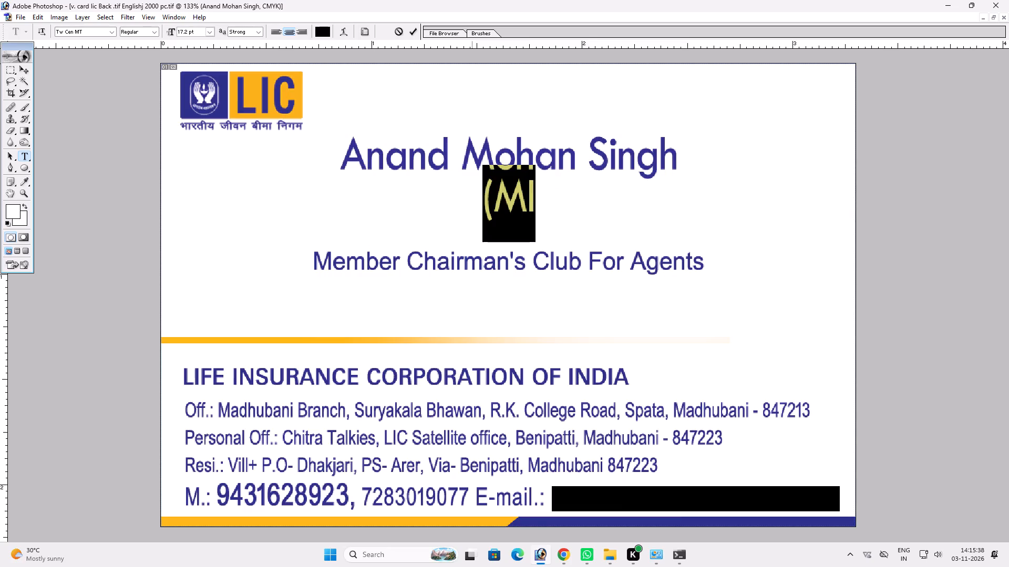
{"action": "left_click", "coordinate": [528, 212]}
{"action": "left_click", "coordinate": [533, 209]}
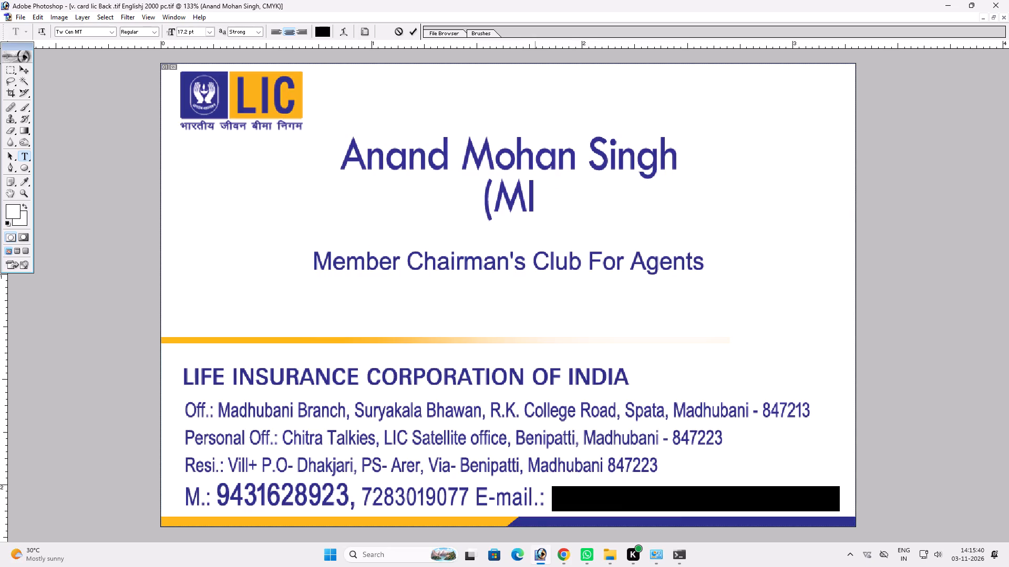
{"action": "key", "text": "Left"}
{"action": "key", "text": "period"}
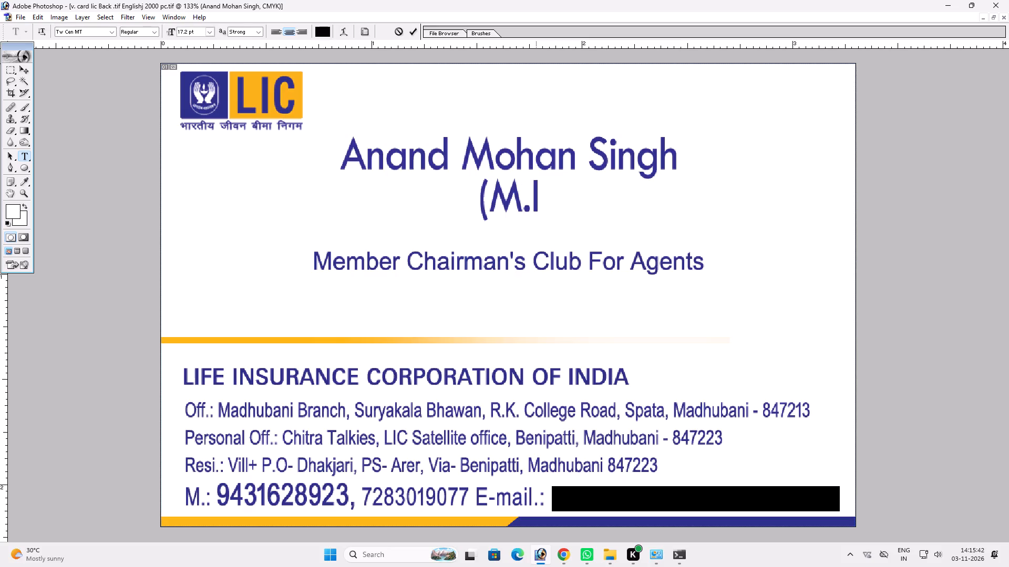
{"action": "key", "text": "End"}
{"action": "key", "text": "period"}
{"action": "key", "text": "shift+parenright"}
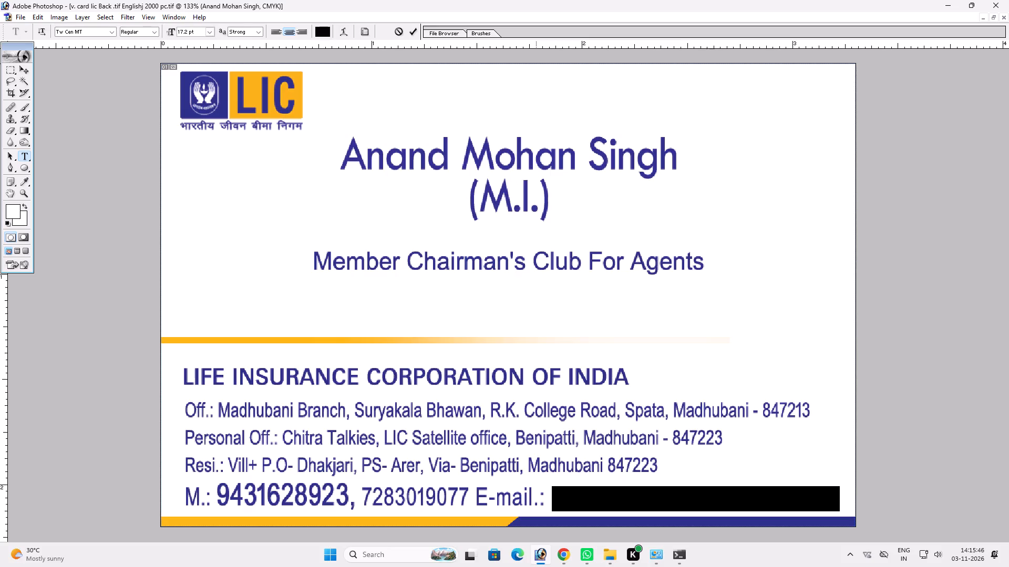
Add "Fina" after "(M.I.)" without All Caps, left-align the line and reposition it beneath the name.
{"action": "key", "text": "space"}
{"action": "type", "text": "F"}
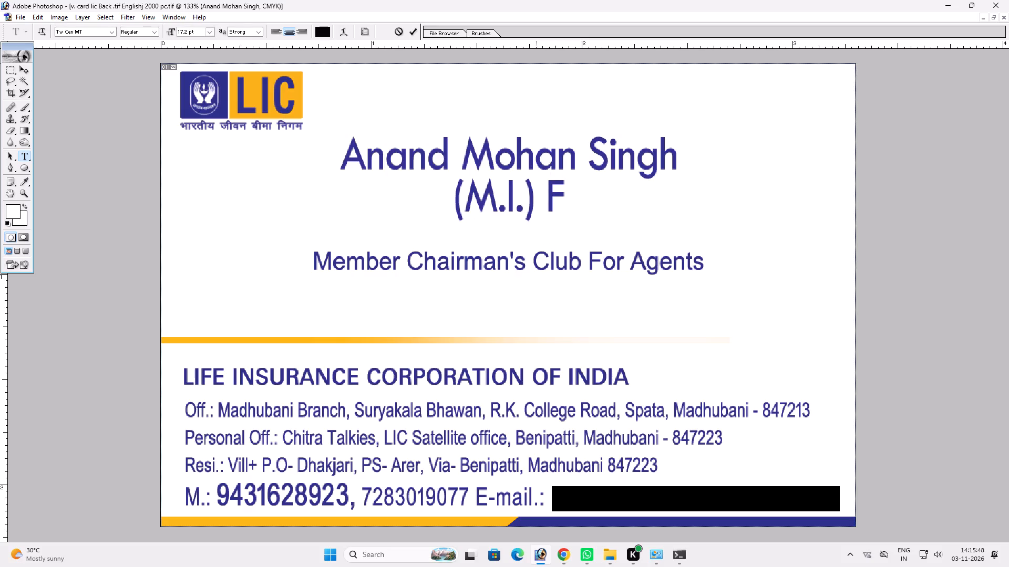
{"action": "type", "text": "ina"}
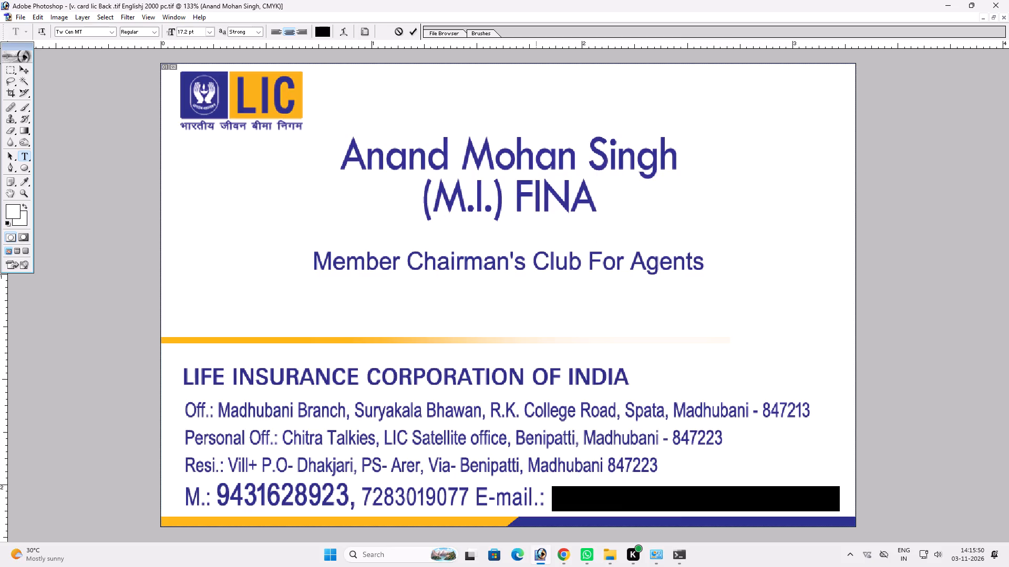
{"action": "left_click_drag", "start_coordinate": [514, 205], "coordinate": [773, 174]}
{"action": "key", "text": "ctrl+shift+l"}
{"action": "key", "text": "ctrl+shift+k"}
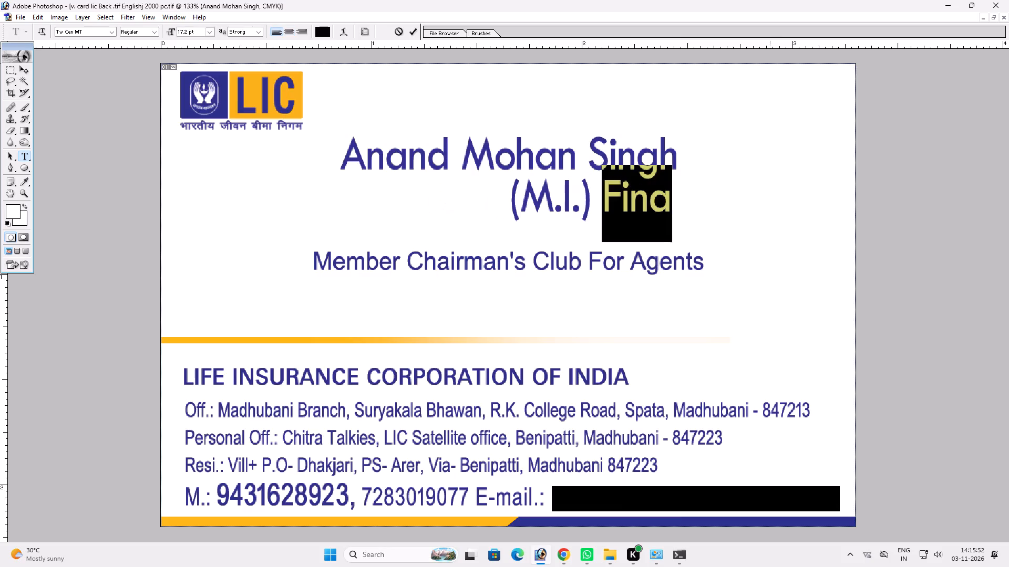
{"action": "left_click_drag", "start_coordinate": [806, 194], "coordinate": [670, 205]}
Complete the title line beneath the name so it reads "(M.I.) Financial Consultant".
{"action": "left_click", "coordinate": [531, 212]}
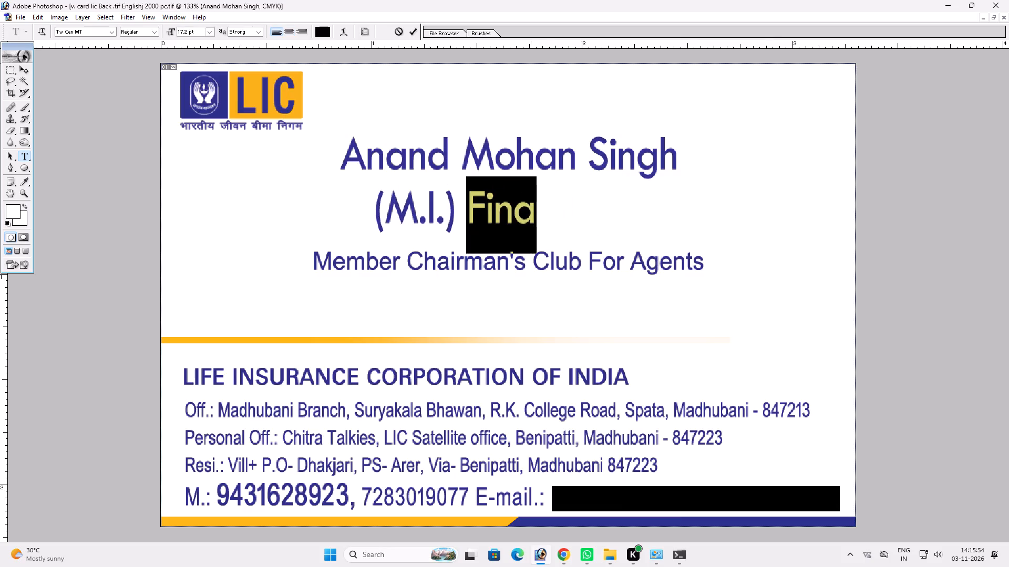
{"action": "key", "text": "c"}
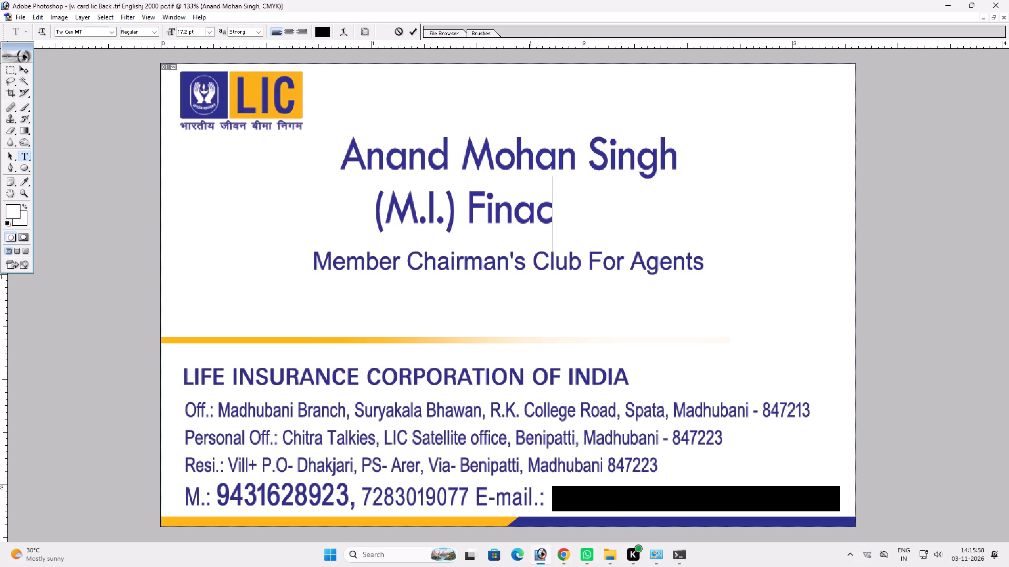
{"action": "key", "text": "BackSpace"}
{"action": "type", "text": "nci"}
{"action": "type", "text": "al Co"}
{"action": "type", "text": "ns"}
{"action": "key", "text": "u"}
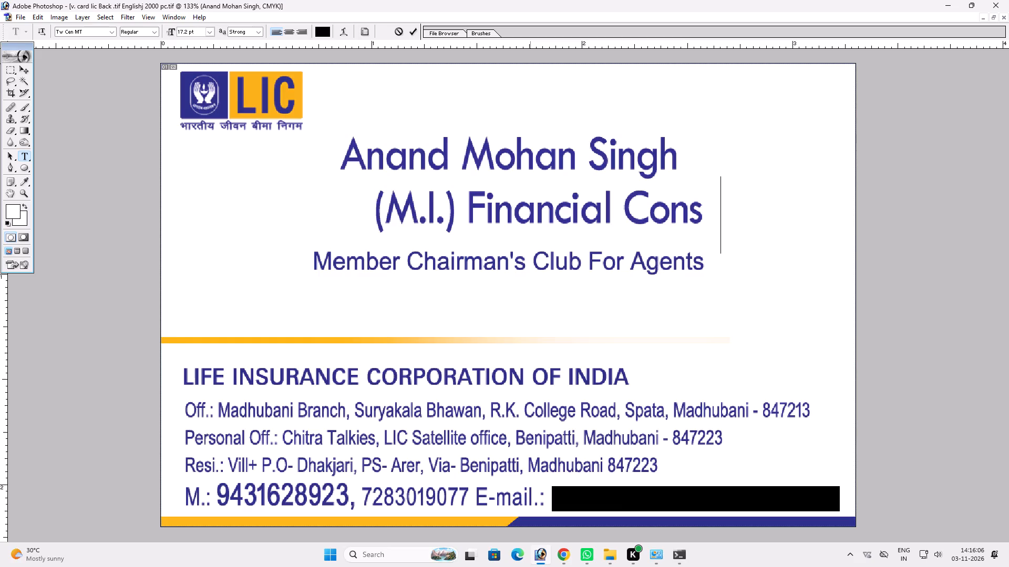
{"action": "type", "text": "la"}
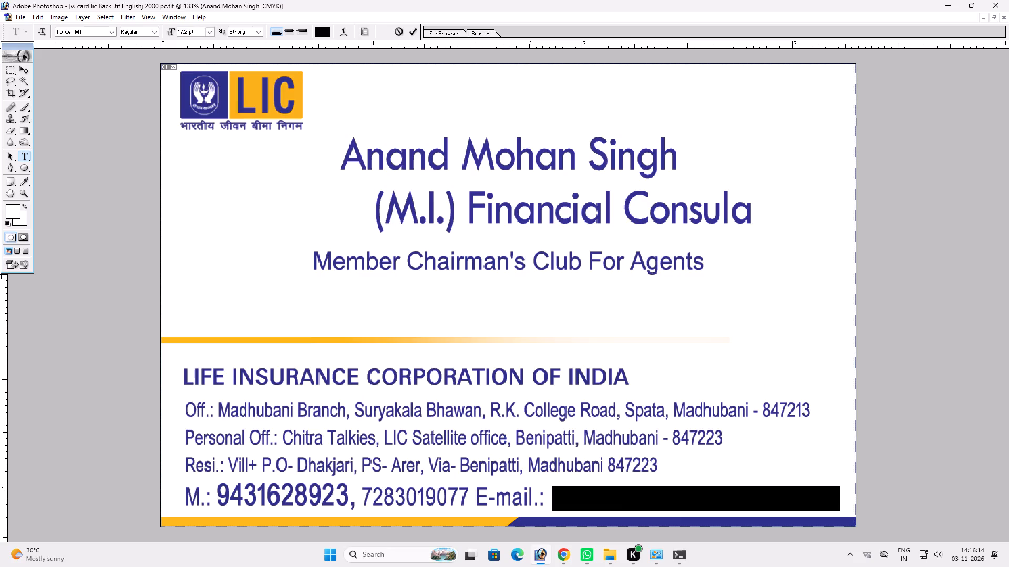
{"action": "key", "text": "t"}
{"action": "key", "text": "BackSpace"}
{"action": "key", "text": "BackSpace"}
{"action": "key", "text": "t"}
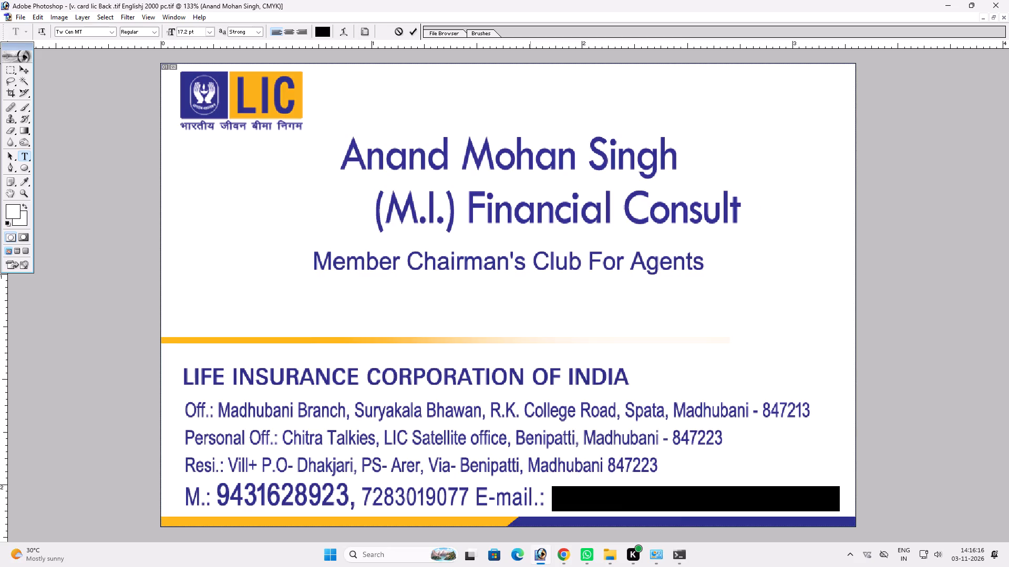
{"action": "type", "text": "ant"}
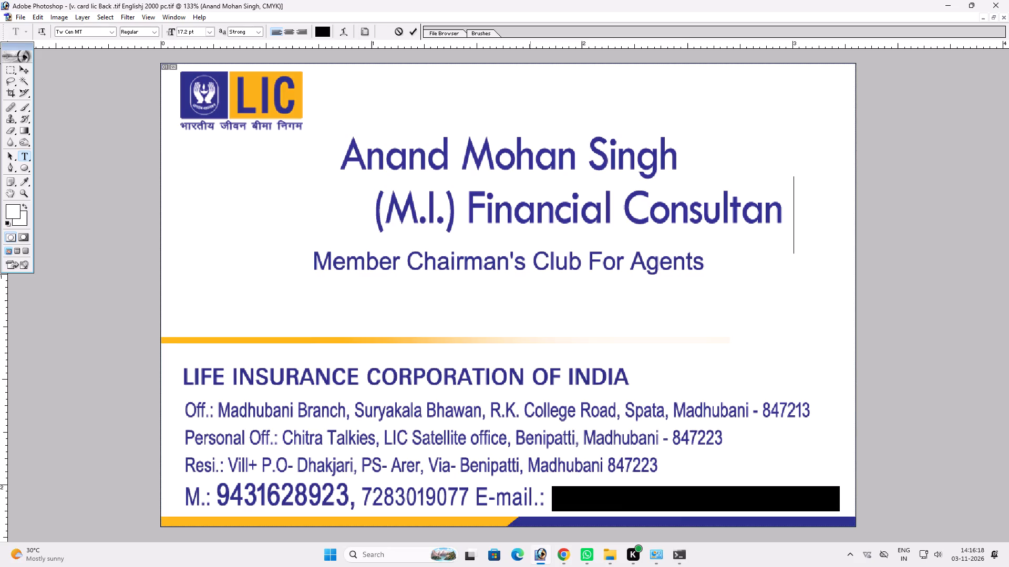
Turn All Caps off for the whole title line and replace the lowercase "i" in the brackets with a capital "I".
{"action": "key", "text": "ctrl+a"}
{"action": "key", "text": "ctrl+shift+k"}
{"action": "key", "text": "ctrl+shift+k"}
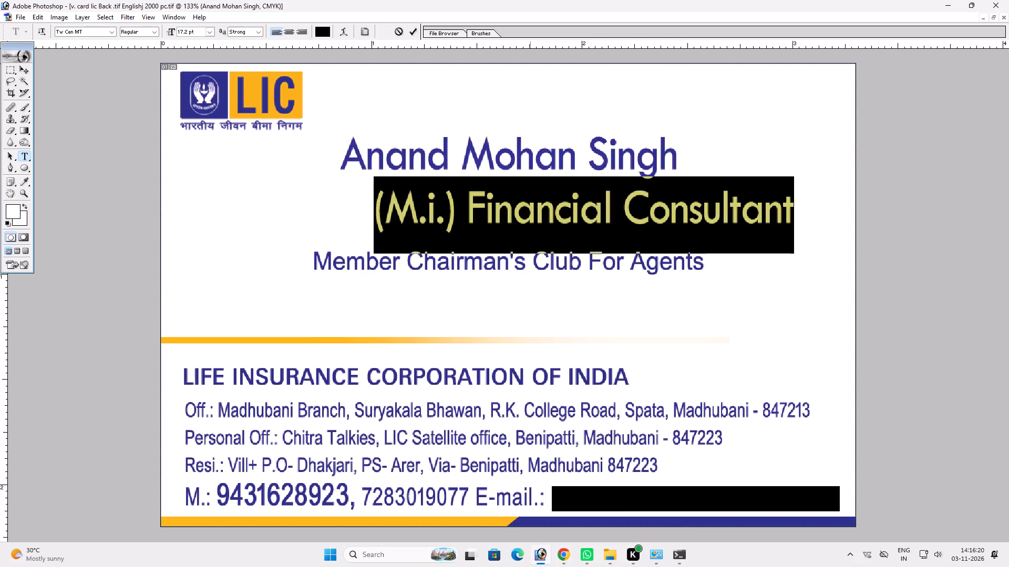
{"action": "left_click_drag", "start_coordinate": [435, 223], "coordinate": [429, 223]}
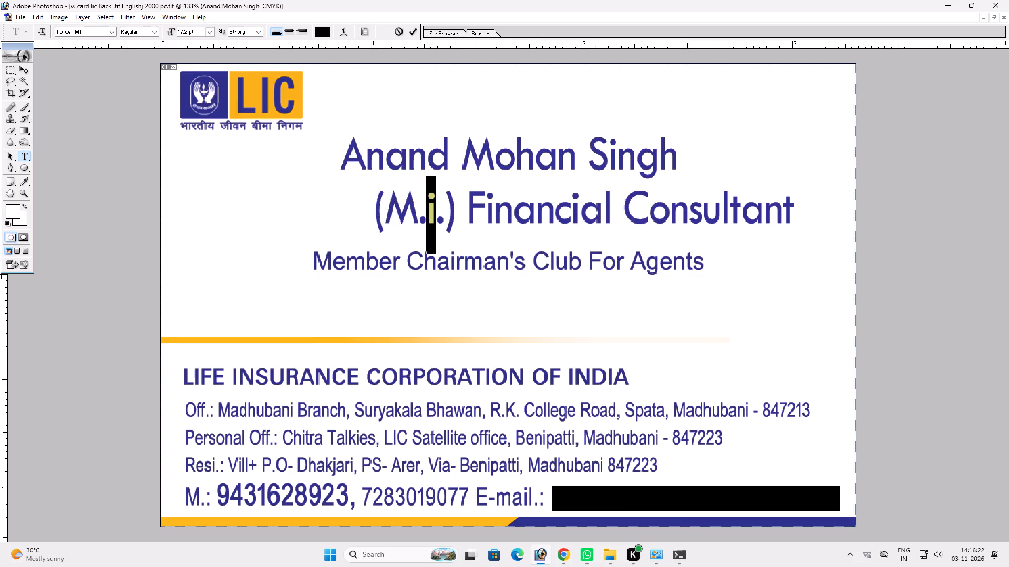
{"action": "left_click_drag", "start_coordinate": [429, 223], "coordinate": [428, 222]}
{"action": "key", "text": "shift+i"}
{"action": "key", "text": "Return"}
Scale the "(M.I.) Financial Consultant" line down to a text size of about 10 pt.
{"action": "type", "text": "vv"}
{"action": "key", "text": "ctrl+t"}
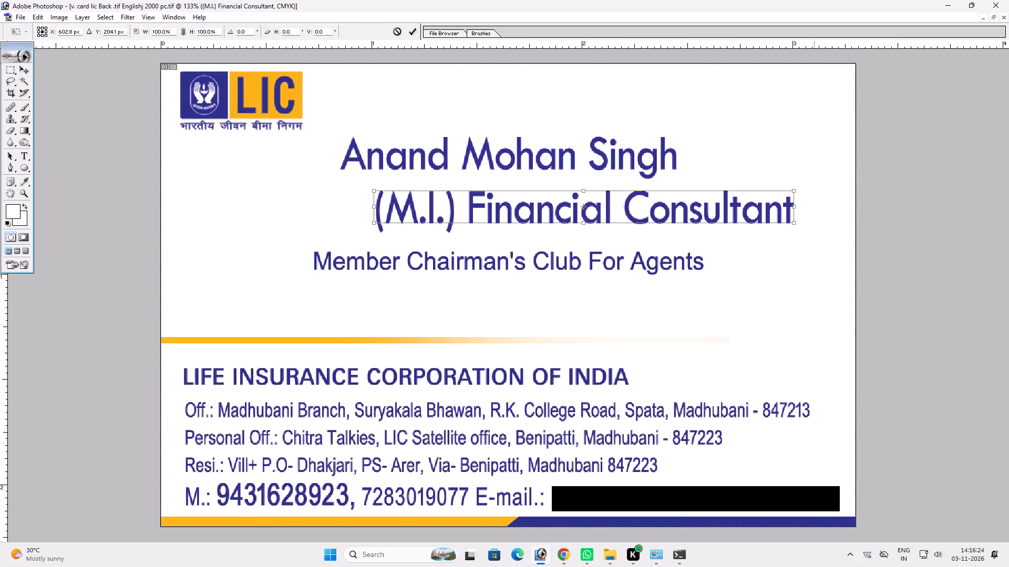
{"action": "left_click_drag", "start_coordinate": [792, 224], "coordinate": [616, 201], "text": "shift"}
{"action": "key", "text": "shift+Return"}
Change the font of the "(M.I.) Financial Consultant" line to Trebuchet MS.
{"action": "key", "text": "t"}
{"action": "left_click", "coordinate": [592, 202]}
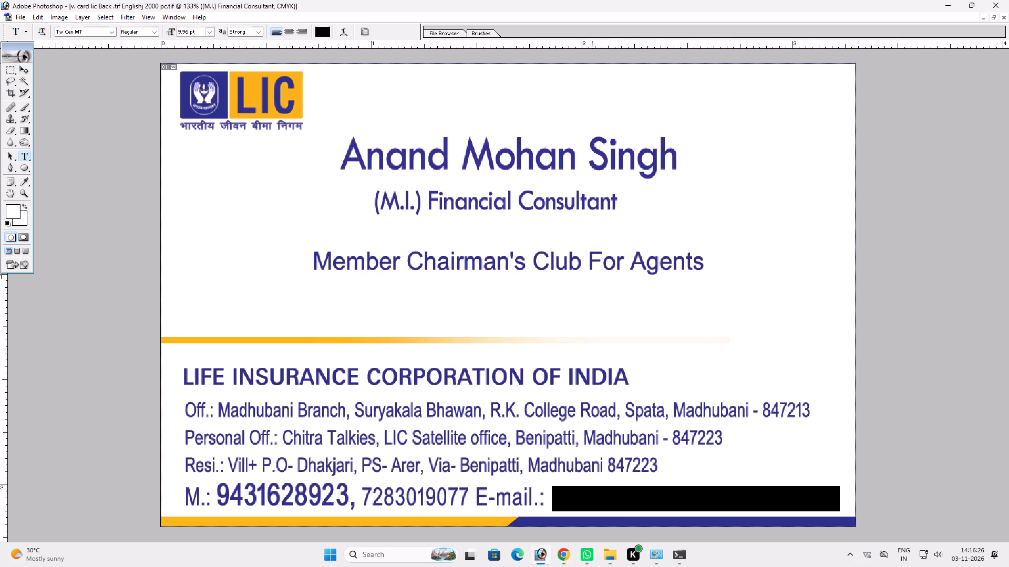
{"action": "key", "text": "ctrl+a"}
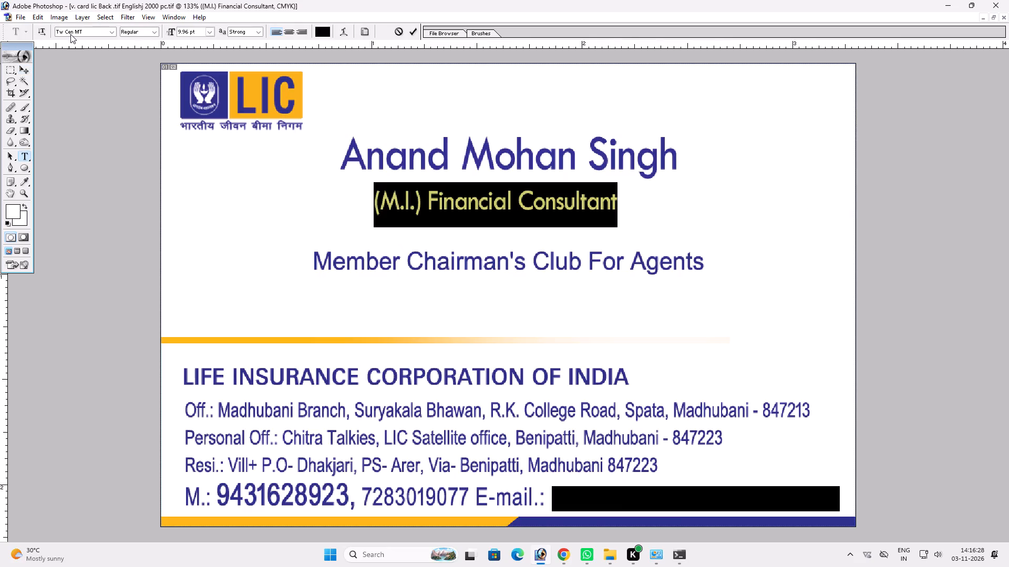
{"action": "left_click", "coordinate": [70, 34]}
{"action": "key", "text": "Up"}
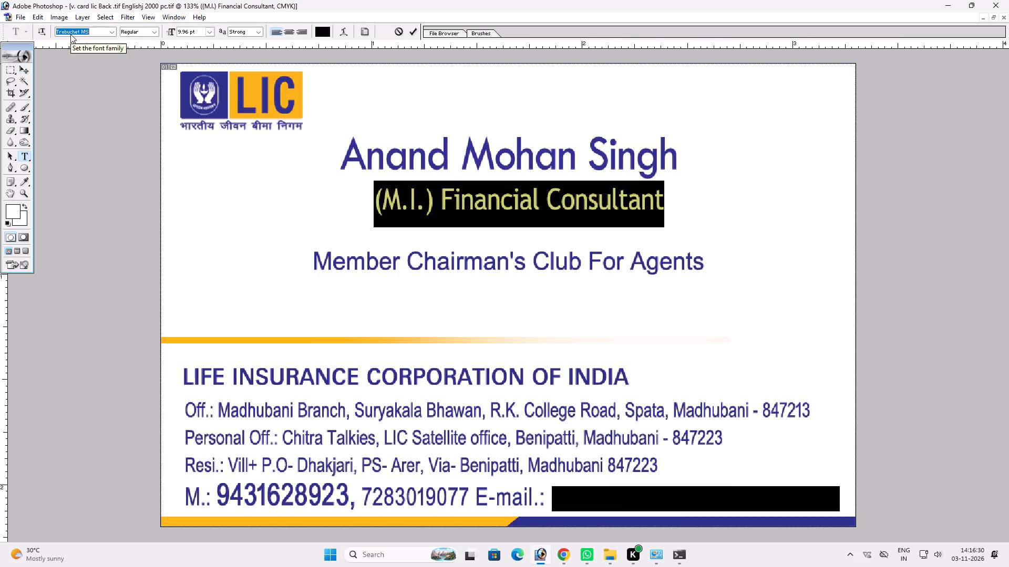
{"action": "key", "text": "Return"}
{"action": "key", "text": "Return"}
Move the "(M.I.) Financial Consultant" line slightly up and left, close beneath the name.
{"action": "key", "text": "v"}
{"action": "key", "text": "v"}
{"action": "left_click_drag", "start_coordinate": [534, 215], "coordinate": [529, 215]}
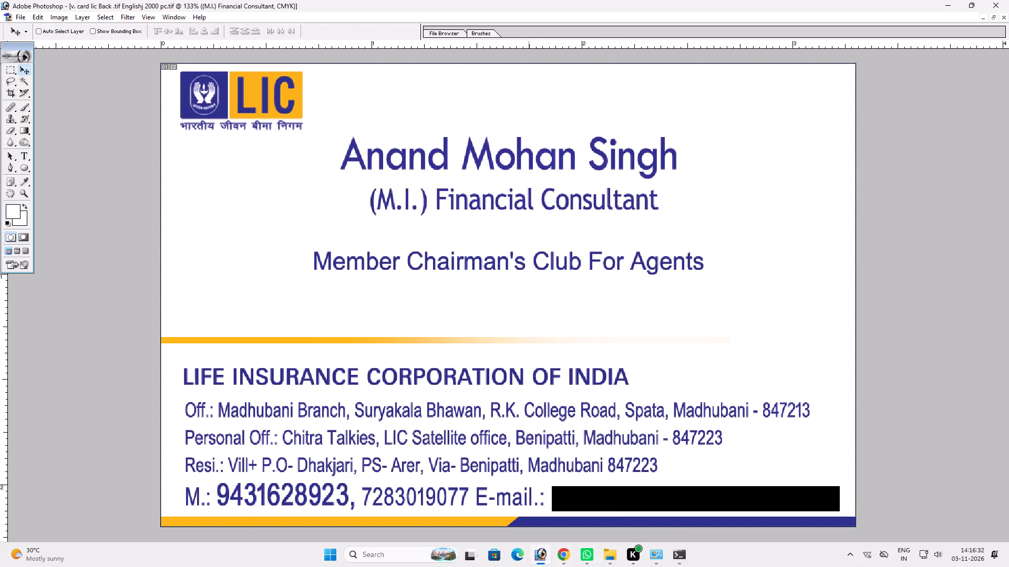
{"action": "left_click_drag", "start_coordinate": [529, 215], "coordinate": [524, 209]}
Add a second line reading "LIC HFL Darbhanga" to the title text, below "(M.I.) Financial Consultant".
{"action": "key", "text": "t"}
{"action": "left_click", "coordinate": [524, 207]}
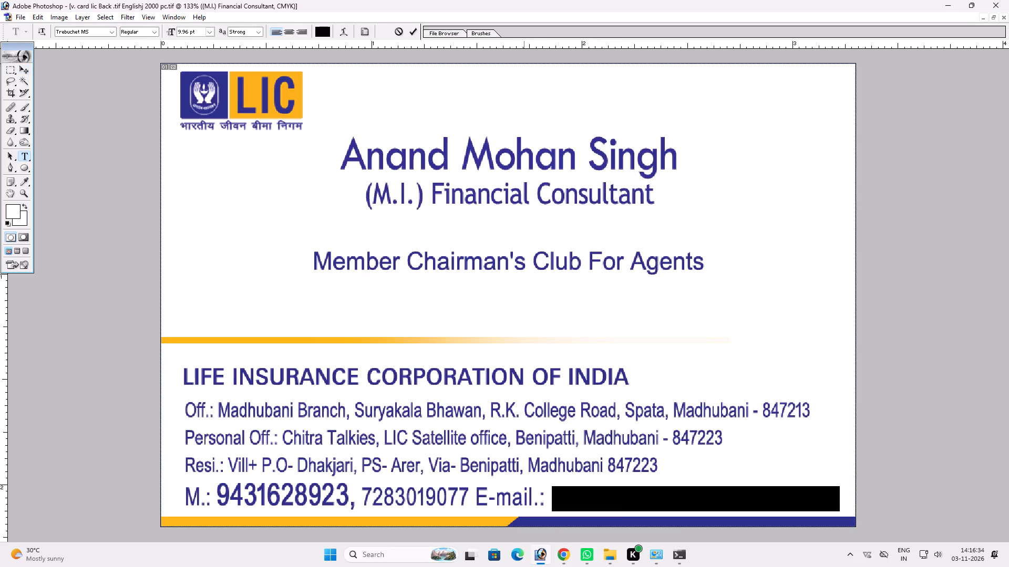
{"action": "key", "text": "End"}
{"action": "key", "text": "Return"}
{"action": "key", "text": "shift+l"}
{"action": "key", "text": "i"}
{"action": "key", "text": "BackSpace"}
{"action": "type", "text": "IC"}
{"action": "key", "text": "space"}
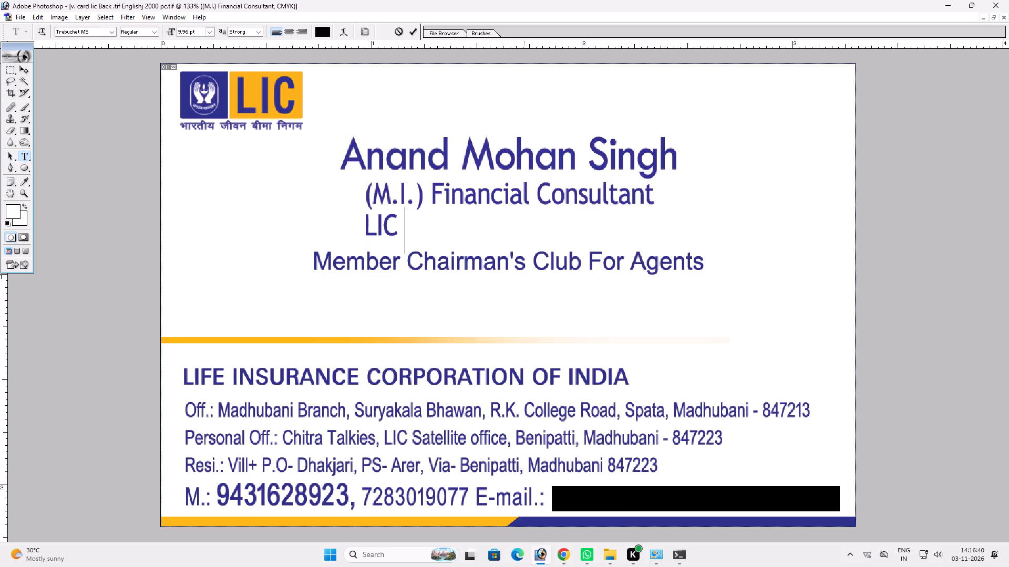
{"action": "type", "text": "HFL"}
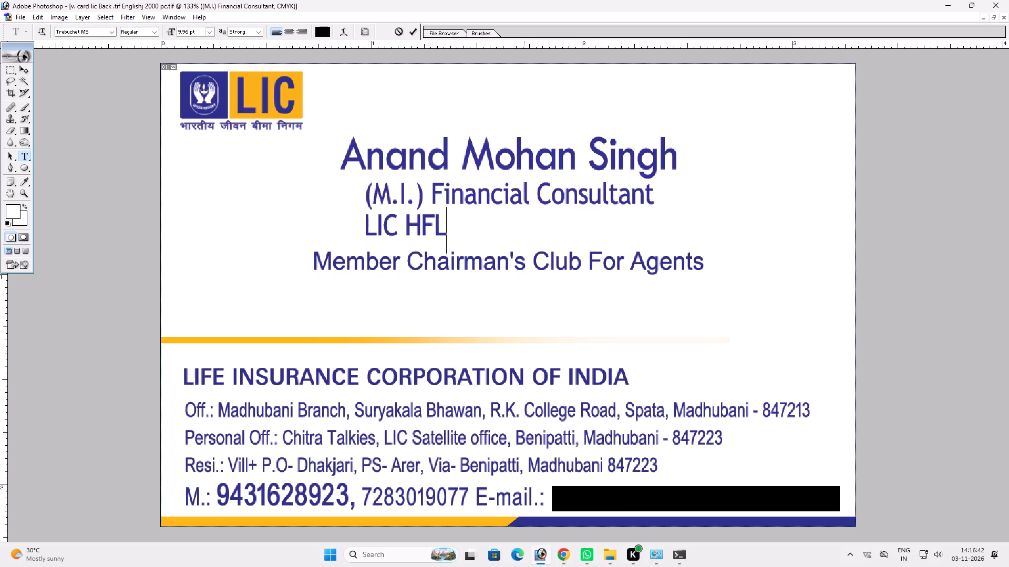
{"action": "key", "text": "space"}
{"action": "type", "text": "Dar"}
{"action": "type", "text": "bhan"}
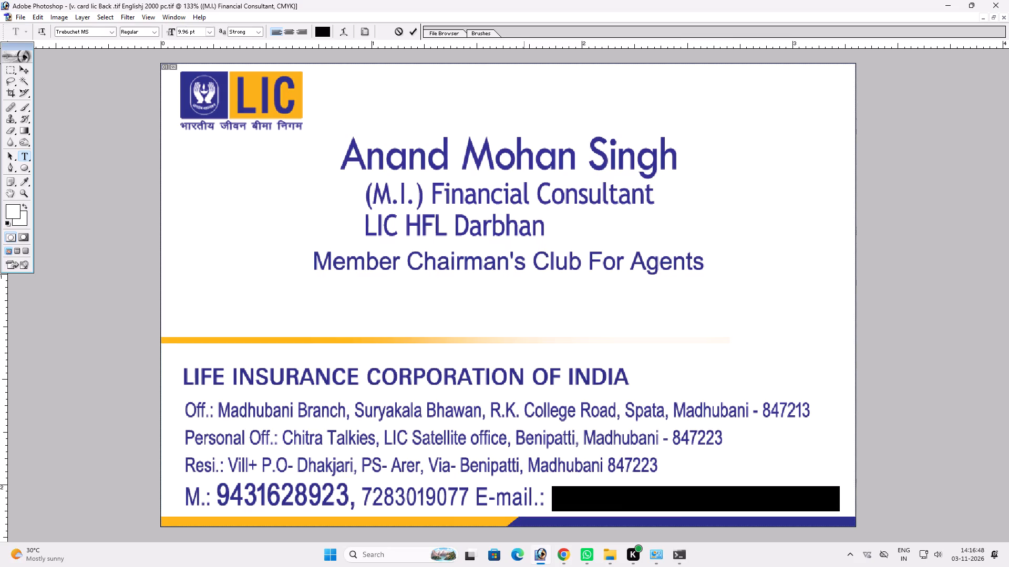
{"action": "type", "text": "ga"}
Finish the second title line with "Area Office" after "Darbhanga".
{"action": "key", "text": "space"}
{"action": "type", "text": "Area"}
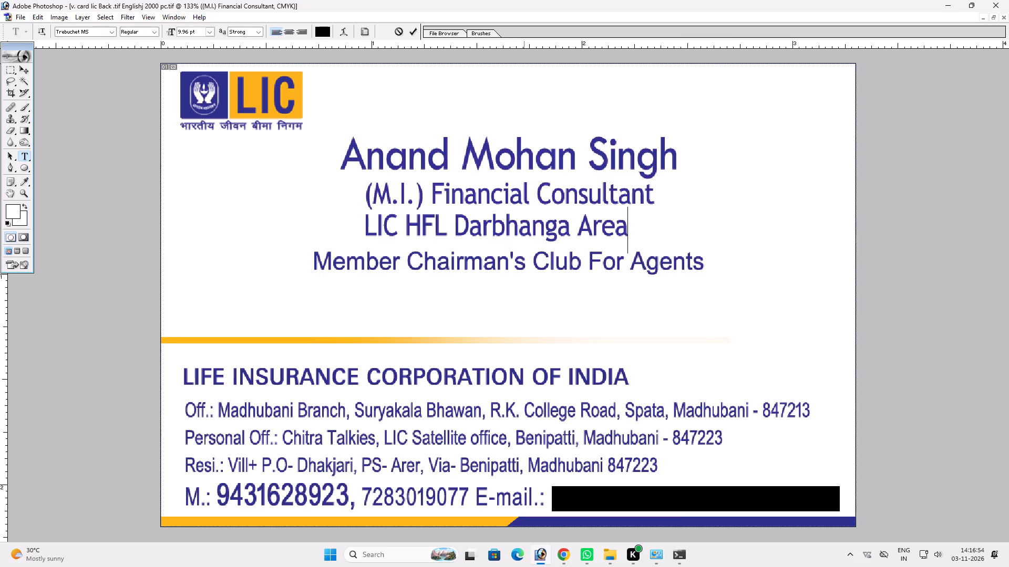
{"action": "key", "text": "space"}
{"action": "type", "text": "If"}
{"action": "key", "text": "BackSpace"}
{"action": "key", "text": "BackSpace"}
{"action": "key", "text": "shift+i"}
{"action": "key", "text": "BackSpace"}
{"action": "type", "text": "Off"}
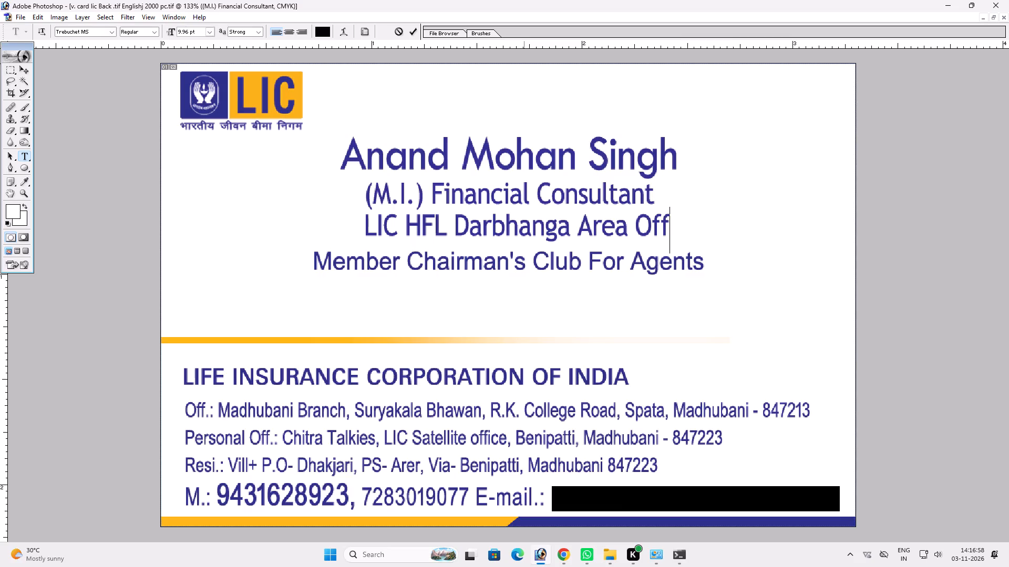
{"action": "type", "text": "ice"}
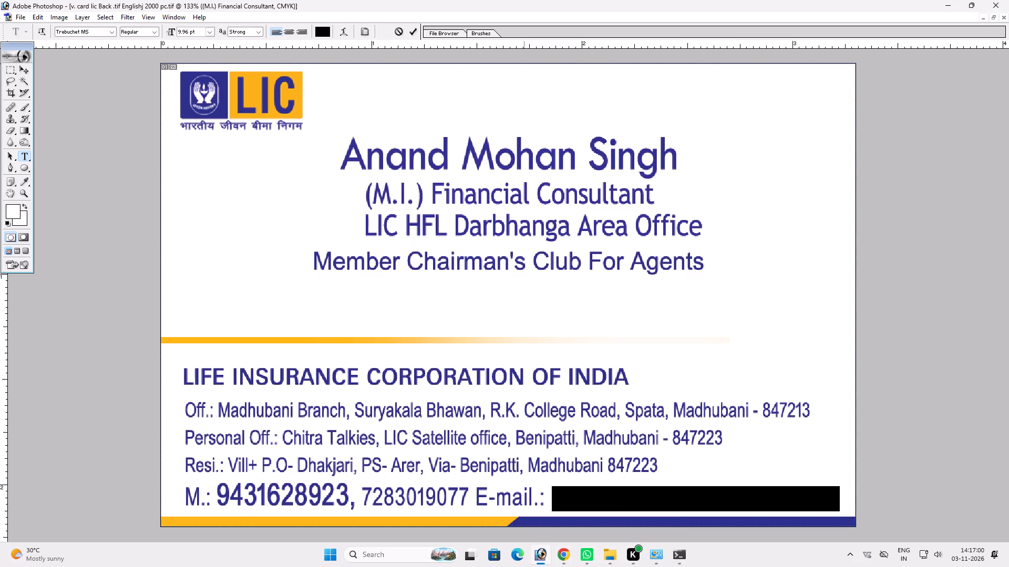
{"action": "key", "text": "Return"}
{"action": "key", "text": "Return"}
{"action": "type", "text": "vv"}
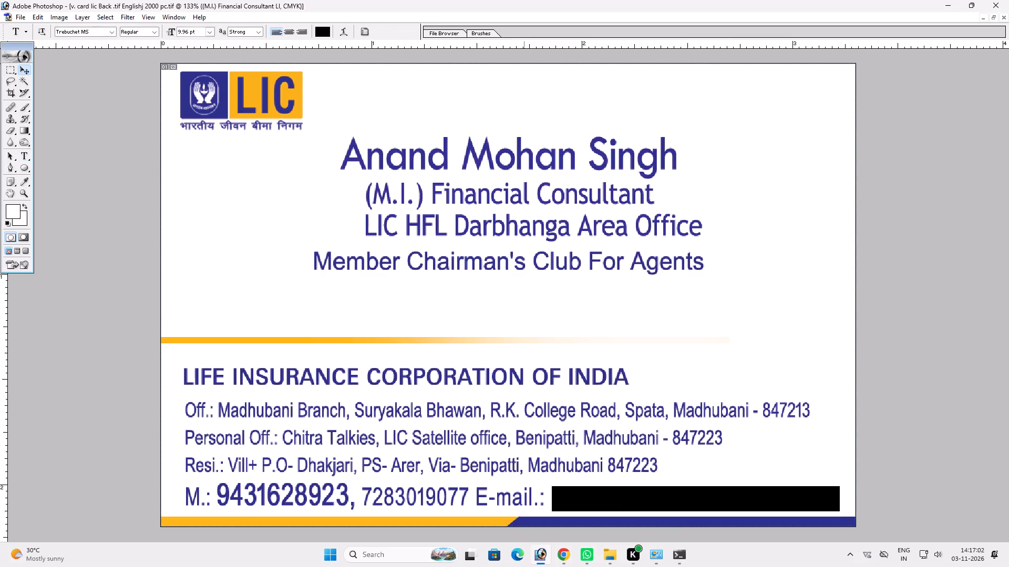
Center-align the two-line title text and align its layer to the horizontal center of the whole card.
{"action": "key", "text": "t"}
{"action": "left_click", "coordinate": [292, 34]}
{"action": "key", "text": "ctrl+a"}
{"action": "key", "text": "alt+l"}
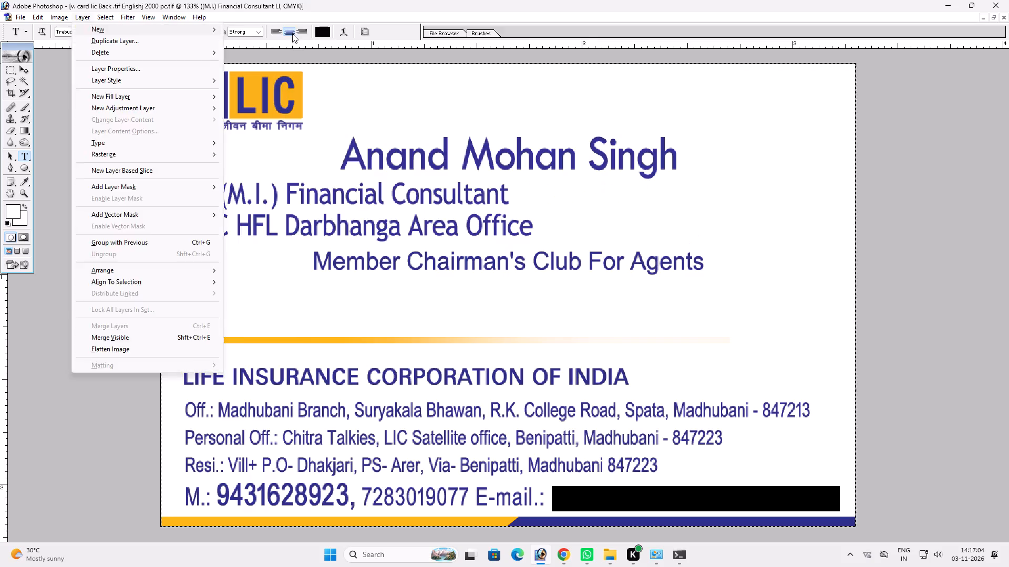
{"action": "key", "text": "alt+i"}
{"action": "key", "text": "alt+h"}
{"action": "key", "text": "ctrl+d"}
Scale the two-line title text to about 94% width and 87.5% height.
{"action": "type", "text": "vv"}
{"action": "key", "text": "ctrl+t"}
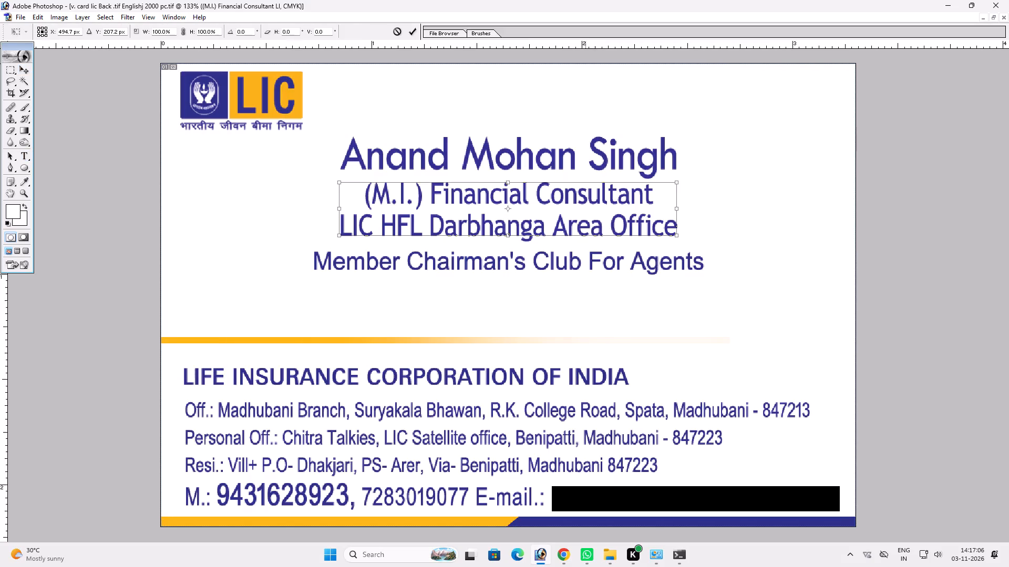
{"action": "left_click_drag", "start_coordinate": [584, 236], "coordinate": [589, 232], "text": "shift"}
{"action": "left_click_drag", "start_coordinate": [675, 229], "coordinate": [665, 230], "text": "alt+shift"}
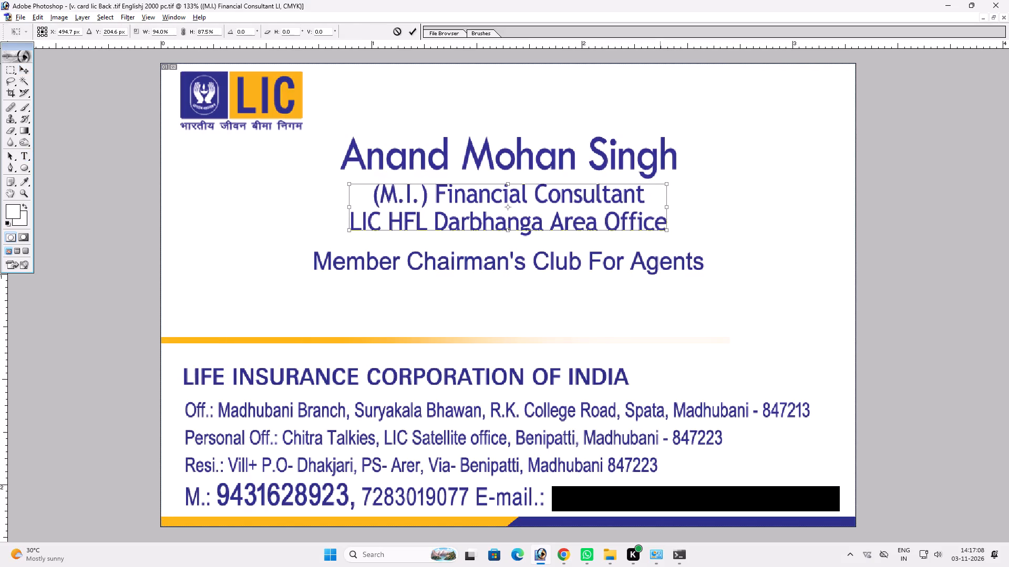
{"action": "key", "text": "shift+Return"}
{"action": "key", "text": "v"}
Scale the cardholder's name to about 90% of its height, keeping its full width.
{"action": "left_click", "coordinate": [605, 160], "text": "ctrl"}
{"action": "key", "text": "ctrl+t"}
{"action": "left_click", "coordinate": [665, 170], "text": "alt+shift"}
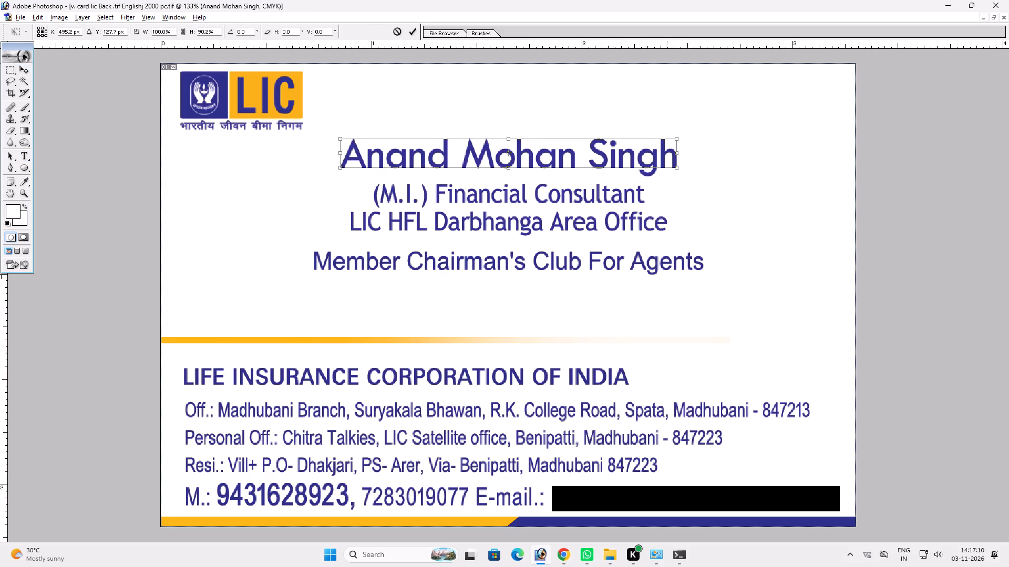
{"action": "left_click", "coordinate": [677, 170], "text": "alt+shift"}
{"action": "key", "text": "Return"}
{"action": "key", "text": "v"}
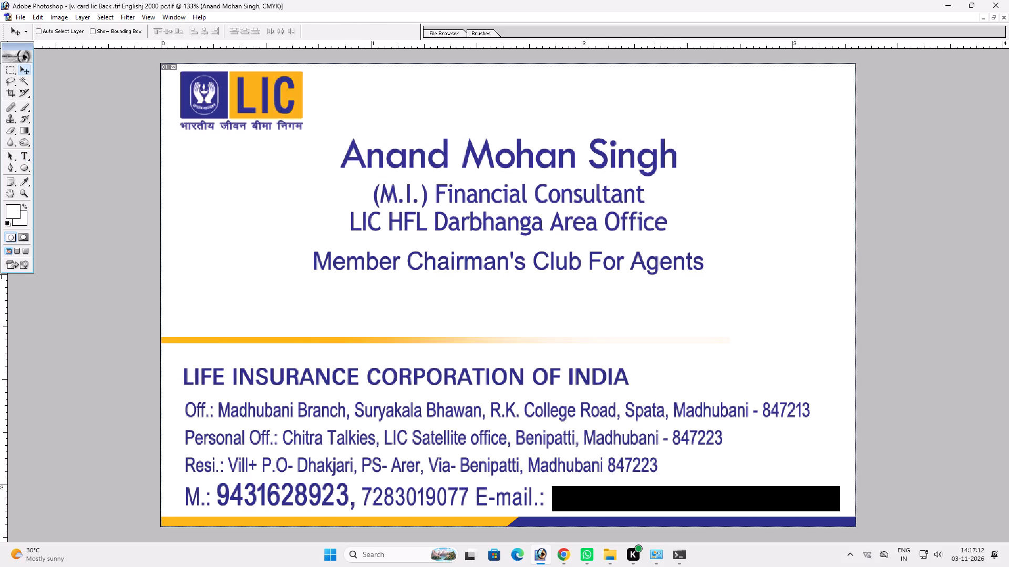
Move the name slightly up and bring the two-line title up directly beneath it.
{"action": "left_click_drag", "start_coordinate": [607, 162], "coordinate": [604, 155]}
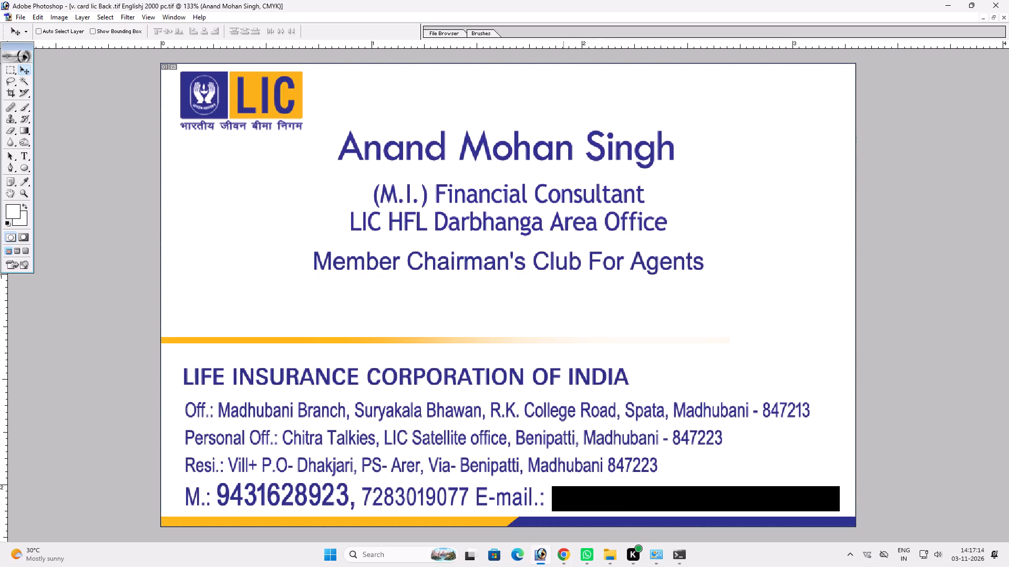
{"action": "left_click", "coordinate": [562, 193], "text": "ctrl"}
{"action": "left_click_drag", "start_coordinate": [562, 193], "coordinate": [561, 178]}
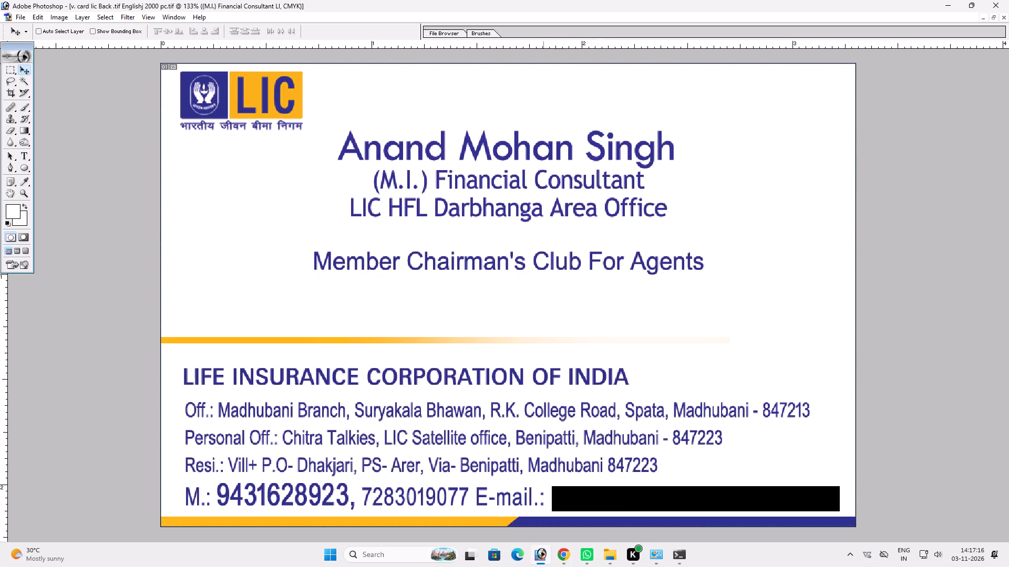
Replace the "Member Chairman's Club For Agents" line with "Code:" followed by the cardholder's consultant code, and adjust its position.
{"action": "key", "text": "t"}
{"action": "left_click", "coordinate": [532, 266]}
{"action": "key", "text": "ctrl+a"}
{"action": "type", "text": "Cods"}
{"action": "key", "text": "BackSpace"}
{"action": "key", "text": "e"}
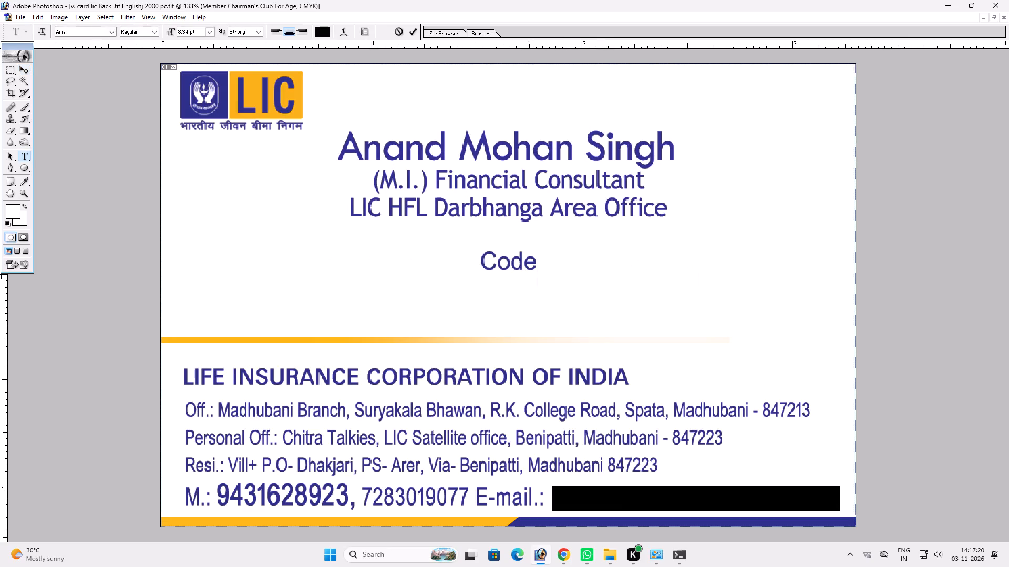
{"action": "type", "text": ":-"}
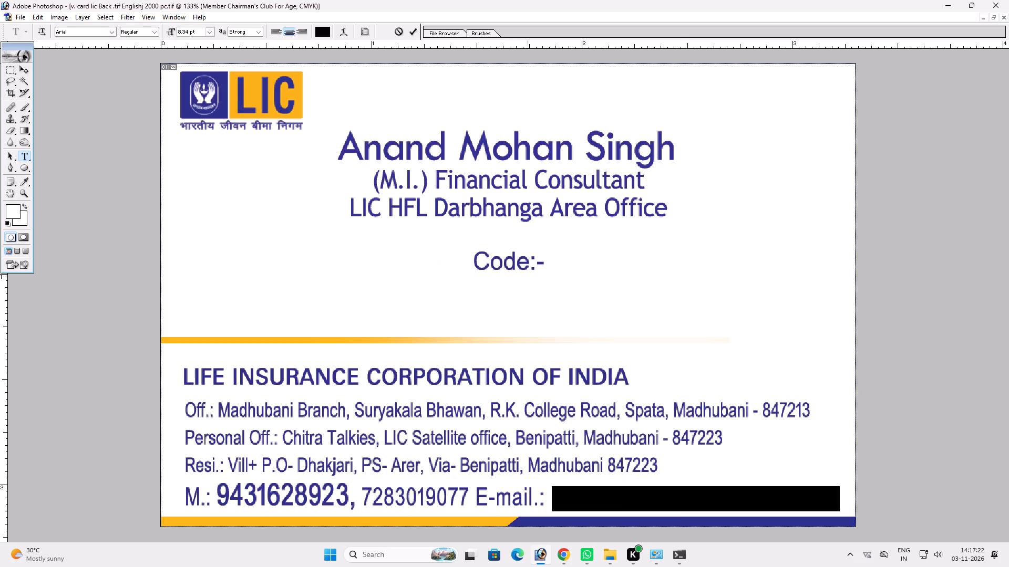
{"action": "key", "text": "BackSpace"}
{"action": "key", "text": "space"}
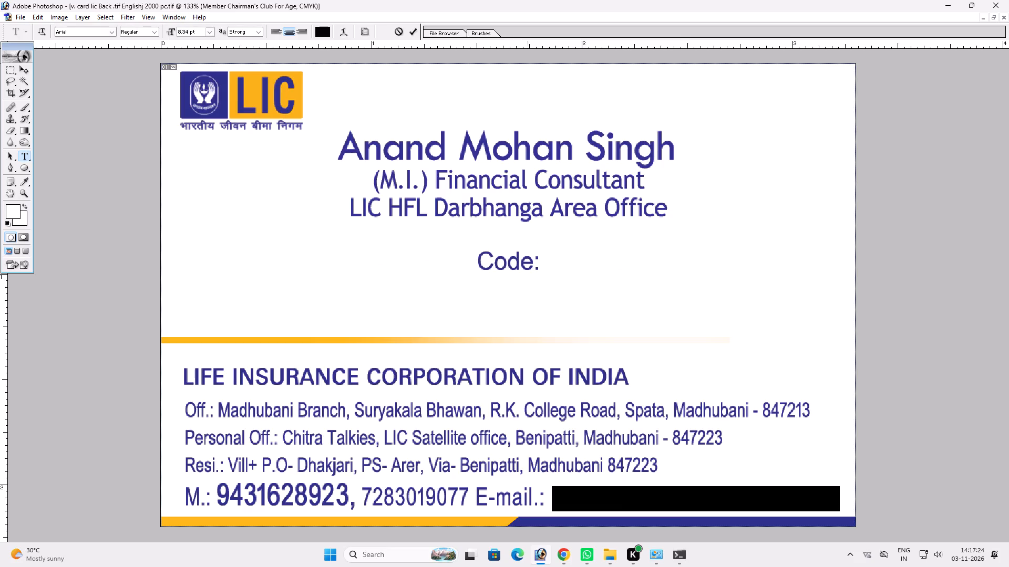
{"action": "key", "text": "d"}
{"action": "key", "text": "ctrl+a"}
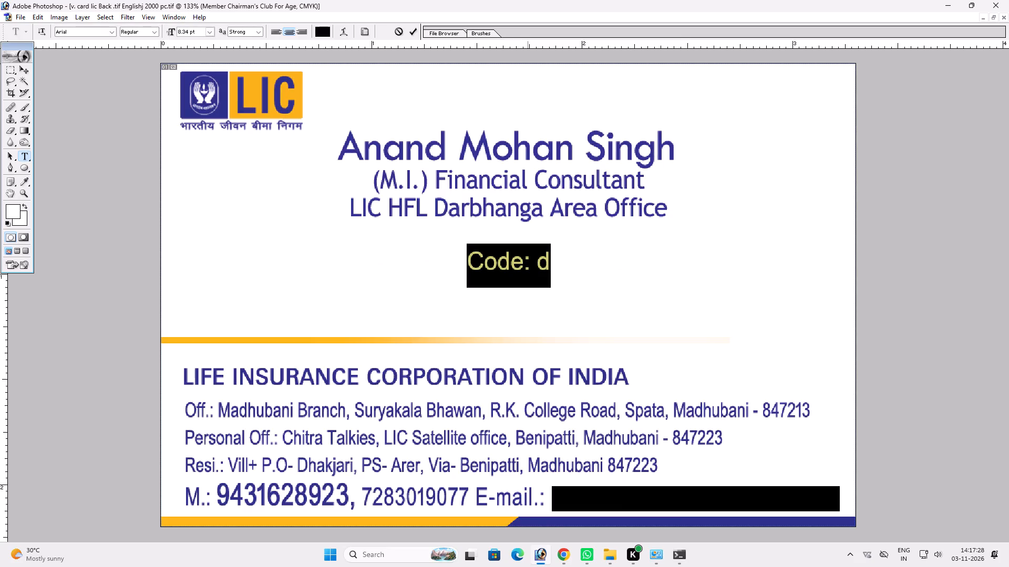
{"action": "left_click_drag", "start_coordinate": [537, 267], "coordinate": [554, 267]}
{"action": "key", "text": "ctrl+shift+k"}
{"action": "left_click", "coordinate": [554, 267]}
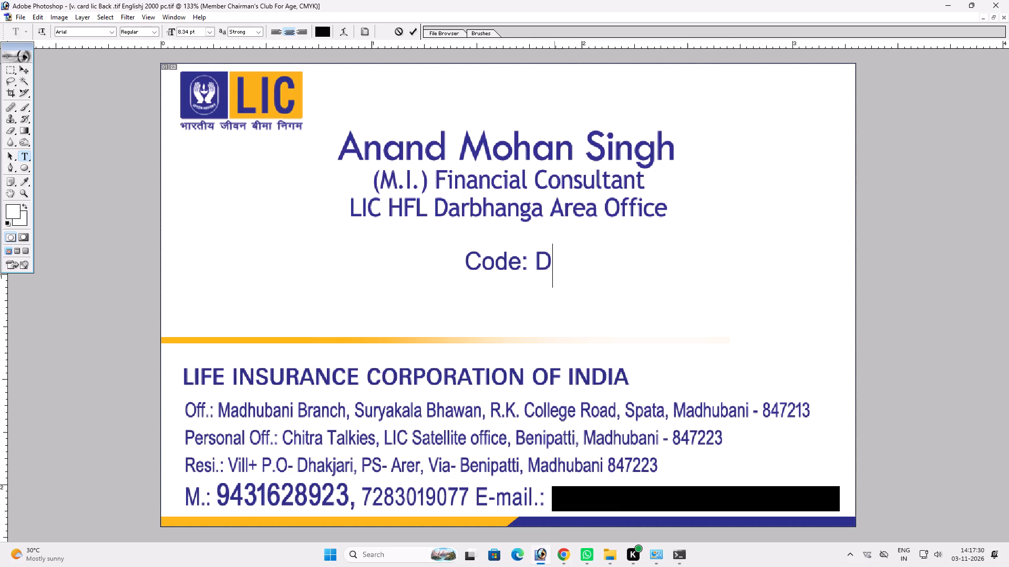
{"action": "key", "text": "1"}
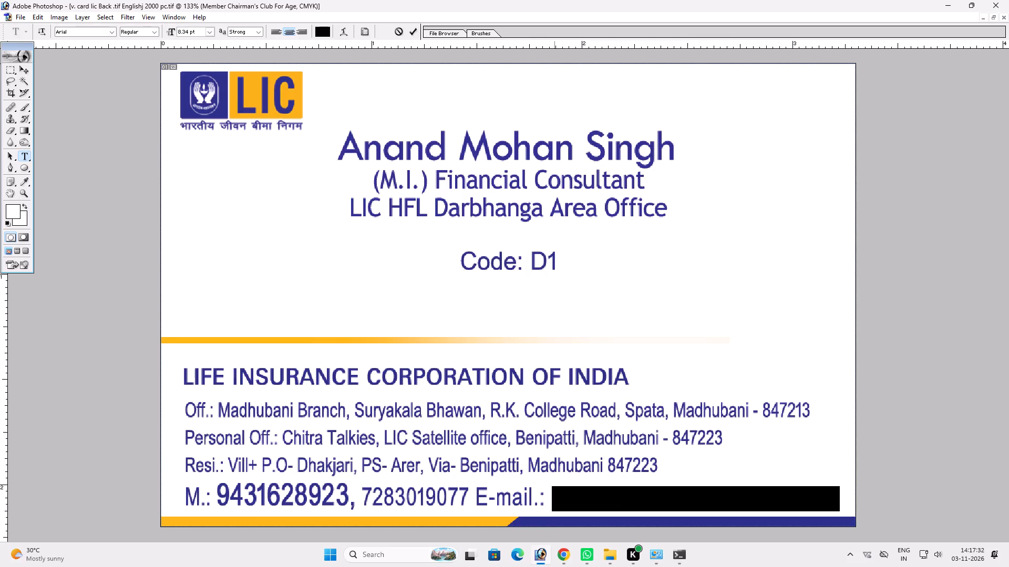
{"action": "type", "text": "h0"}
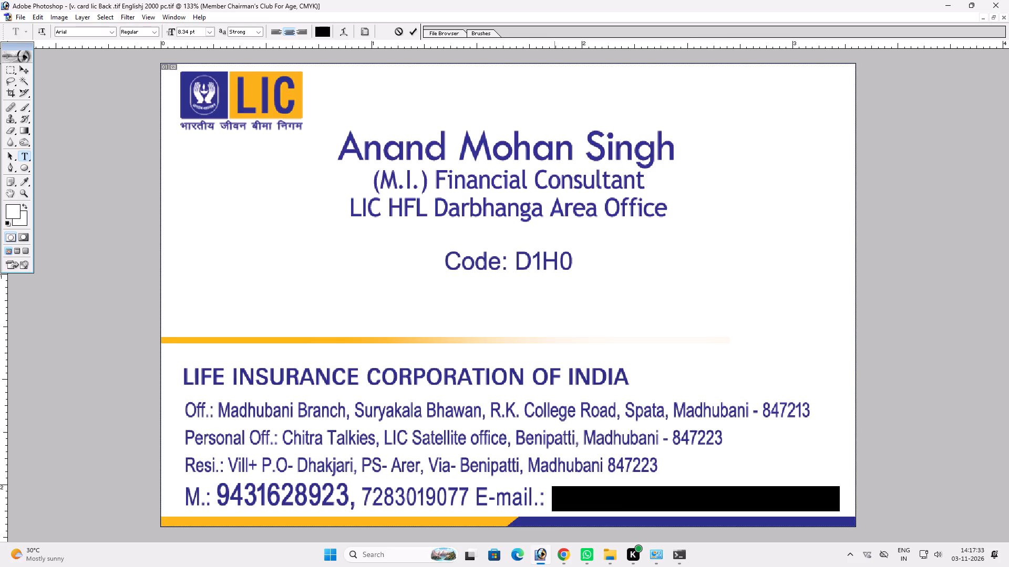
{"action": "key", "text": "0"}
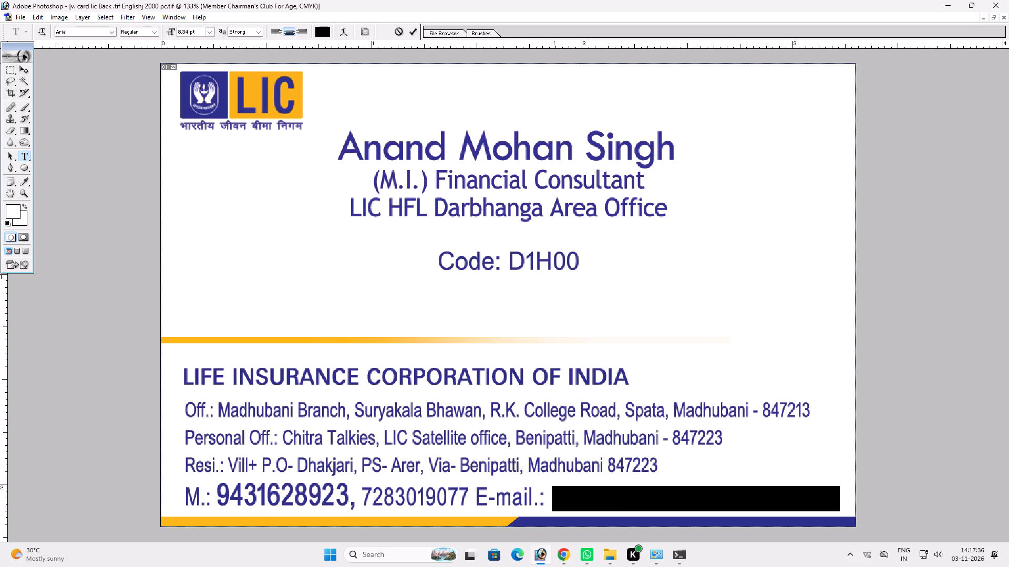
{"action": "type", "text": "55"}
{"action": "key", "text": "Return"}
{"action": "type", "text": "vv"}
{"action": "left_click_drag", "start_coordinate": [540, 254], "coordinate": [535, 258]}
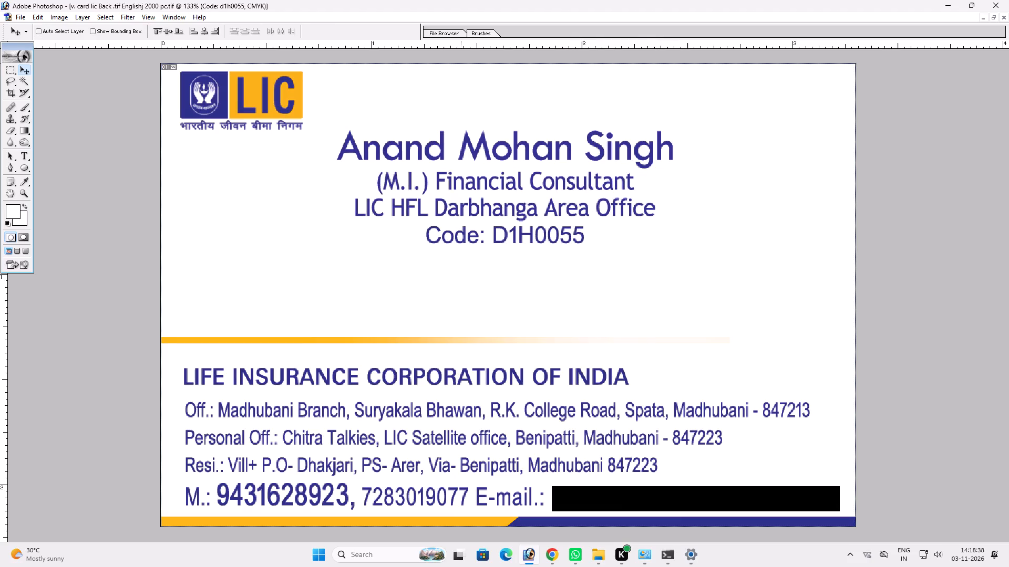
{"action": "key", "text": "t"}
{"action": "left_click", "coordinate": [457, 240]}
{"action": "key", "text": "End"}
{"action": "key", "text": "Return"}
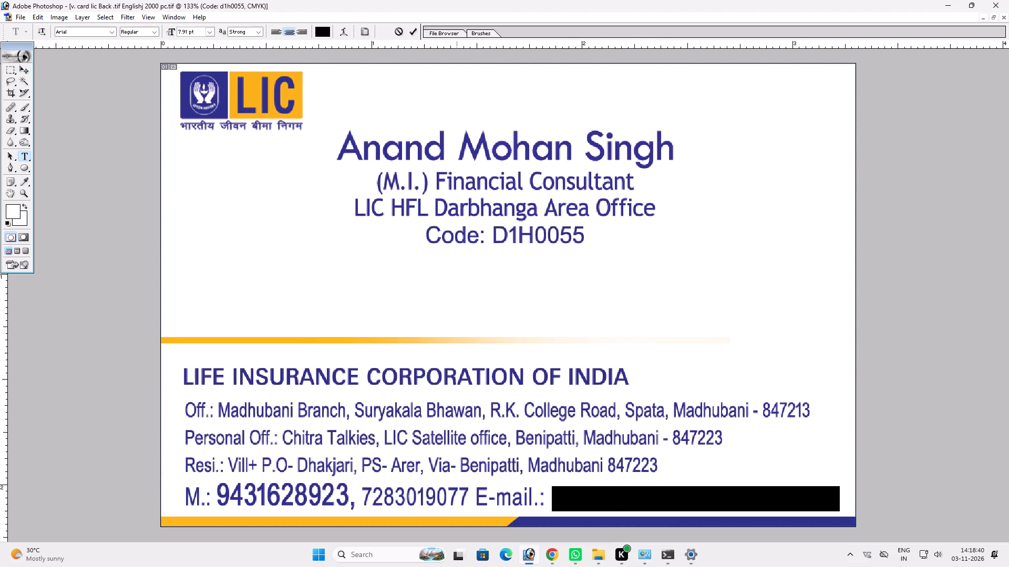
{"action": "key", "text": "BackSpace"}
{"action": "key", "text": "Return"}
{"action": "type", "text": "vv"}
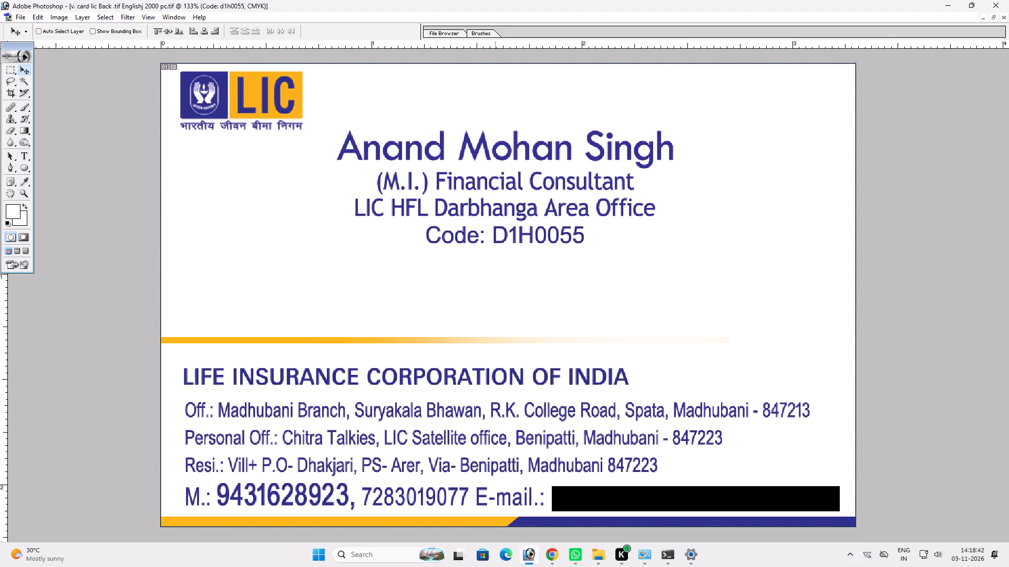
Duplicate the code line just below itself and replace the copy's text with "Insurance Advisor".
{"action": "right_click", "coordinate": [495, 228], "text": "ctrl+shift"}
{"action": "left_click", "coordinate": [500, 232], "text": "ctrl+shift"}
{"action": "left_click_drag", "start_coordinate": [498, 229], "coordinate": [496, 250], "text": "alt"}
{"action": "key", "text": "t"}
{"action": "left_click", "coordinate": [493, 255]}
{"action": "key", "text": "ctrl+a"}
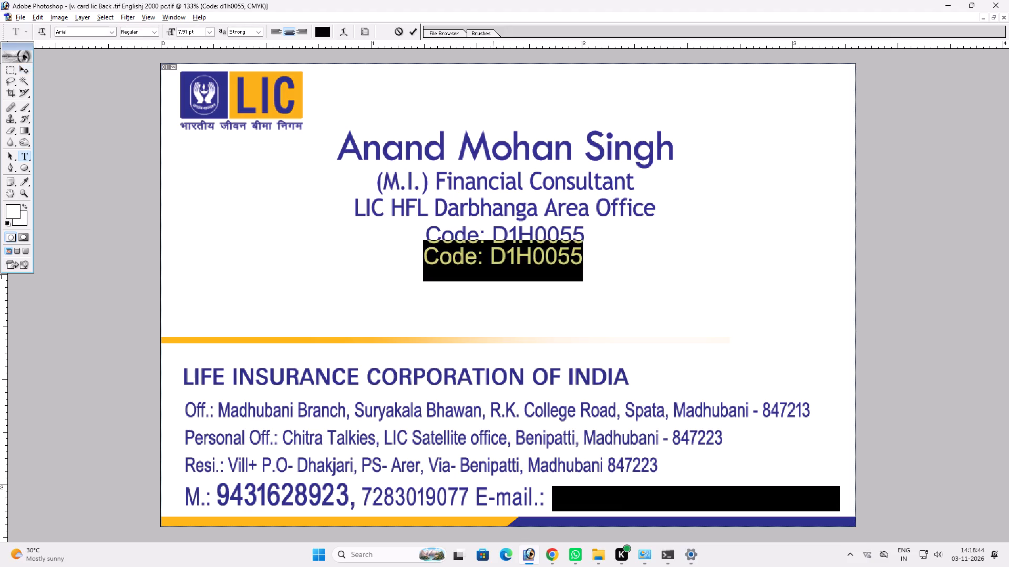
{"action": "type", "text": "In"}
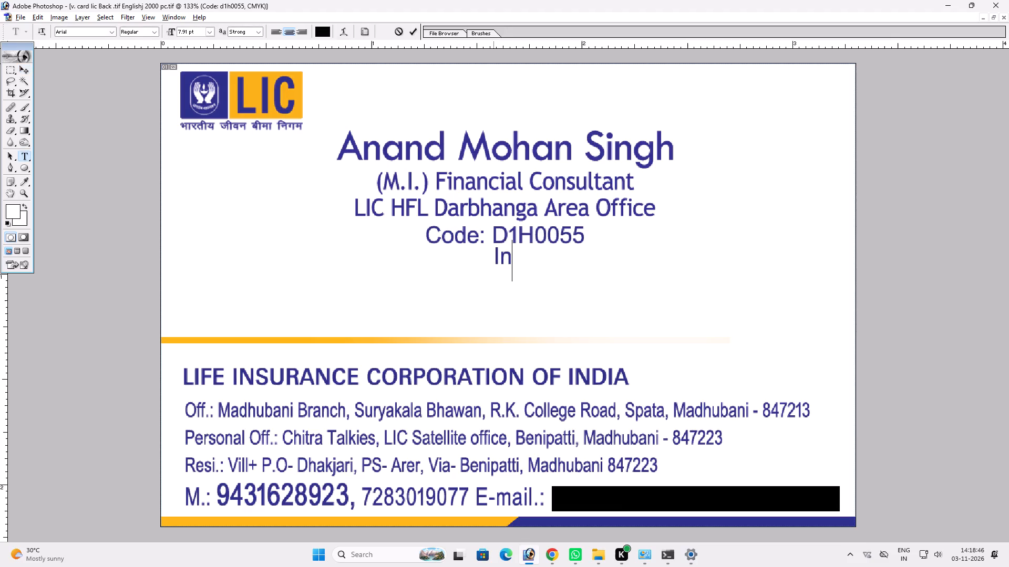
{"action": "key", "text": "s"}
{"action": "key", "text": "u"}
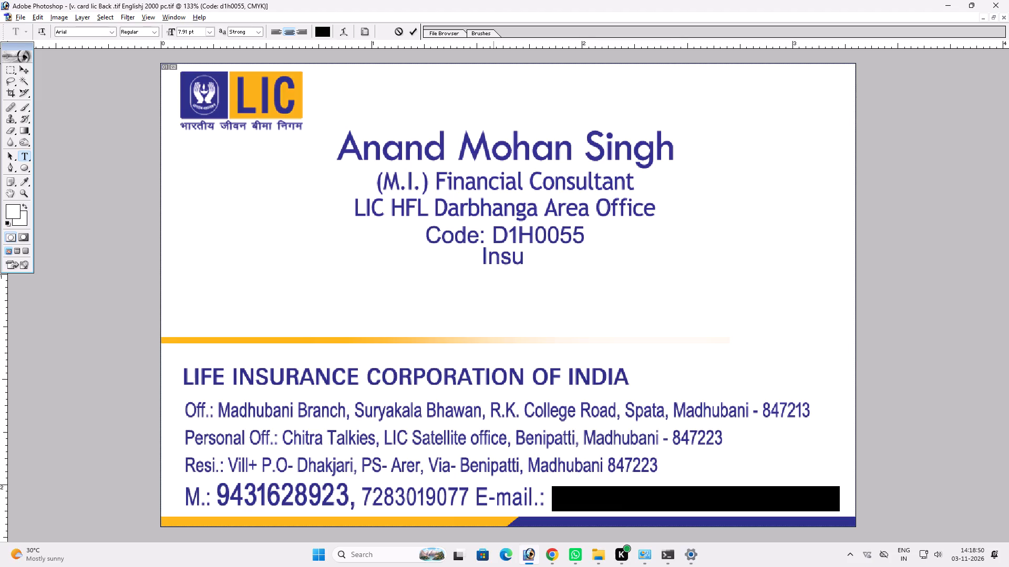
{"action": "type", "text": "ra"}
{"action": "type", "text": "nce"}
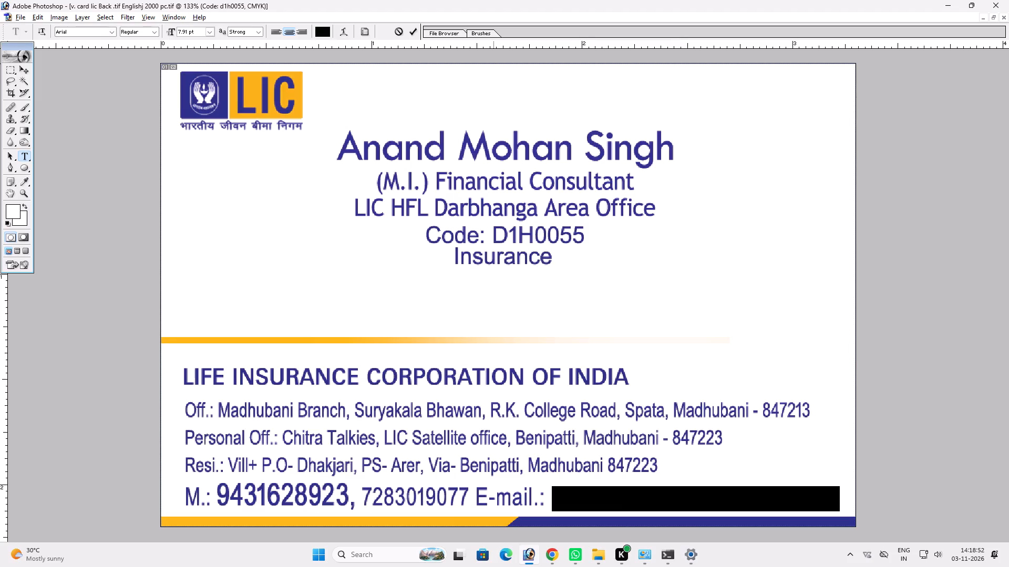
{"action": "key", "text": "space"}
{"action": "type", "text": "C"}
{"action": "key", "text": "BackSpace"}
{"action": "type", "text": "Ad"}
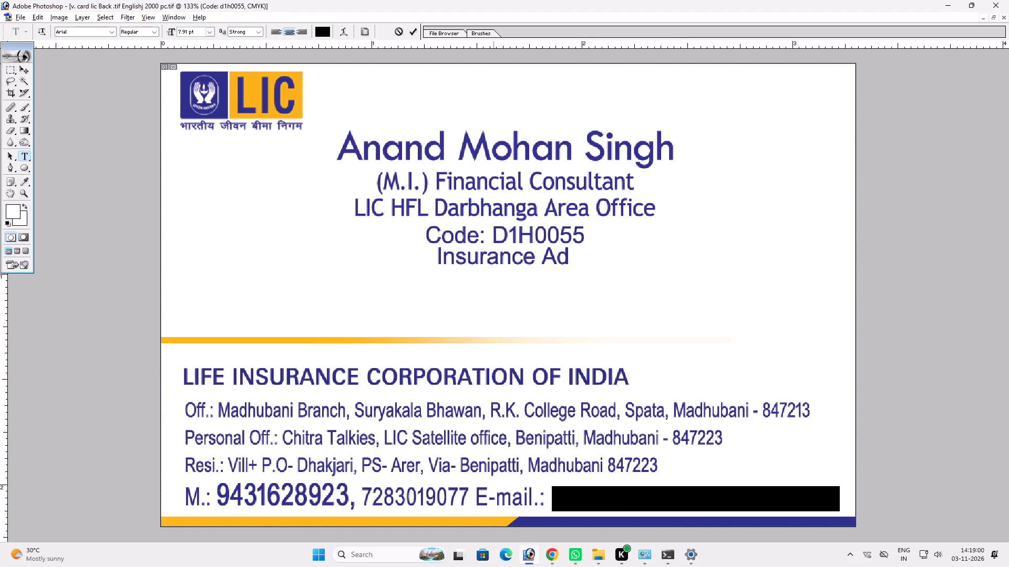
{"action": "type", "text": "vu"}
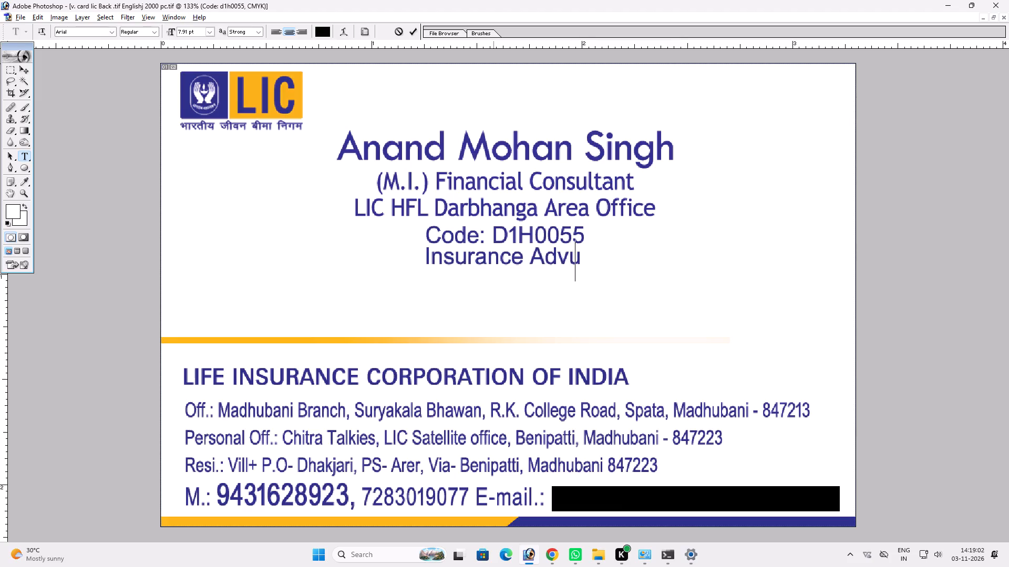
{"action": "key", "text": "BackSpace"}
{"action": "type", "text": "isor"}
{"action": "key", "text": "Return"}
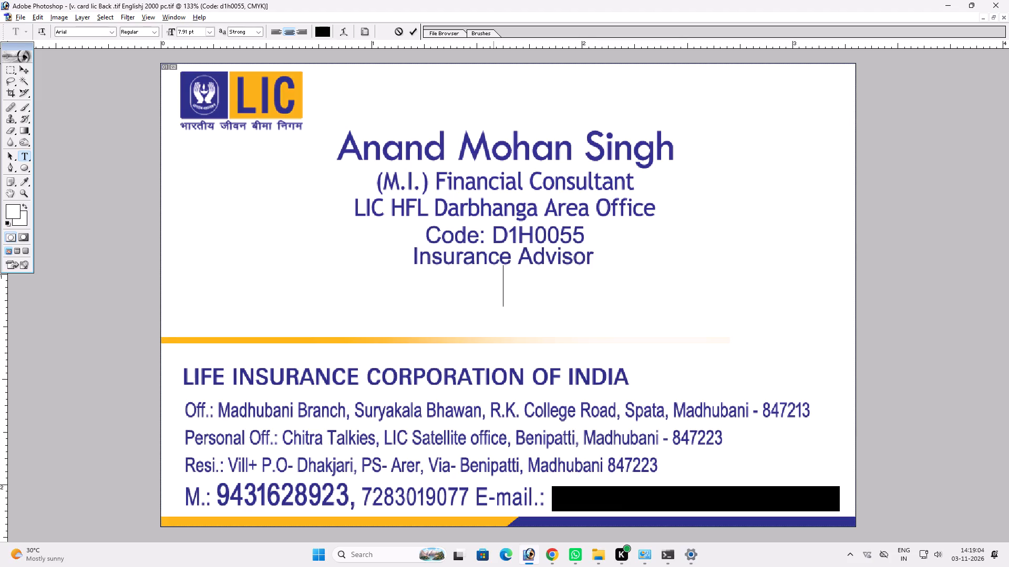
Add a second line below "Insurance Advisor" reading "Agency Code :" followed by the cardholder's agency code.
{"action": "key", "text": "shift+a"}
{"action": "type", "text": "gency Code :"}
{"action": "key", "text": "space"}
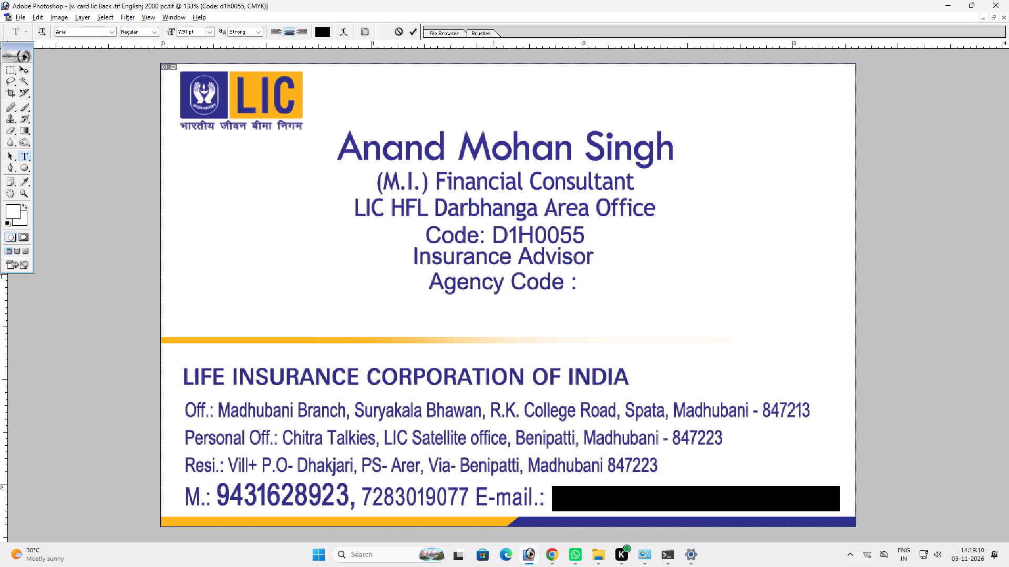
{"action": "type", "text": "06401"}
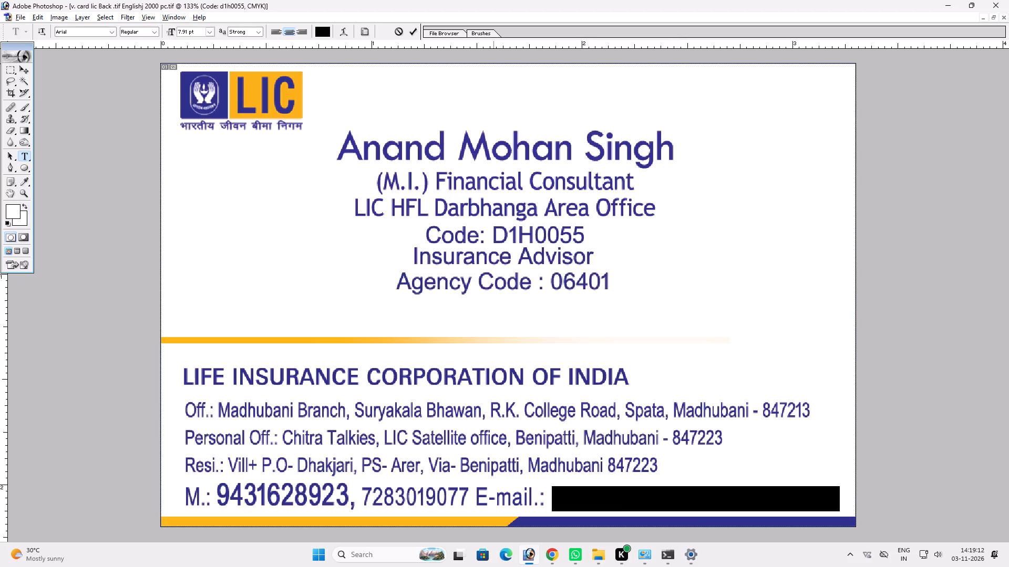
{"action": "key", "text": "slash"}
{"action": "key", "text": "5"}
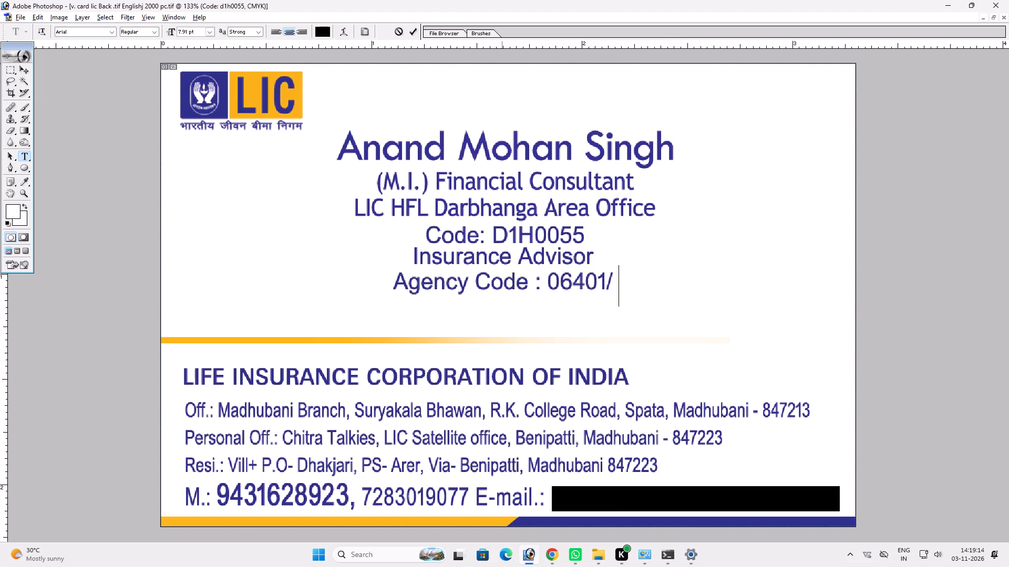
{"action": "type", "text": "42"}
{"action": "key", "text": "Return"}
Nudge the two-line Insurance Advisor and Agency Code text slightly down and center it beneath the code line.
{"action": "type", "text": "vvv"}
{"action": "left_click_drag", "start_coordinate": [518, 277], "coordinate": [518, 281]}
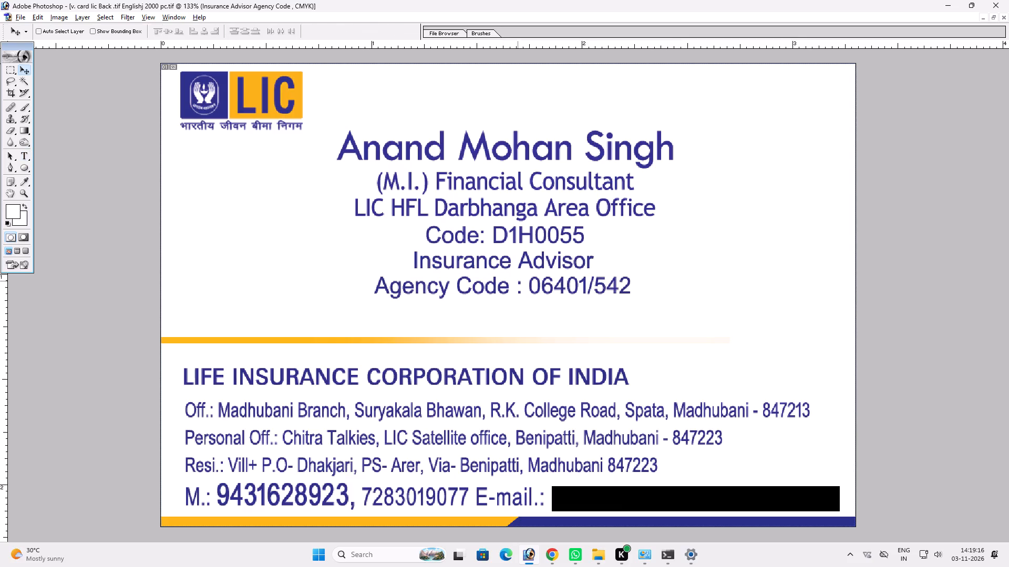
{"action": "left_click_drag", "start_coordinate": [518, 281], "coordinate": [518, 283]}
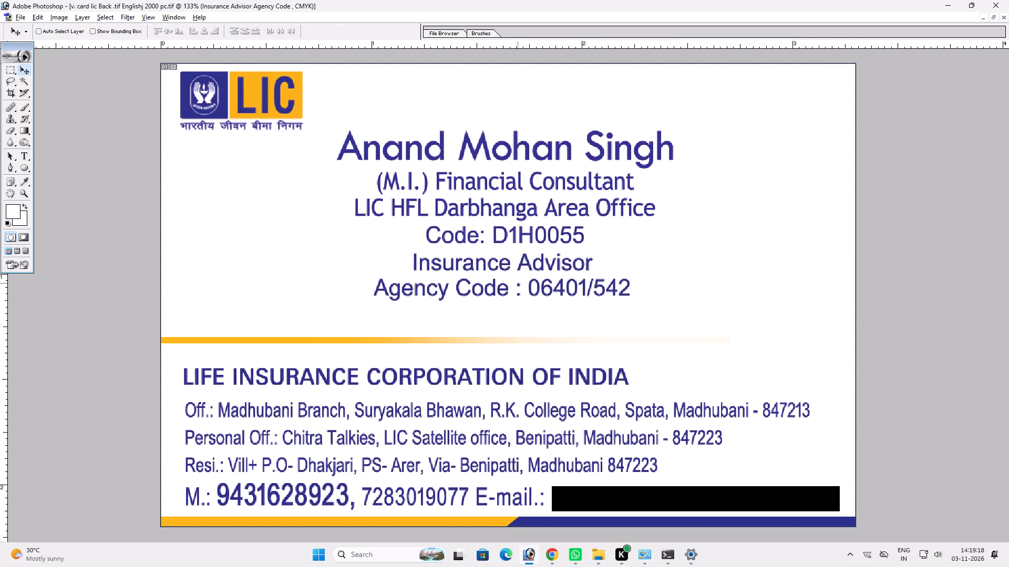
{"action": "left_click_drag", "start_coordinate": [518, 283], "coordinate": [519, 283]}
Move the orange gradient divider down to the top edge of the "LIFE INSURANCE CORPORATION OF INDIA" heading.
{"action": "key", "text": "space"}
{"action": "left_click_drag", "start_coordinate": [503, 338], "coordinate": [501, 277]}
{"action": "left_click", "coordinate": [445, 340], "text": "ctrl"}
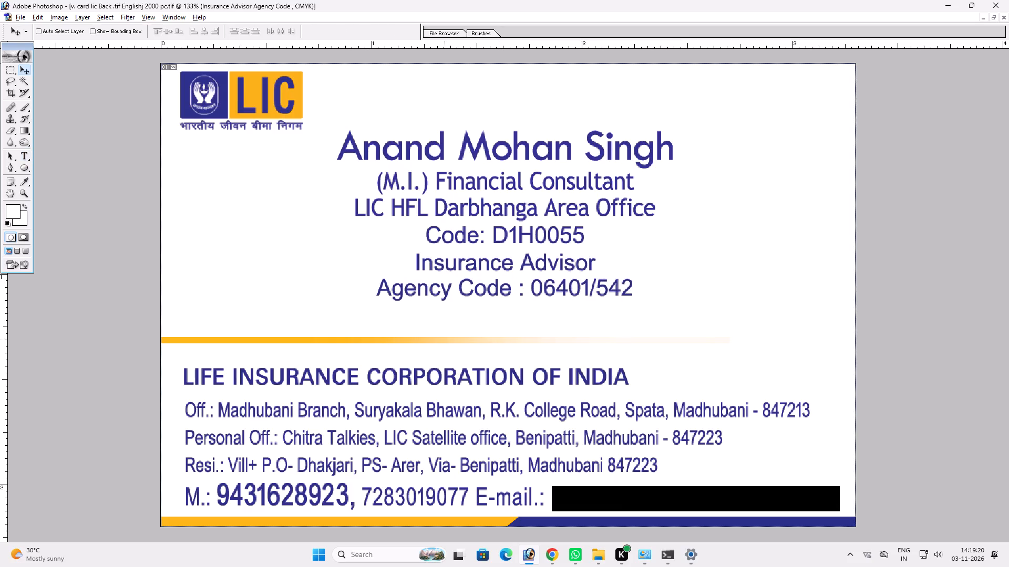
{"action": "left_click_drag", "start_coordinate": [444, 337], "coordinate": [446, 365], "text": "shift"}
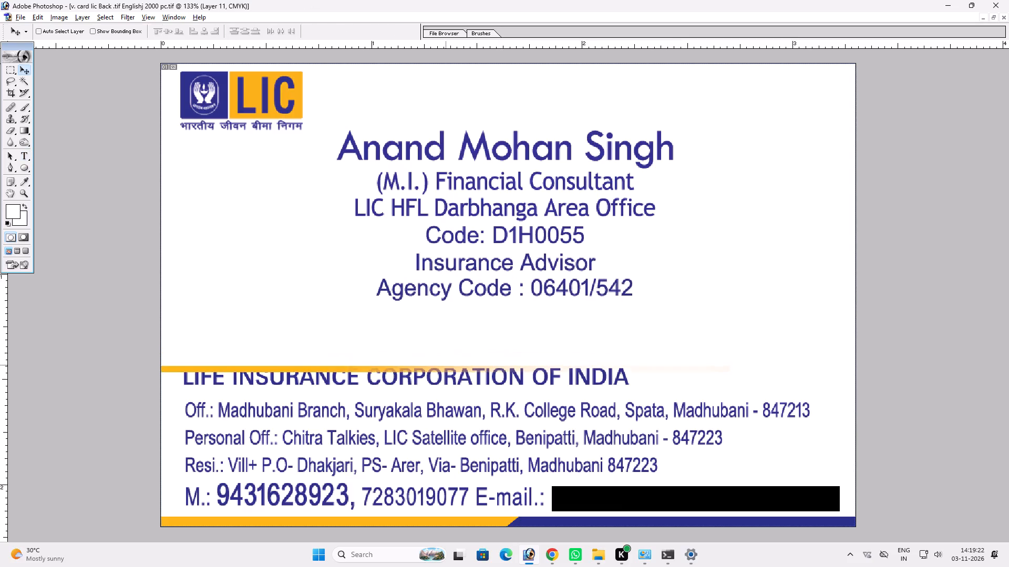
{"action": "left_click_drag", "start_coordinate": [446, 365], "coordinate": [446, 366], "text": "shift"}
Cut both lines of the Insurance Advisor and Agency Code text out of their text layer.
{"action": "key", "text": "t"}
{"action": "left_click_drag", "start_coordinate": [415, 260], "coordinate": [729, 324]}
{"action": "key", "text": "ctrl+x"}
{"action": "key", "text": "ctrl+Return"}
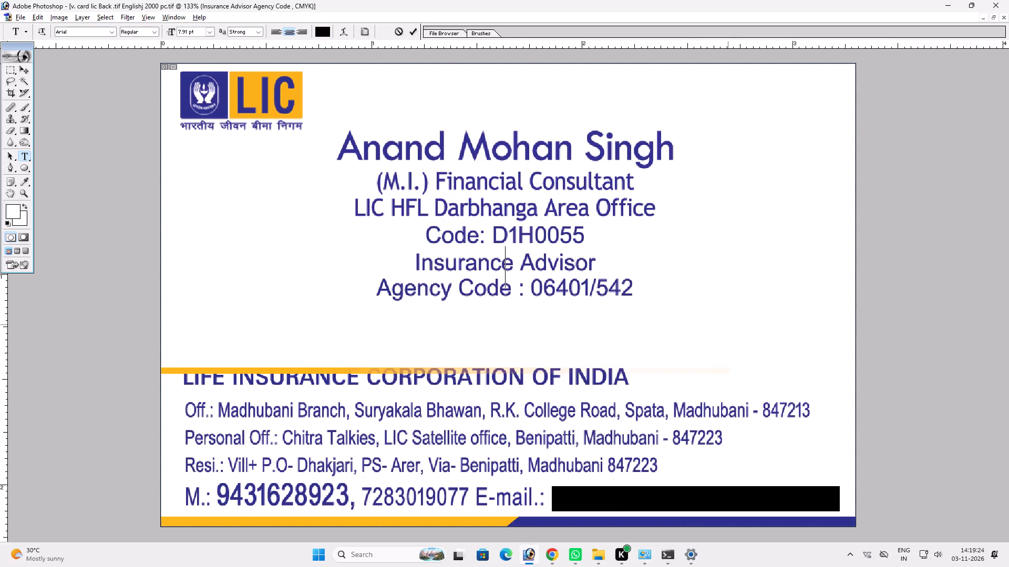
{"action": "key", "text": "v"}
{"action": "key", "text": "ctrl+t"}
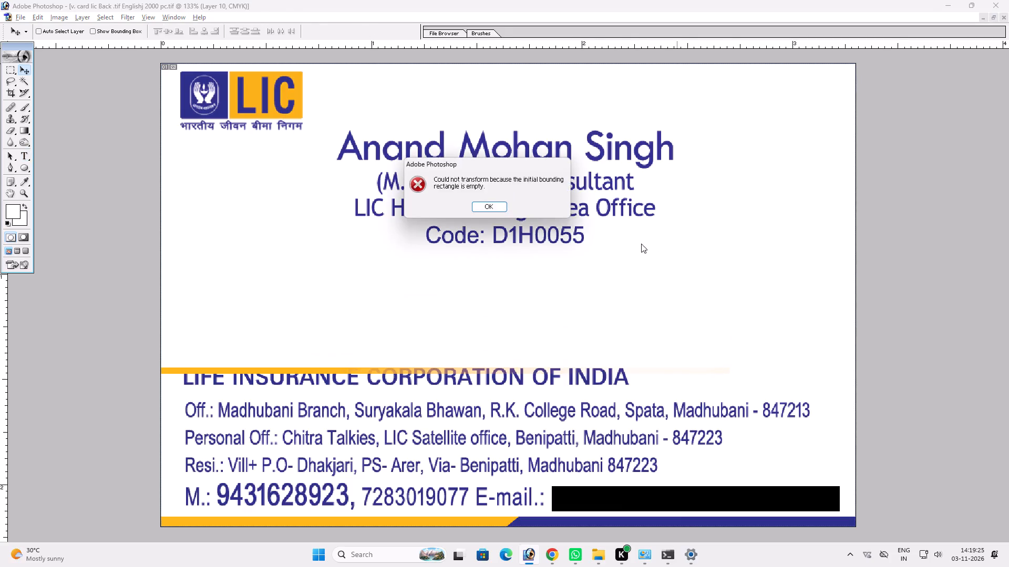
{"action": "key", "text": "Return"}
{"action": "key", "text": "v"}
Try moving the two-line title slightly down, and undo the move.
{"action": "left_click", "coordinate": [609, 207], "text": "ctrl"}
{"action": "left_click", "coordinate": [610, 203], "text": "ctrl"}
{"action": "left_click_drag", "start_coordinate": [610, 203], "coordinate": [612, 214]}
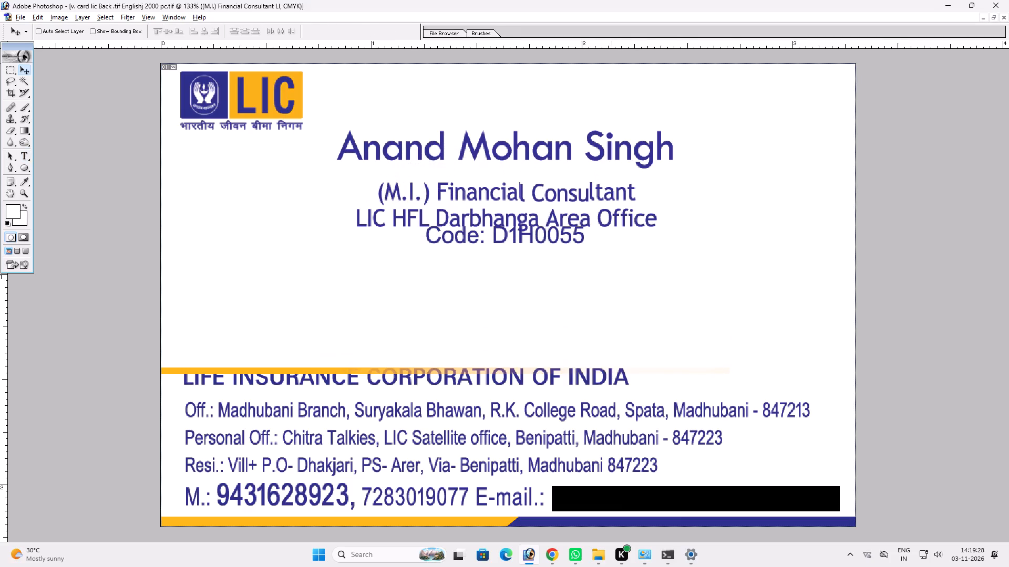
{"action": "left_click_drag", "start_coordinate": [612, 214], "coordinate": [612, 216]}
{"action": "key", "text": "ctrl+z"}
Link the code line and name with the two-line title, enlarge all three together to about 116%, and nudge them slightly down.
{"action": "left_click", "coordinate": [583, 236], "text": "ctrl+shift"}
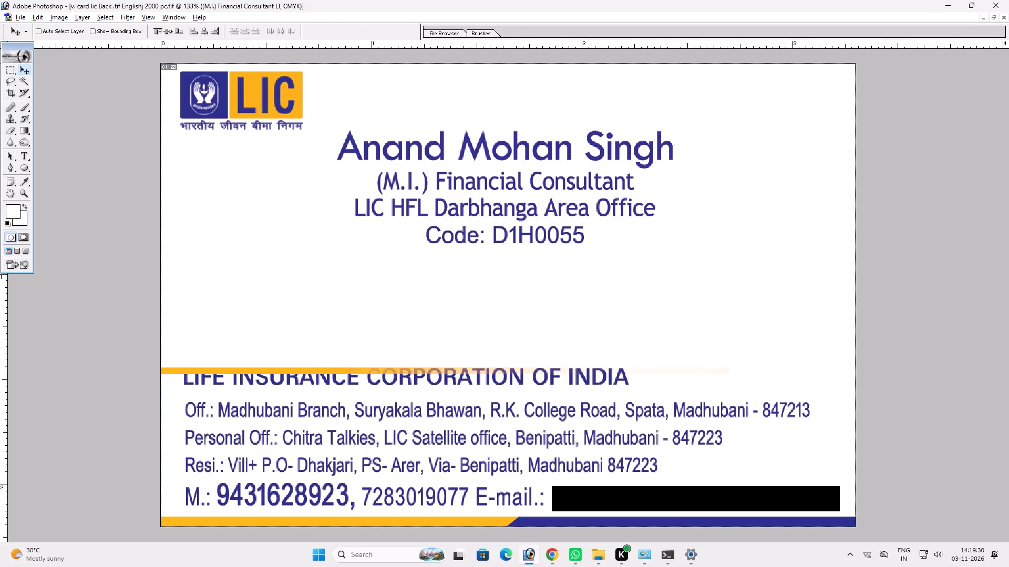
{"action": "key", "text": "ctrl+t"}
{"action": "key", "text": "Return"}
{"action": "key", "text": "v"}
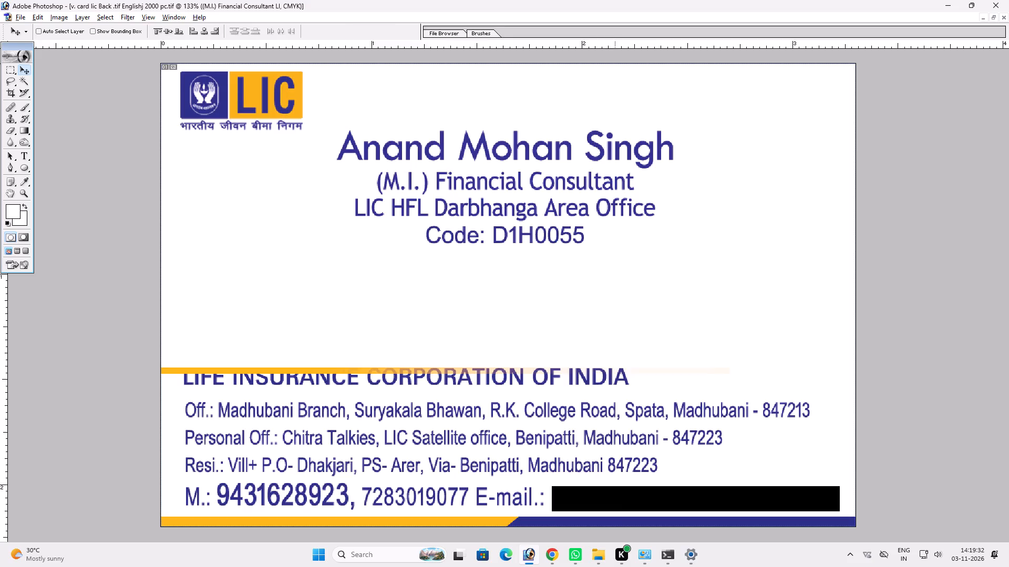
{"action": "left_click", "coordinate": [617, 145], "text": "ctrl+shift"}
{"action": "key", "text": "ctrl+t"}
{"action": "left_click_drag", "start_coordinate": [670, 243], "coordinate": [671, 242], "text": "alt+shift"}
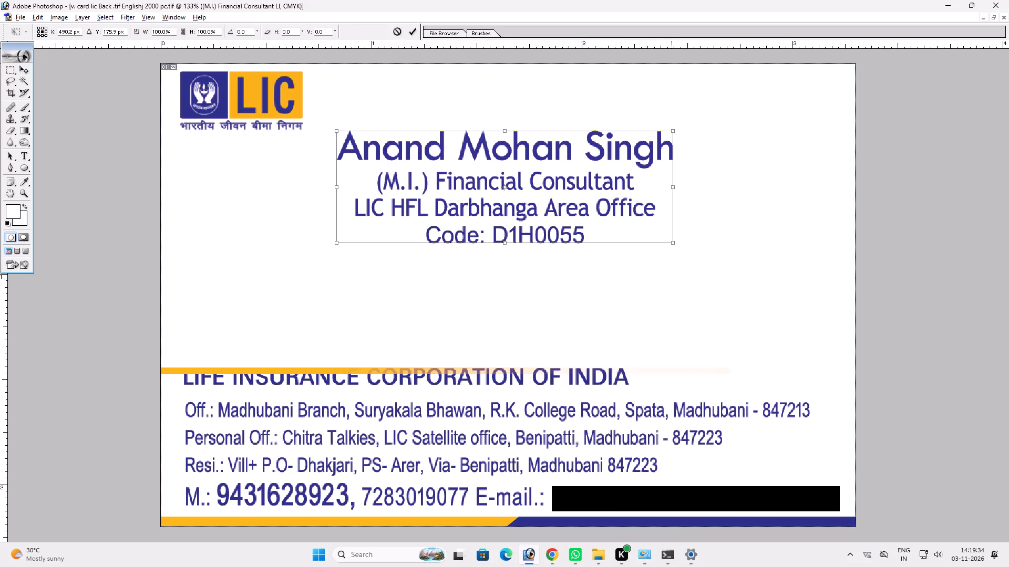
{"action": "left_click_drag", "start_coordinate": [671, 242], "coordinate": [702, 237], "text": "alt+shift"}
{"action": "key", "text": "Return"}
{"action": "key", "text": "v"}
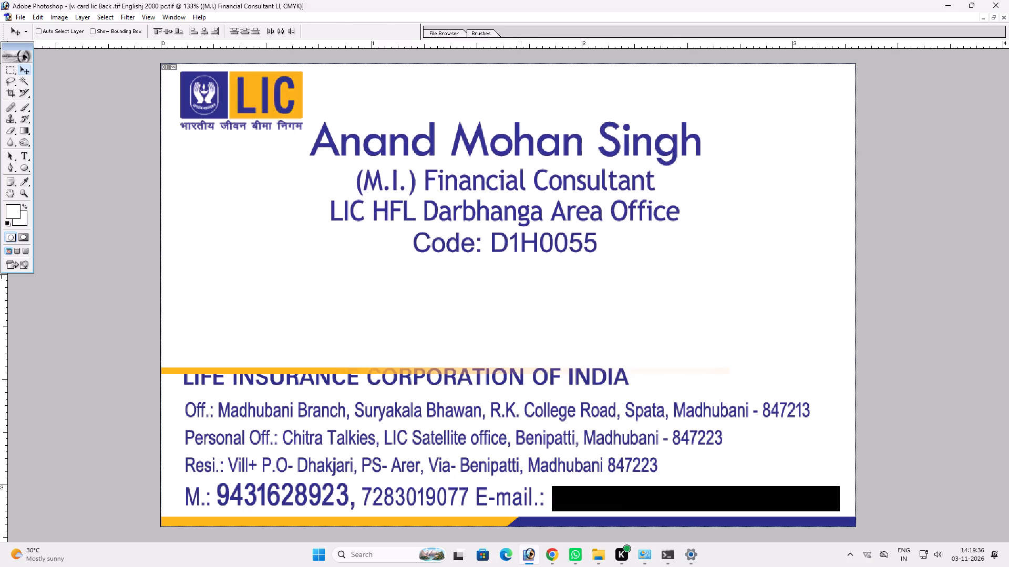
{"action": "left_click", "coordinate": [521, 246]}
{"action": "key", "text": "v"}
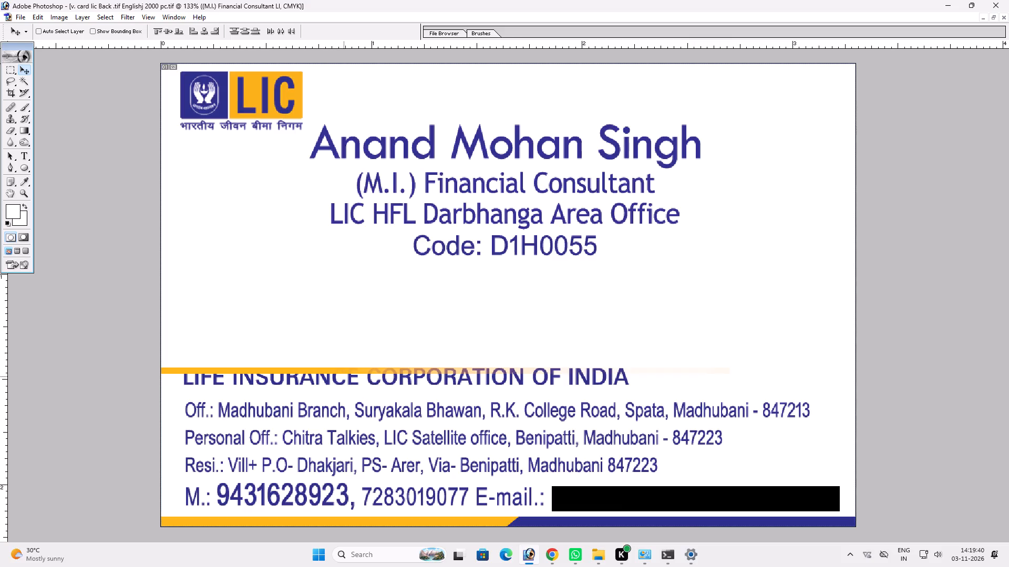
Move the orange gradient divider up into the gap above the "LIFE INSURANCE CORPORATION OF INDIA" heading.
{"action": "left_click", "coordinate": [341, 367], "text": "ctrl"}
{"action": "left_click_drag", "start_coordinate": [341, 367], "coordinate": [343, 346]}
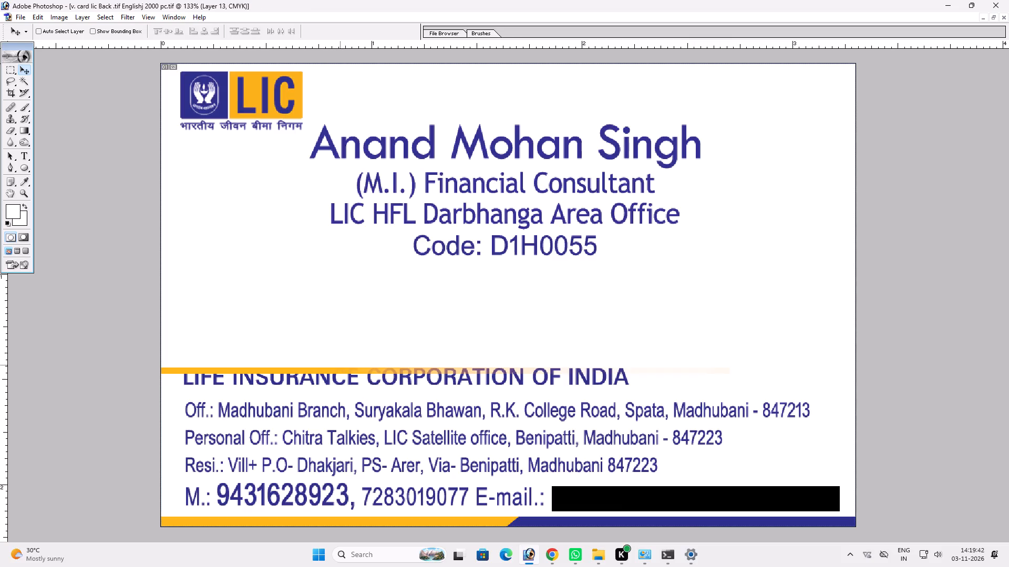
{"action": "key", "text": "ctrl+z"}
{"action": "left_click", "coordinate": [335, 369], "text": "ctrl"}
{"action": "left_click_drag", "start_coordinate": [334, 367], "coordinate": [335, 350]}
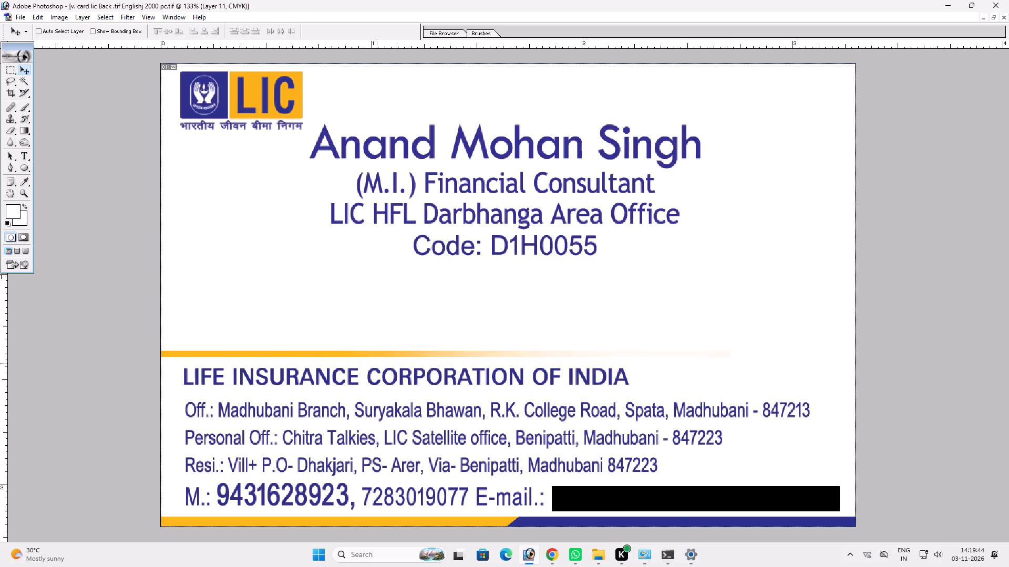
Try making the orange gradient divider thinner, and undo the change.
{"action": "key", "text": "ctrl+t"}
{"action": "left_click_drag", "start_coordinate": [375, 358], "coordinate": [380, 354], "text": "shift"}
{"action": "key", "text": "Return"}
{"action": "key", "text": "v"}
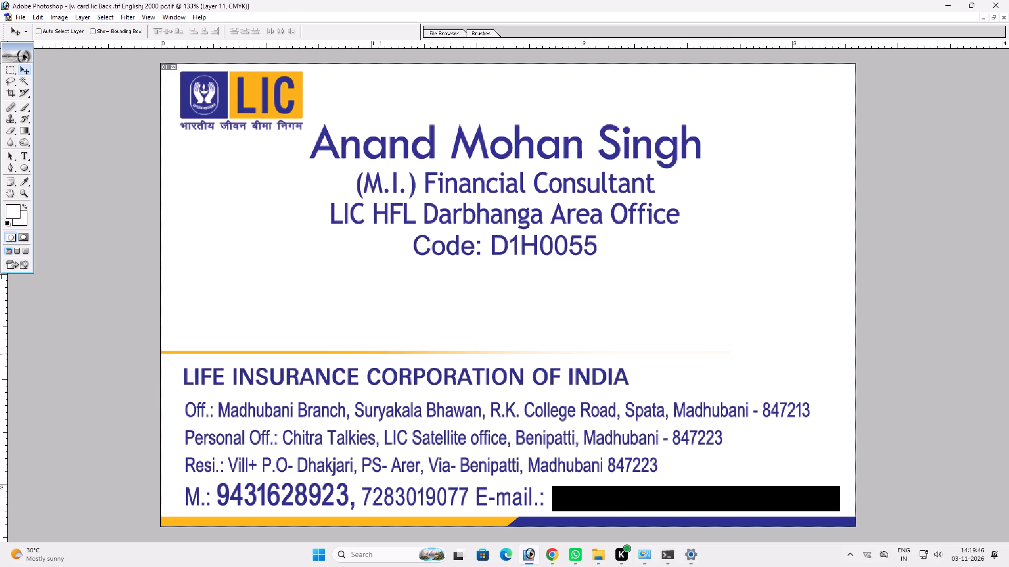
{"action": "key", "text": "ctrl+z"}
Stretch the orange gradient divider horizontally past the card's right edge so its fade spans the full card width.
{"action": "key", "text": "ctrl+t"}
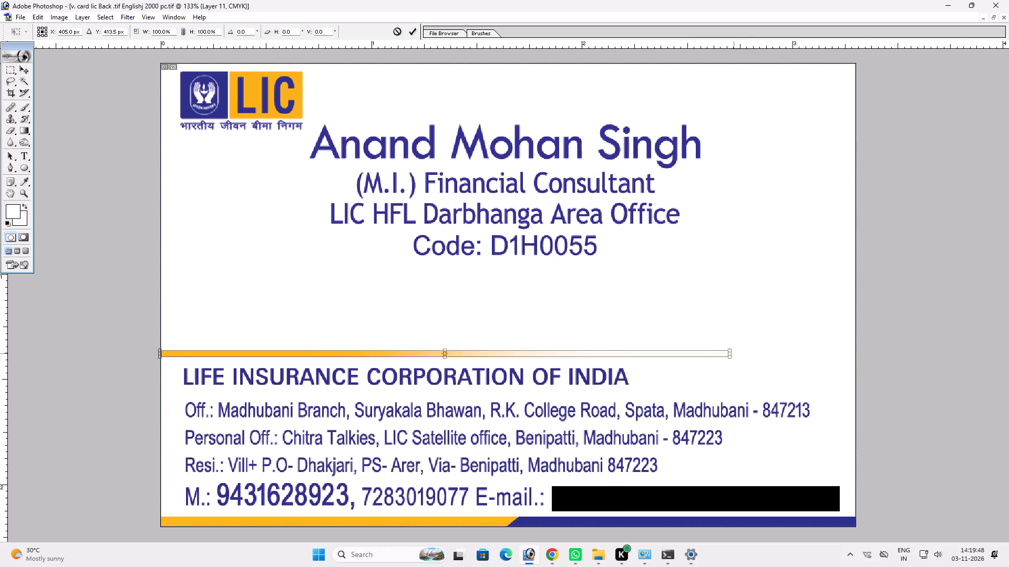
{"action": "left_click_drag", "start_coordinate": [734, 353], "coordinate": [1008, 269], "text": "shift"}
{"action": "scroll", "coordinate": [643, 366], "scroll_direction": "up", "scroll_amount": 4, "text": "shift"}
{"action": "key", "text": "Return"}
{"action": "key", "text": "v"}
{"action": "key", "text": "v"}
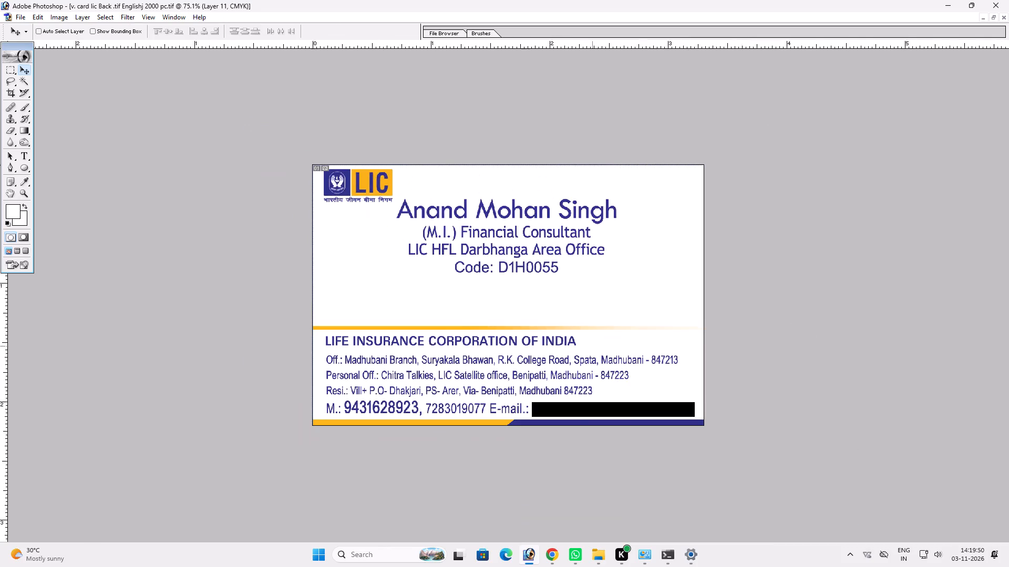
{"action": "key", "text": "ctrl+0"}
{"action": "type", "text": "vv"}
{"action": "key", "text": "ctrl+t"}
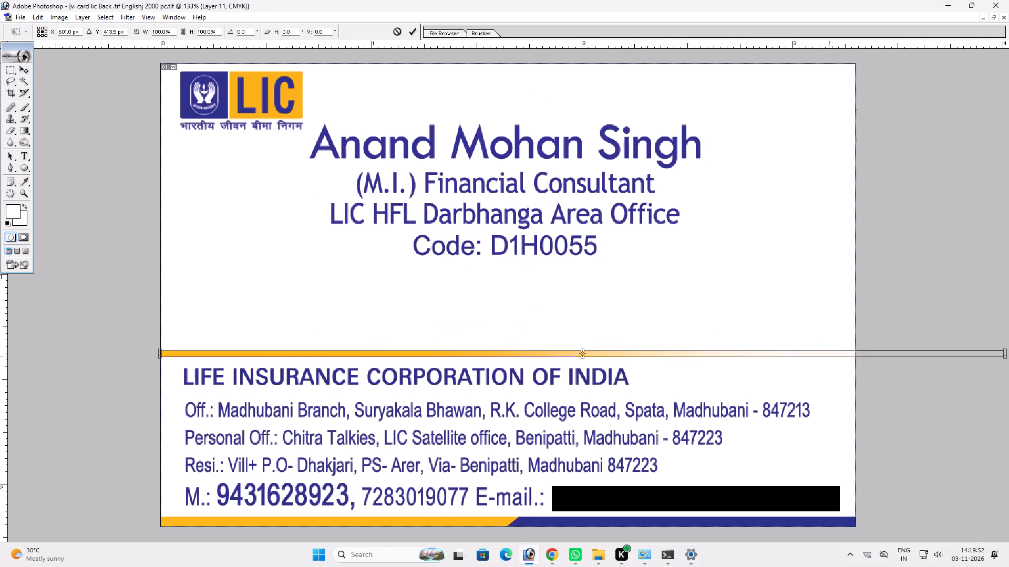
{"action": "scroll", "coordinate": [961, 342], "scroll_direction": "up", "scroll_amount": 1, "text": "shift"}
{"action": "left_click_drag", "start_coordinate": [883, 340], "coordinate": [913, 343], "text": "shift"}
{"action": "key", "text": "shift+Return"}
{"action": "key", "text": "ctrl+0"}
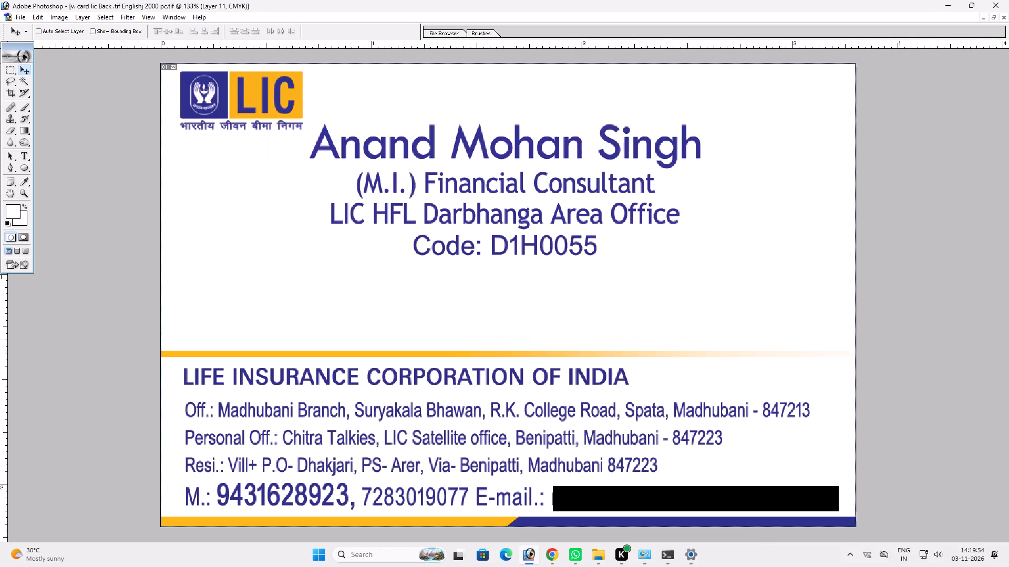
Reduce the orange gradient divider's thickness slightly.
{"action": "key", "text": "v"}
{"action": "key", "text": "ctrl+t"}
{"action": "left_click", "coordinate": [564, 356], "text": "shift"}
{"action": "key", "text": "Return"}
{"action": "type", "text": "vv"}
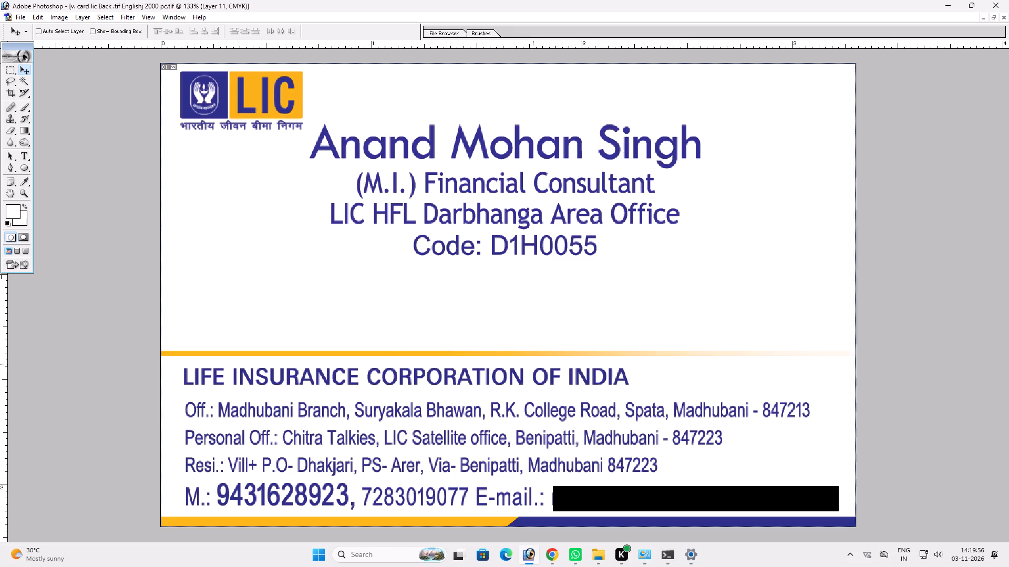
Replace the whole four-line address and contact block with "Off" and move it slightly down.
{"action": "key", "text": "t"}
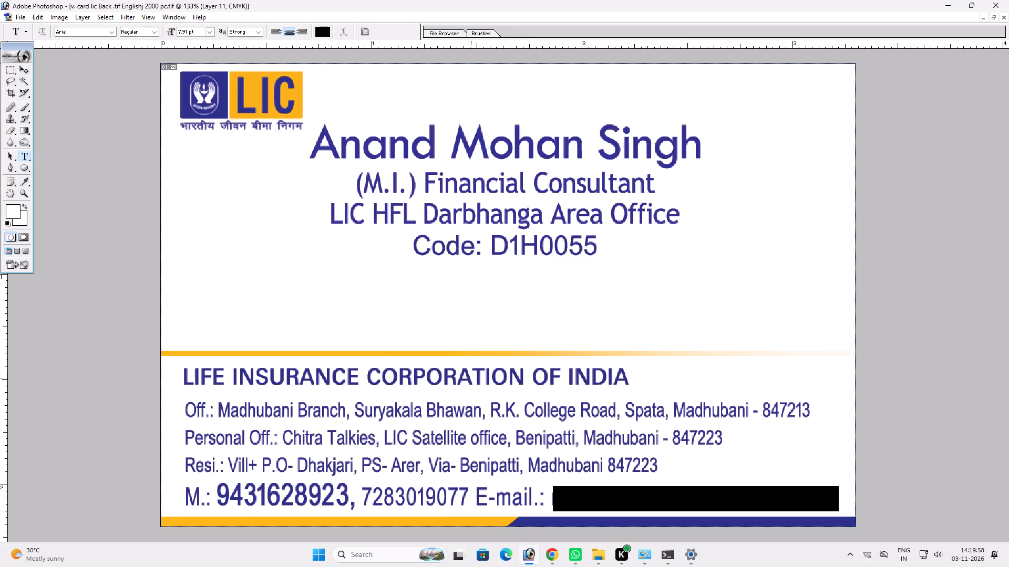
{"action": "left_click", "coordinate": [446, 421]}
{"action": "key", "text": "ctrl+a"}
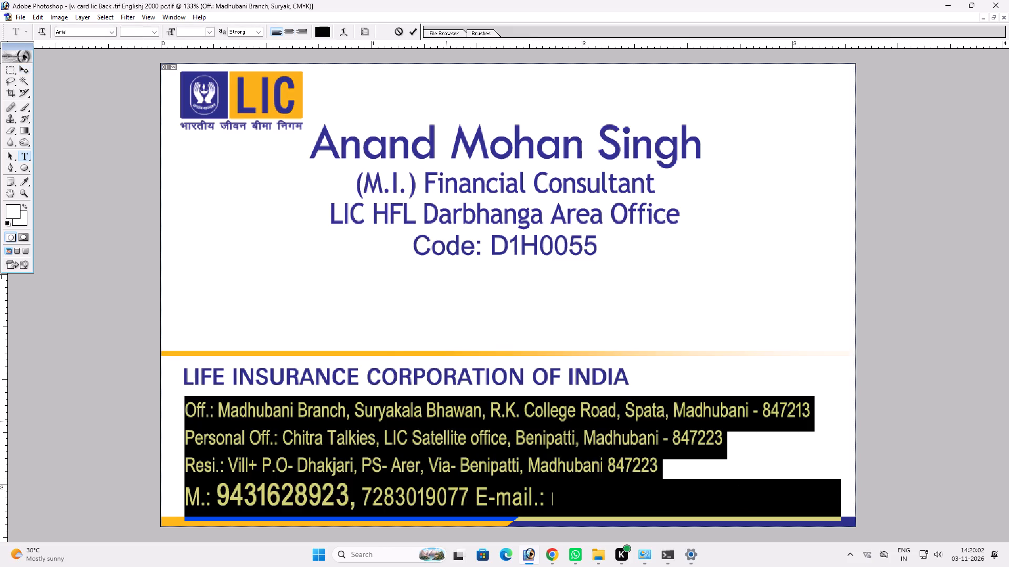
{"action": "triple_click", "coordinate": [446, 421]}
{"action": "double_click", "coordinate": [446, 421]}
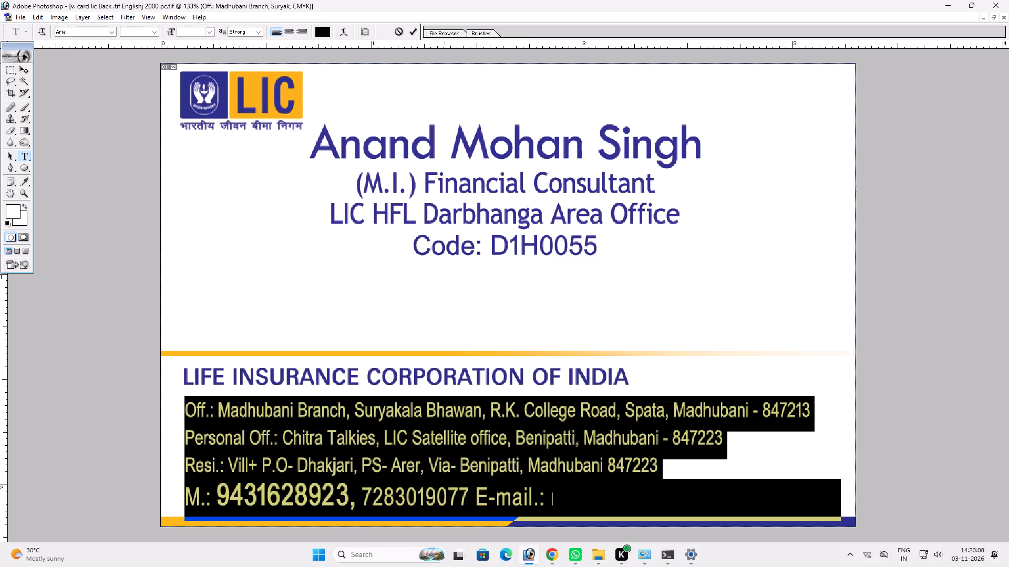
{"action": "key", "text": "Return"}
{"action": "left_click", "coordinate": [445, 424]}
{"action": "key", "text": "ctrl+a"}
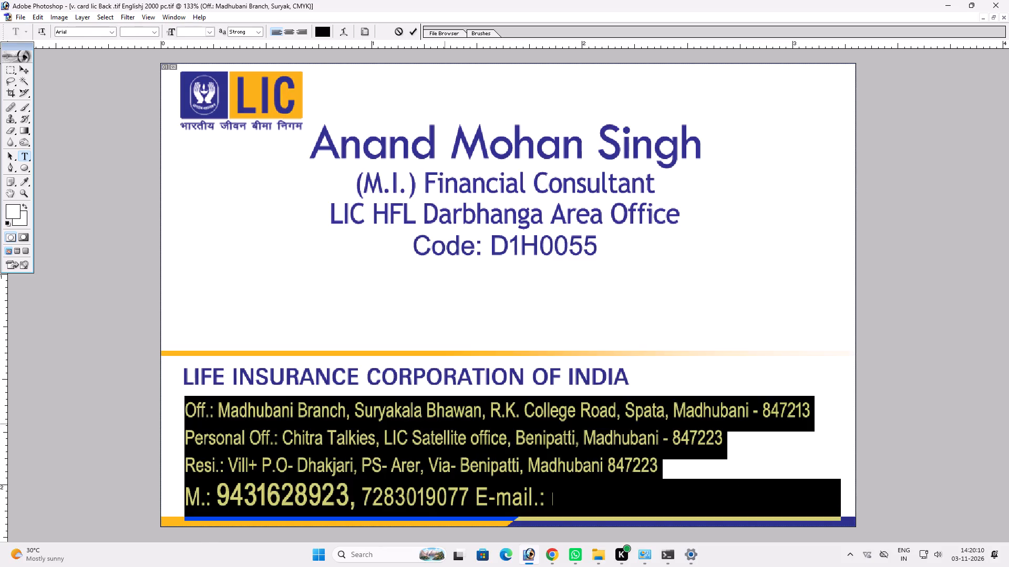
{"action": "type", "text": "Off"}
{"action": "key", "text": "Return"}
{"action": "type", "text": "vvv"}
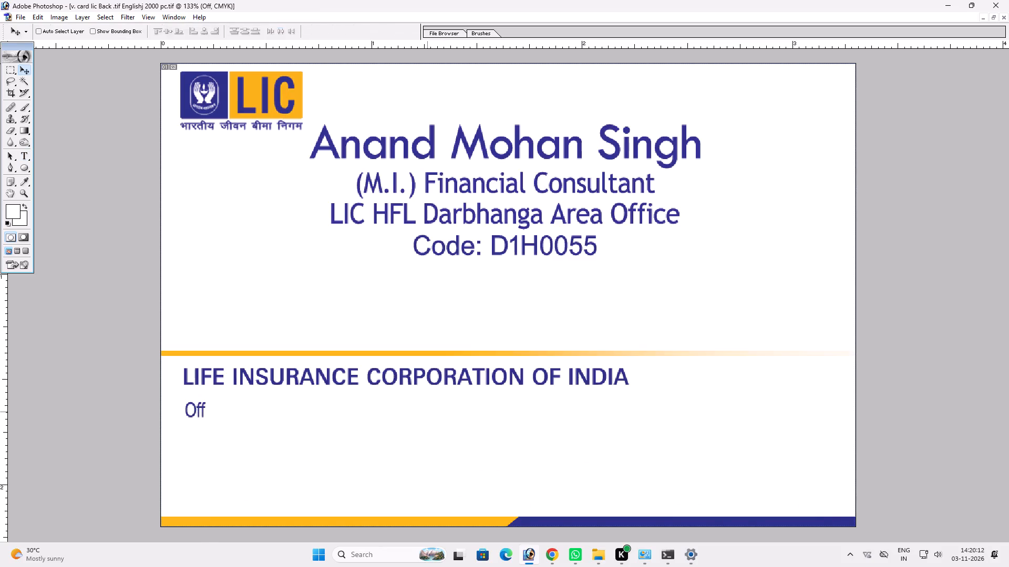
{"action": "left_click_drag", "start_coordinate": [412, 404], "coordinate": [409, 421]}
Enlarge the "LIFE INSURANCE CORPORATION OF INDIA" heading to about 128% width and 111% height, using its existing pixel data.
{"action": "left_click", "coordinate": [479, 370], "text": "ctrl"}
{"action": "key", "text": "ctrl+t"}
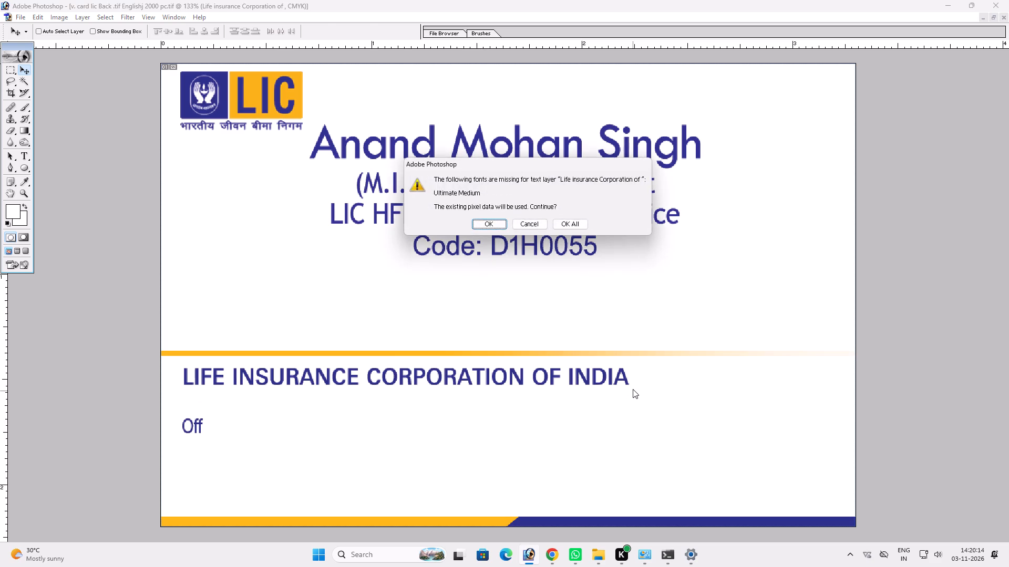
{"action": "key", "text": "Return"}
{"action": "left_click_drag", "start_coordinate": [628, 380], "coordinate": [703, 375], "text": "shift"}
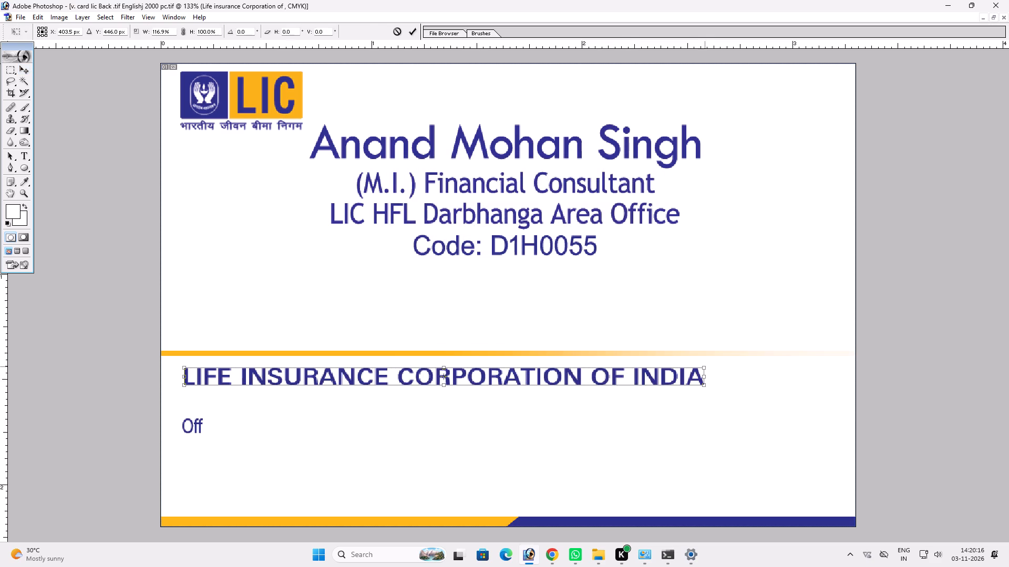
{"action": "left_click_drag", "start_coordinate": [705, 366], "coordinate": [761, 362], "text": "shift"}
{"action": "left_click_drag", "start_coordinate": [761, 372], "coordinate": [756, 373], "text": "shift"}
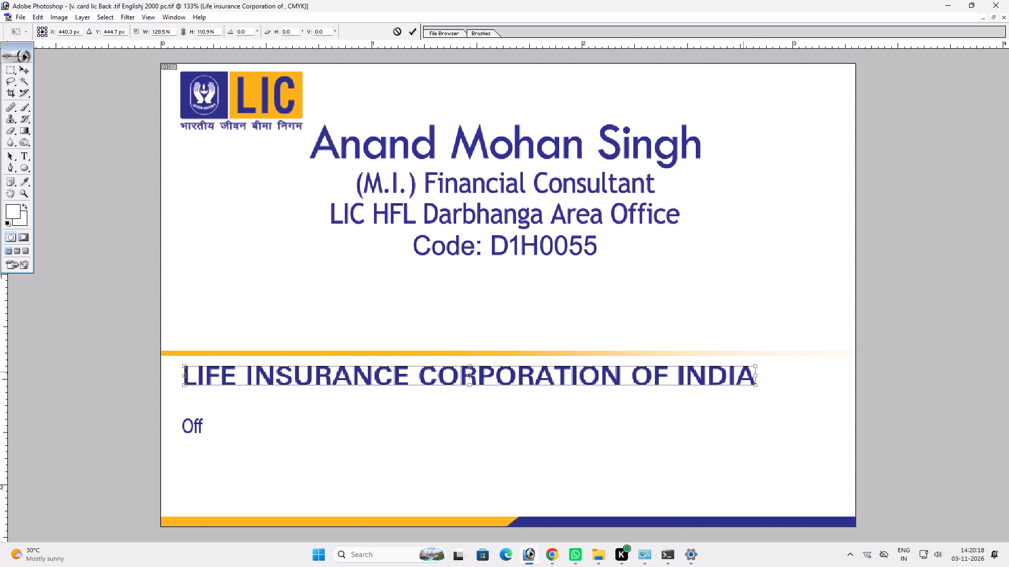
{"action": "left_click", "coordinate": [737, 365], "text": "shift"}
{"action": "key", "text": "shift+Return"}
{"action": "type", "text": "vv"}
Retype the "Off" line as "Off:" followed by the office's building, road, locality, town and postal code.
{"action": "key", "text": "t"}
{"action": "left_click", "coordinate": [196, 427]}
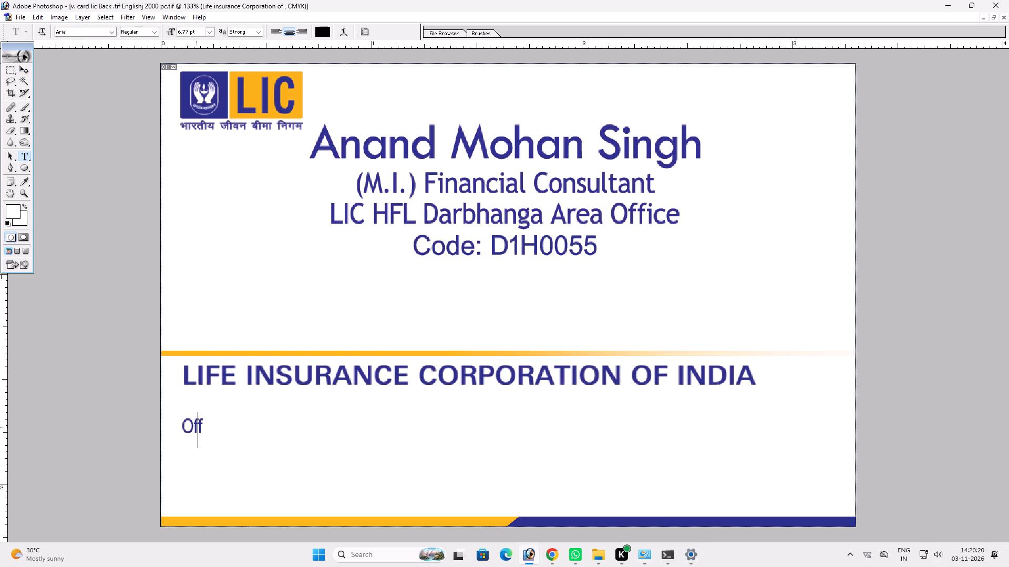
{"action": "key", "text": "ctrl+a"}
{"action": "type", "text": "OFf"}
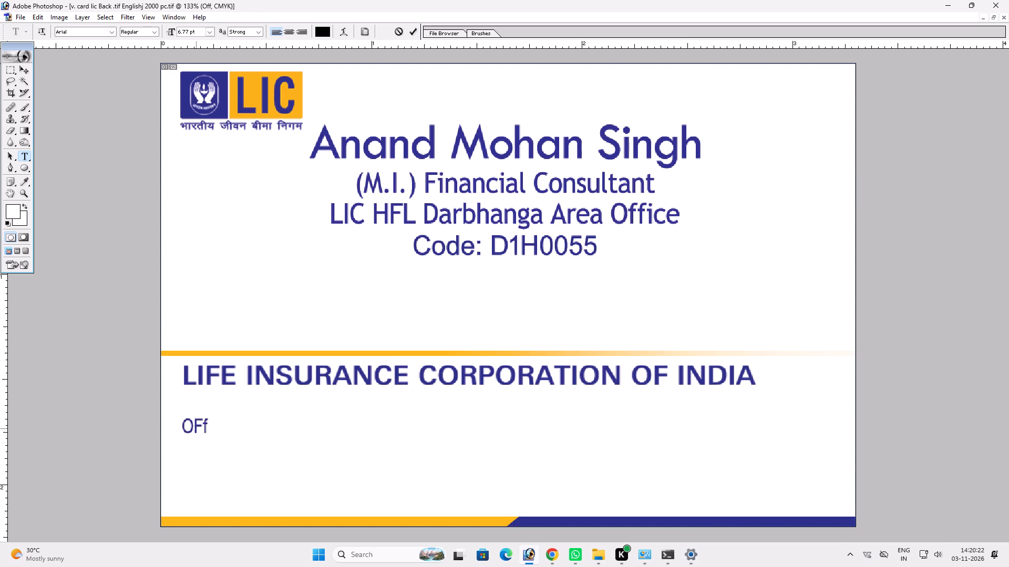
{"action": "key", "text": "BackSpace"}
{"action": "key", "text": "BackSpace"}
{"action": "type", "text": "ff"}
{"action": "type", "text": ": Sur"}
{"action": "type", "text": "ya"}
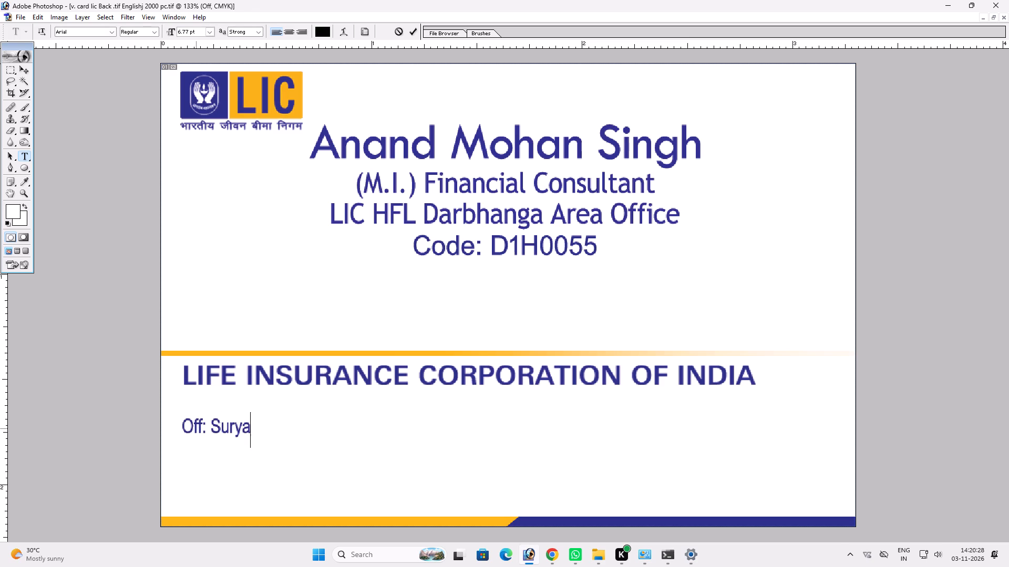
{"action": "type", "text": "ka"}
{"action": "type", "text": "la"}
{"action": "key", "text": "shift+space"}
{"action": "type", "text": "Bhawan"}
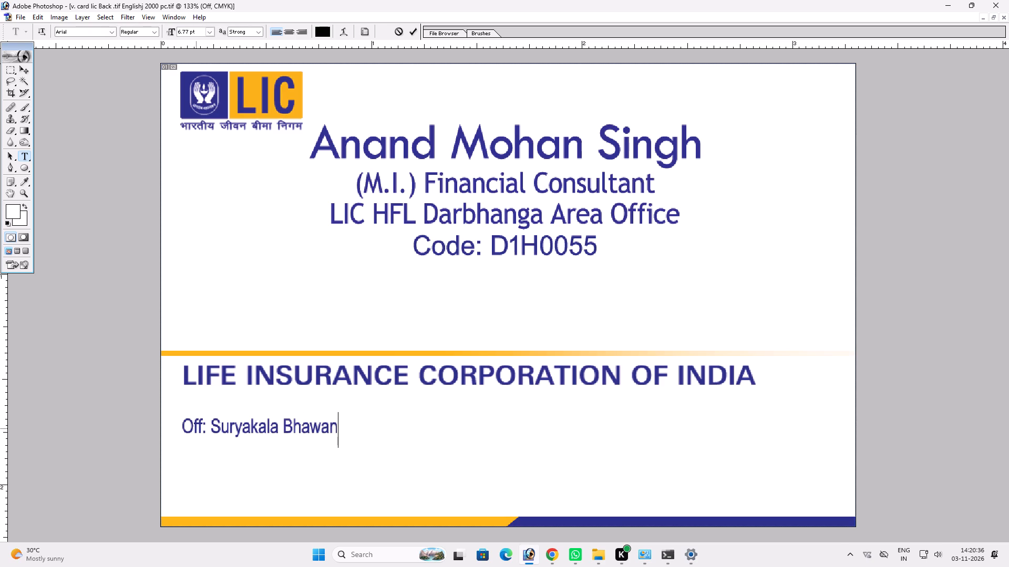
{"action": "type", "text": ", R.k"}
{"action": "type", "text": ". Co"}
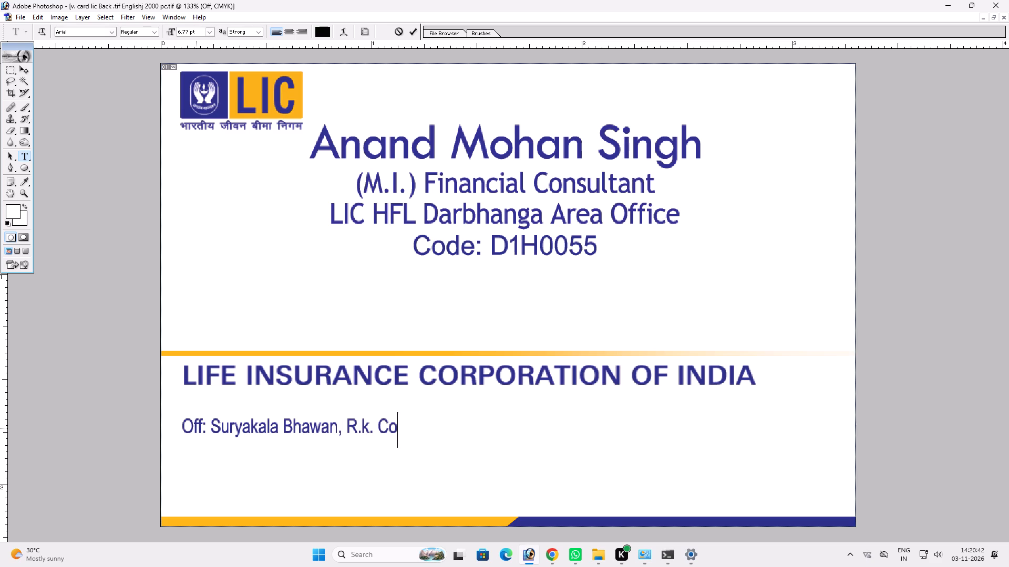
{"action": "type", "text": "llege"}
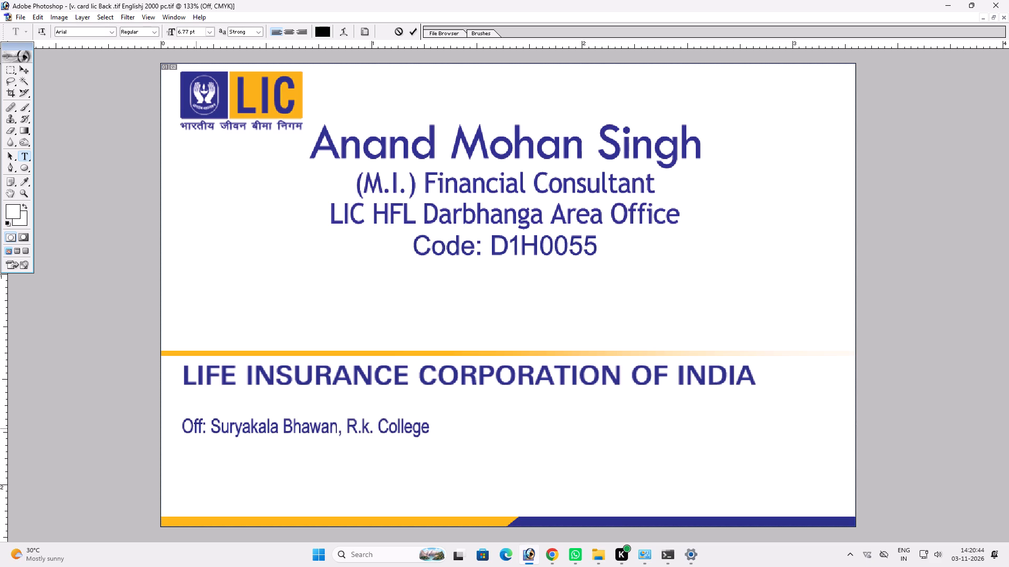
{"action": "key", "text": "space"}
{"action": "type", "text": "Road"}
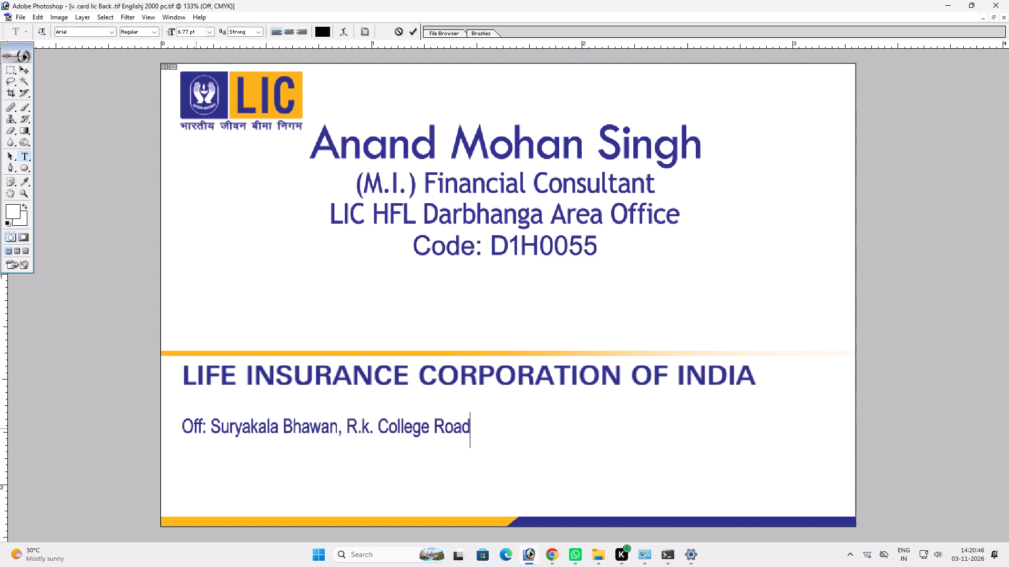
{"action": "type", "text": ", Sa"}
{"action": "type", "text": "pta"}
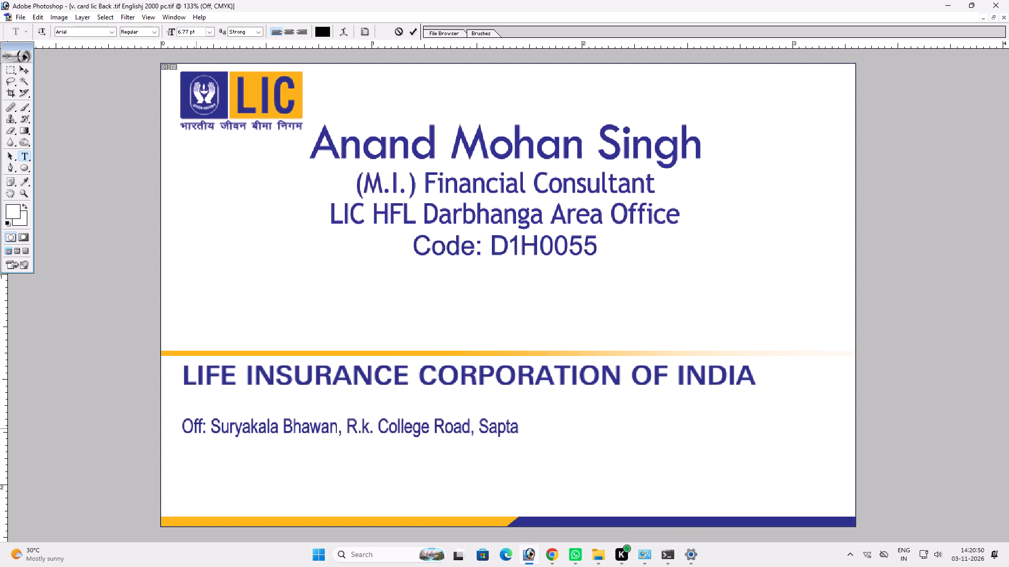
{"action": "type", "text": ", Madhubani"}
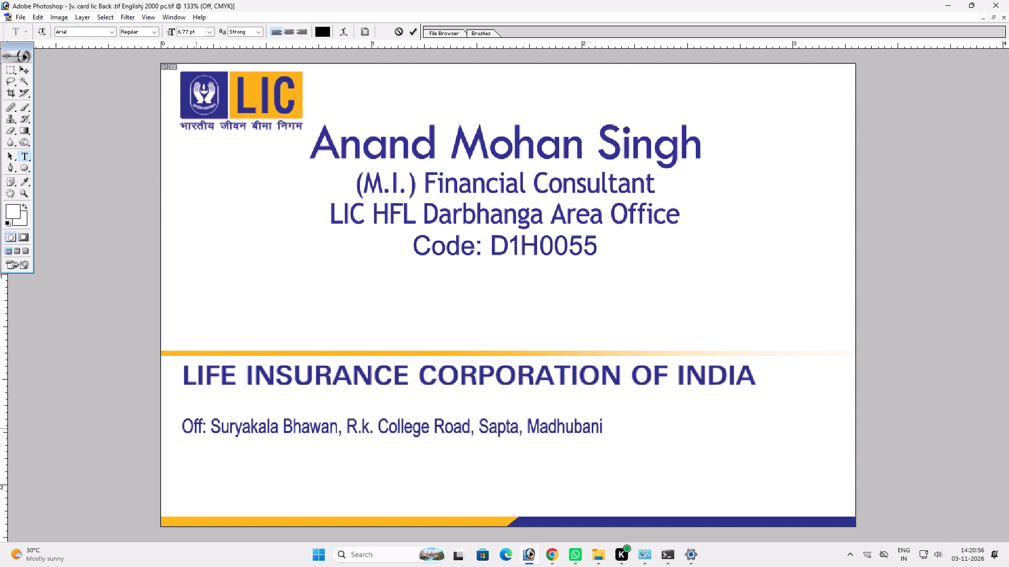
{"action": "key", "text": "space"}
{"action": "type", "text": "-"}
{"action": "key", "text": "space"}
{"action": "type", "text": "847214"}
Set the tracking of the whole office address line to 10.
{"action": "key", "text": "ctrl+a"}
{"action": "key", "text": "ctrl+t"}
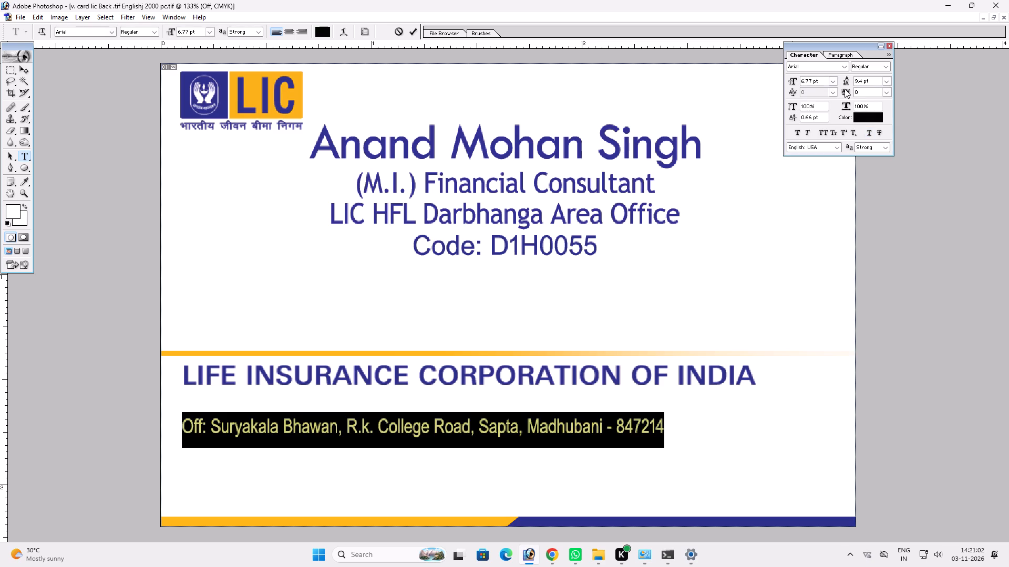
{"action": "left_click", "coordinate": [845, 89]}
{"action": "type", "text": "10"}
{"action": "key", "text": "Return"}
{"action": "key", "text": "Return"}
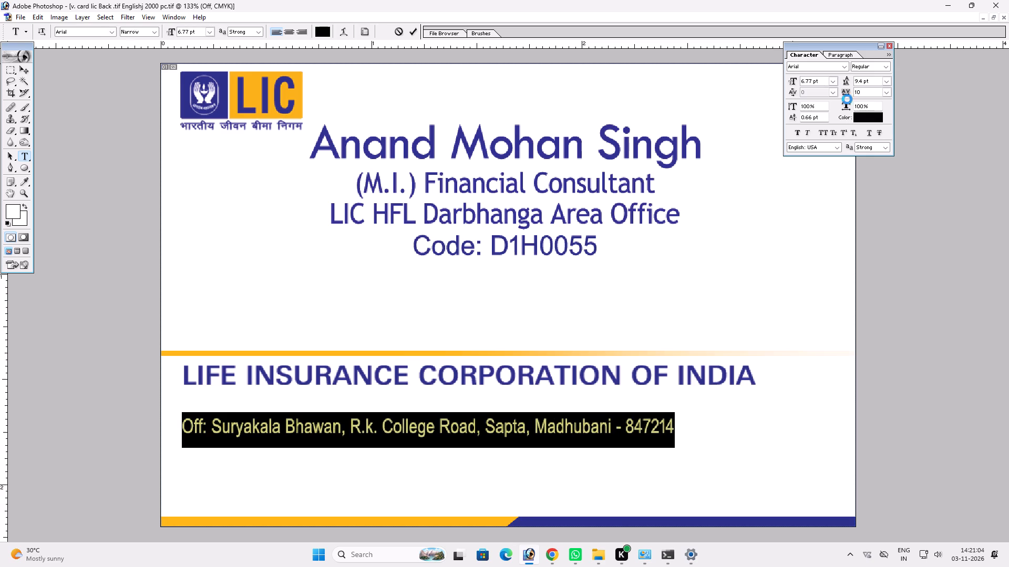
Move the office address line up beneath the heading and scale it to about 130% width and 117% height.
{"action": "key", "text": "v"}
{"action": "left_click_drag", "start_coordinate": [460, 428], "coordinate": [461, 405]}
{"action": "key", "text": "ctrl+t"}
{"action": "left_click_drag", "start_coordinate": [675, 405], "coordinate": [750, 393], "text": "shift"}
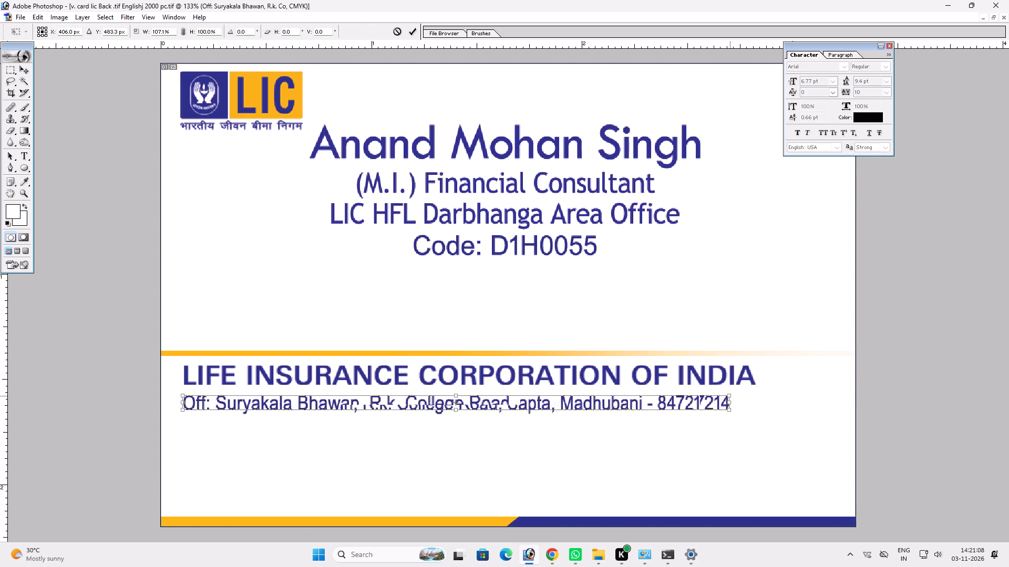
{"action": "left_click_drag", "start_coordinate": [750, 393], "coordinate": [809, 389], "text": "shift"}
{"action": "left_click_drag", "start_coordinate": [807, 414], "coordinate": [817, 413], "text": "shift"}
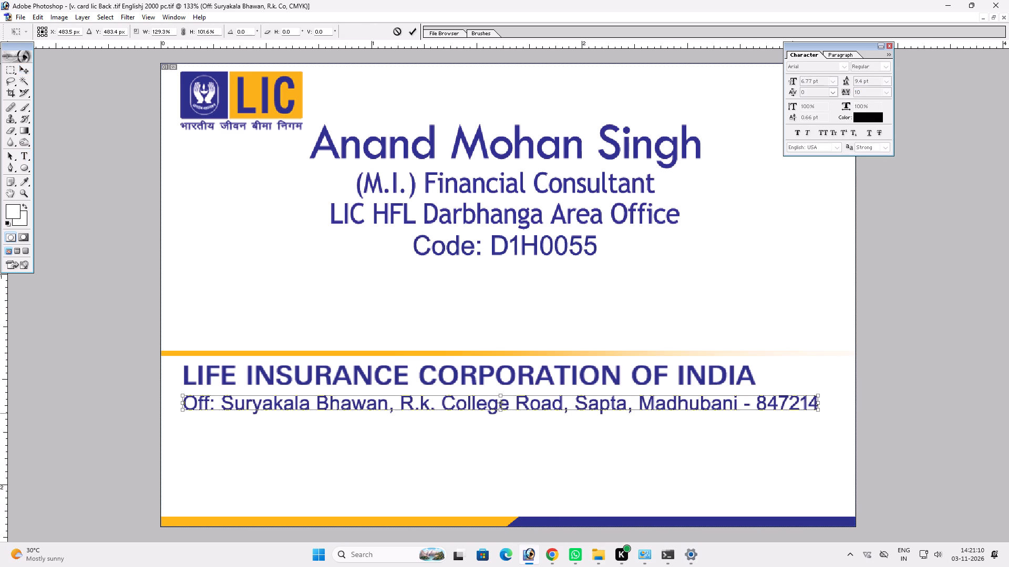
{"action": "left_click", "coordinate": [812, 412], "text": "shift"}
{"action": "left_click_drag", "start_coordinate": [816, 413], "coordinate": [820, 413], "text": "shift"}
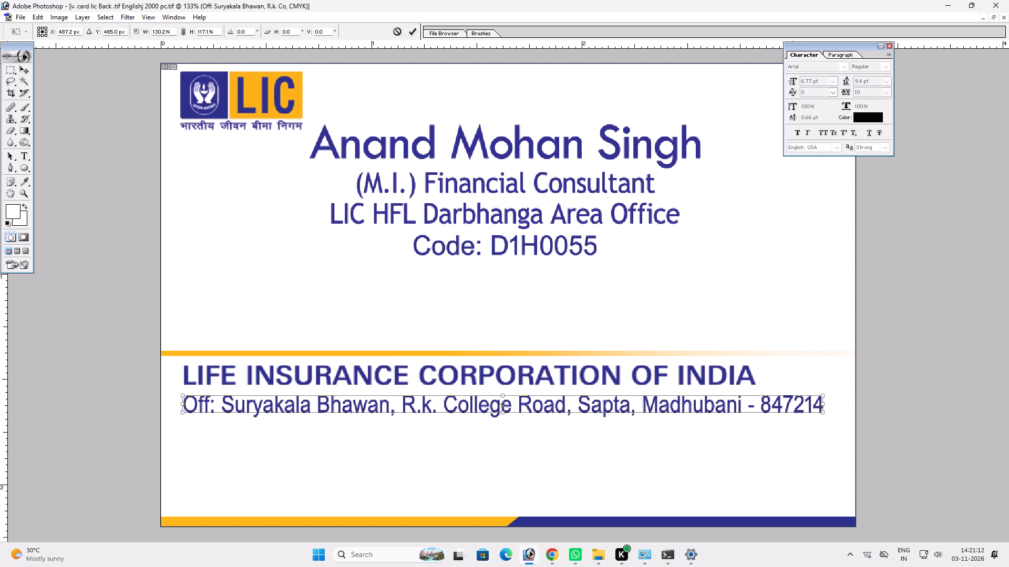
{"action": "key", "text": "shift+Return"}
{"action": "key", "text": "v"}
{"action": "left_click", "coordinate": [745, 419], "text": "shift"}
Start a new line at the end of the office address text.
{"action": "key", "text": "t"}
{"action": "left_click", "coordinate": [690, 409]}
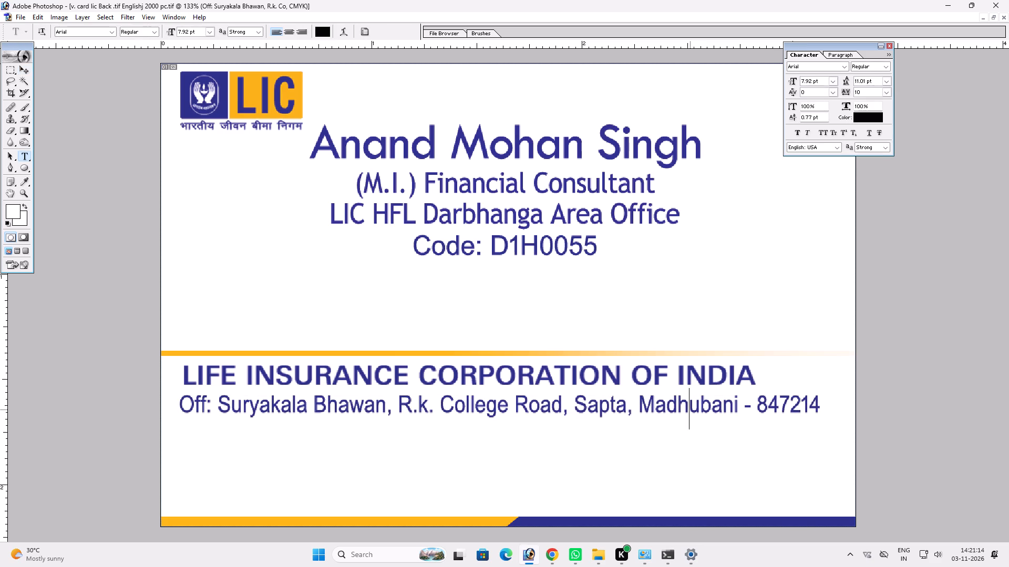
{"action": "key", "text": "ctrl+a"}
{"action": "left_click", "coordinate": [690, 409]}
{"action": "key", "text": "End"}
{"action": "key", "text": "Return"}
{"action": "key", "text": "Return"}
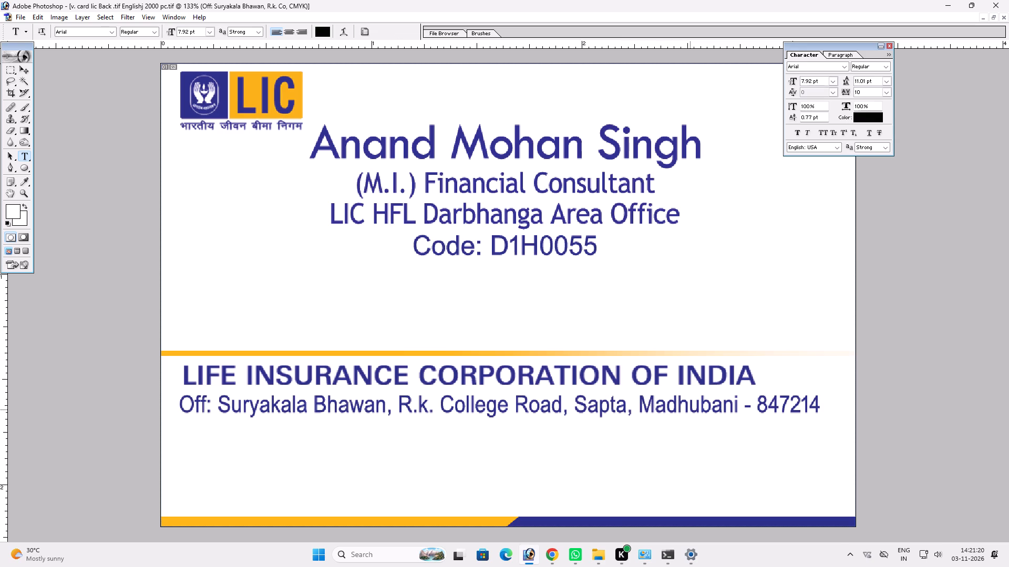
Change the font of the whole "LIFE INSURANCE CORPORATION OF INDIA" heading to Tw Cen MT Condensed.
{"action": "left_click", "coordinate": [610, 390]}
{"action": "key", "text": "Return"}
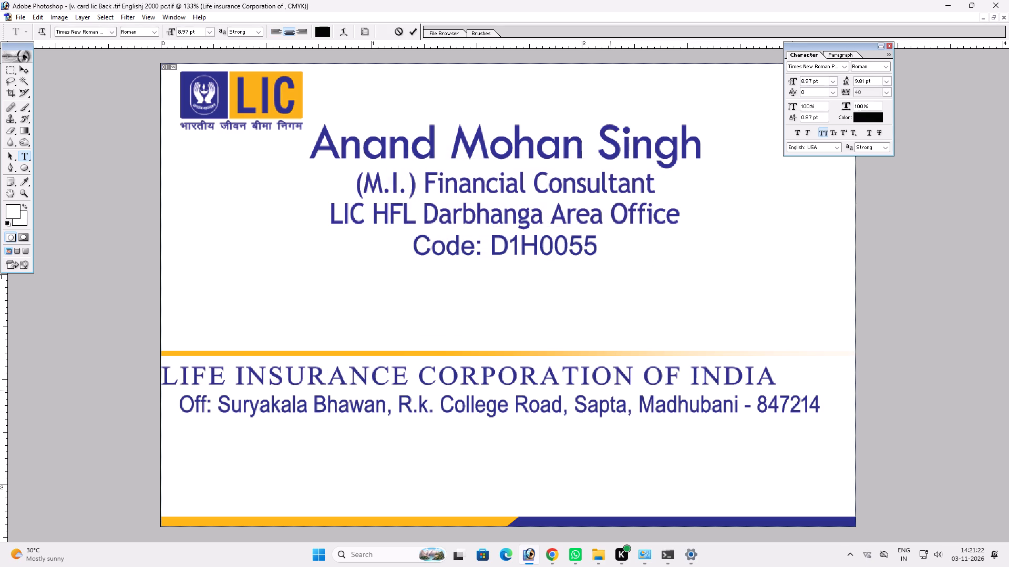
{"action": "key", "text": "ctrl+a"}
{"action": "left_click", "coordinate": [92, 29]}
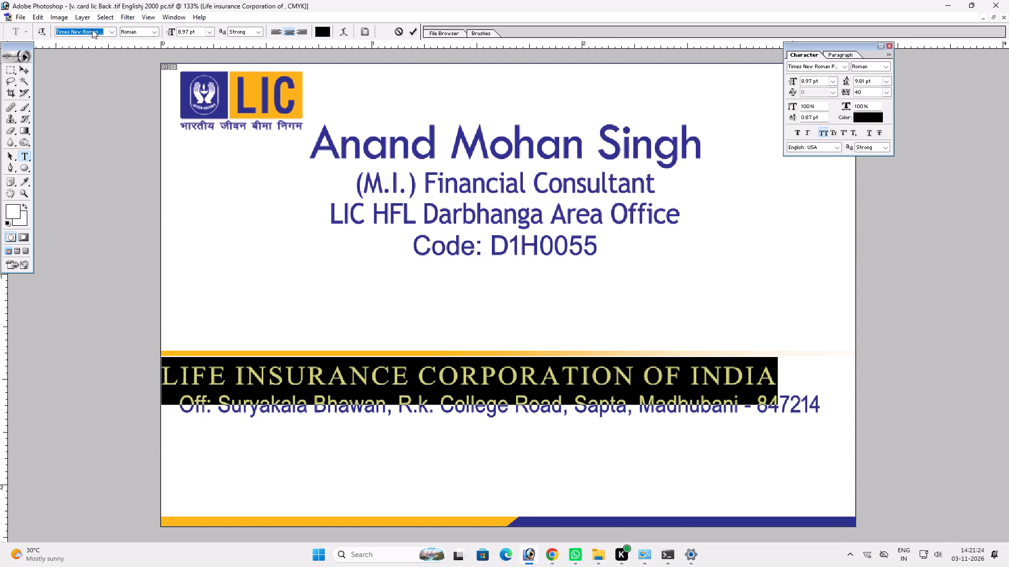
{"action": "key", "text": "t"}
{"action": "key", "text": "Down"}
{"action": "key", "text": "Down"}
{"action": "key", "text": "Down"}
{"action": "key", "text": "Down"}
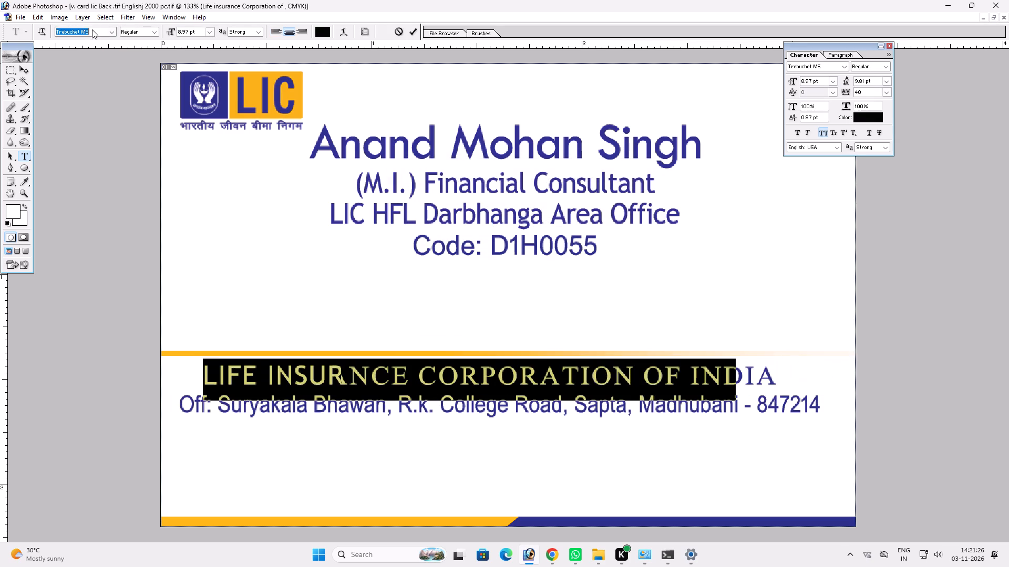
{"action": "key", "text": "Down"}
{"action": "key", "text": "Down"}
{"action": "key", "text": "Up"}
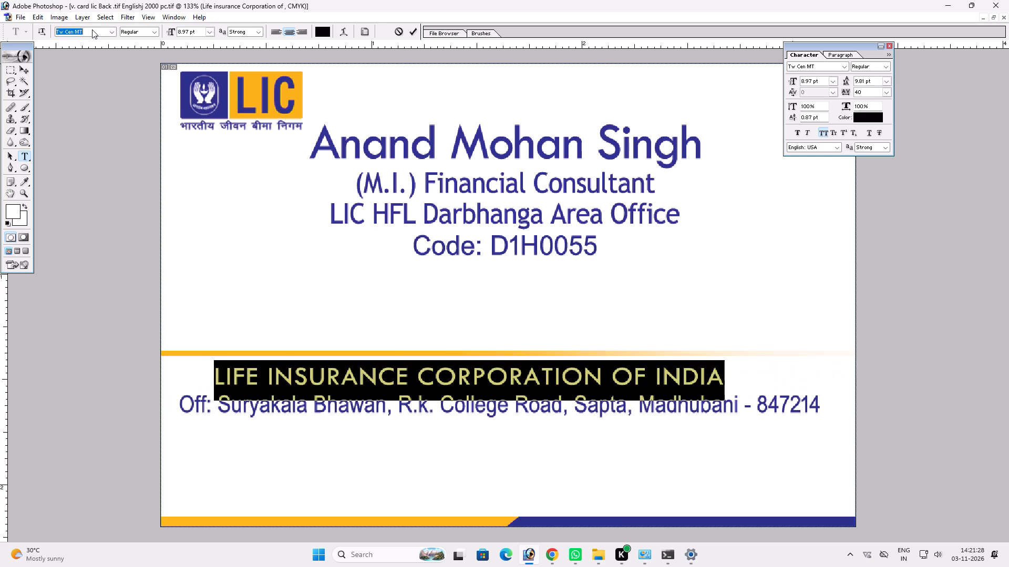
{"action": "key", "text": "Down"}
{"action": "key", "text": "Return"}
{"action": "key", "text": "Return"}
Enlarge the heading to about 166% width and 160% height and shift it toward the card's left edge.
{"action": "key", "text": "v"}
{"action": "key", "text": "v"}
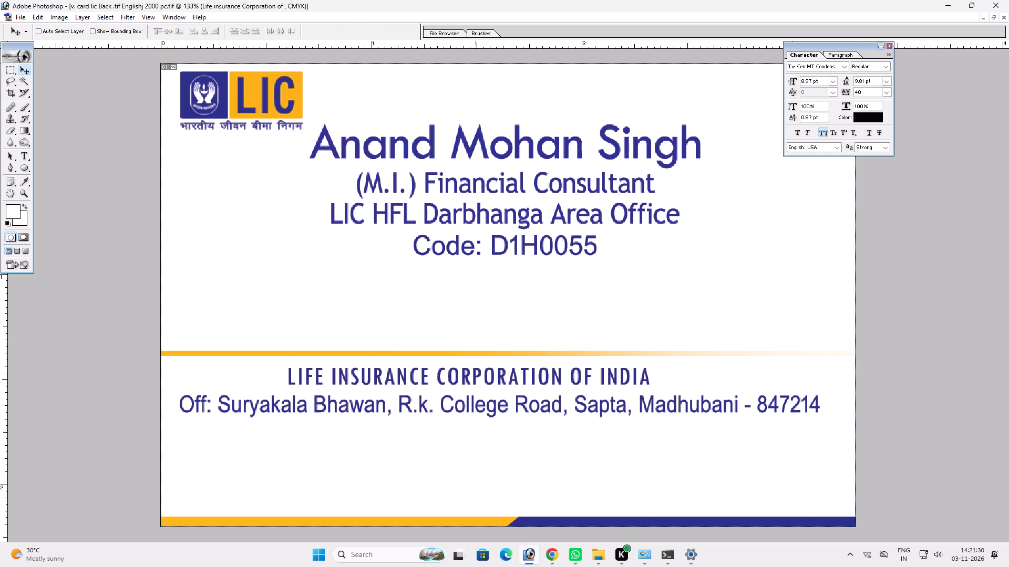
{"action": "left_click_drag", "start_coordinate": [471, 377], "coordinate": [368, 374], "text": "shift"}
{"action": "key", "text": "ctrl+t"}
{"action": "left_click_drag", "start_coordinate": [548, 384], "coordinate": [555, 384], "text": "shift"}
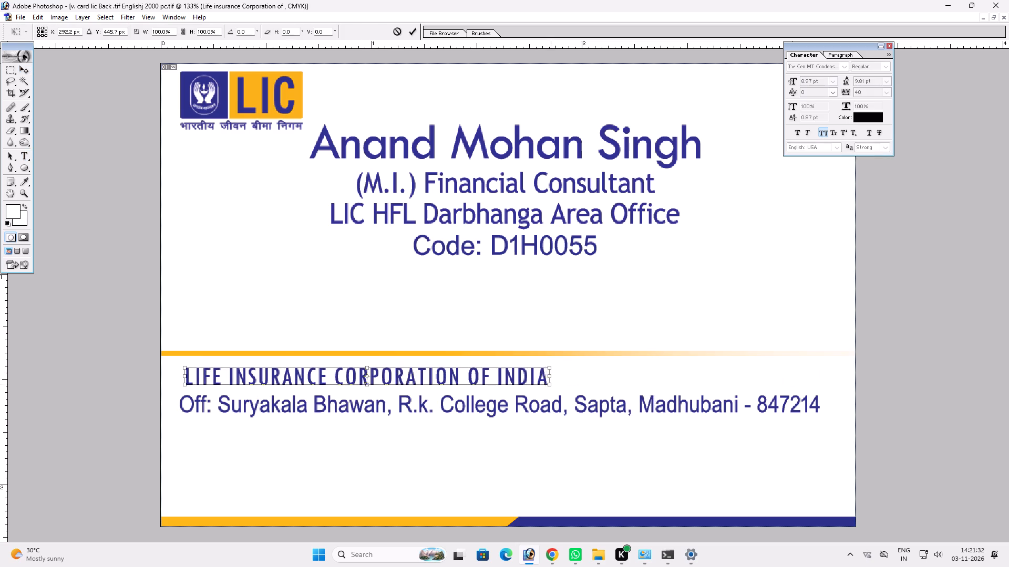
{"action": "left_click_drag", "start_coordinate": [555, 384], "coordinate": [767, 382], "text": "shift"}
{"action": "left_click_drag", "start_coordinate": [767, 381], "coordinate": [788, 373], "text": "shift"}
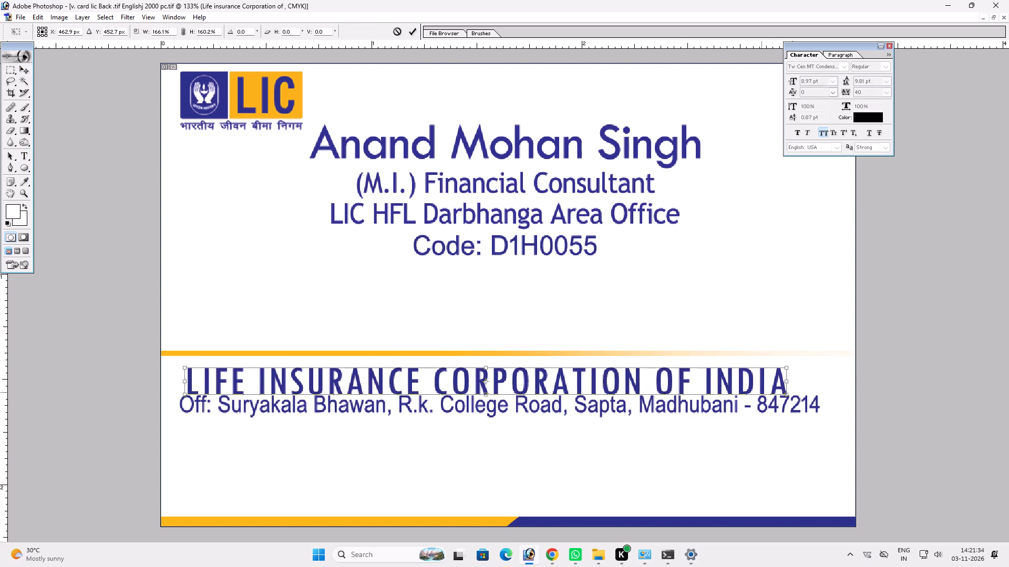
{"action": "left_click_drag", "start_coordinate": [761, 393], "coordinate": [769, 391], "text": "shift"}
{"action": "key", "text": "shift+Return"}
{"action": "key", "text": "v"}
{"action": "left_click_drag", "start_coordinate": [735, 387], "coordinate": [724, 387]}
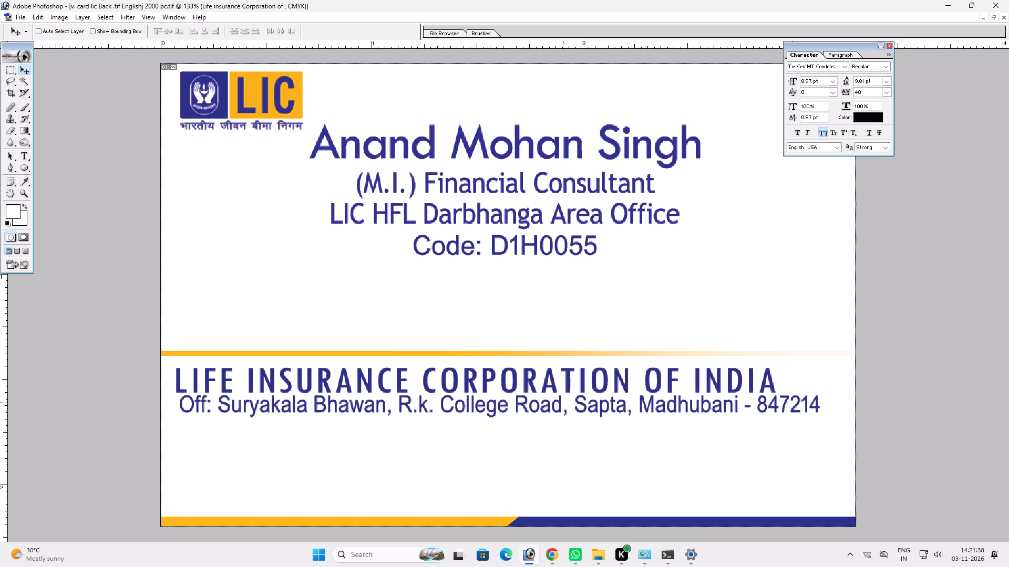
Move the office address line slightly down and left, aligning its start with the heading.
{"action": "left_click", "coordinate": [559, 400], "text": "ctrl"}
{"action": "left_click_drag", "start_coordinate": [559, 400], "coordinate": [554, 405]}
Open the office address text for editing.
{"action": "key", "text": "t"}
{"action": "left_click", "coordinate": [565, 412]}
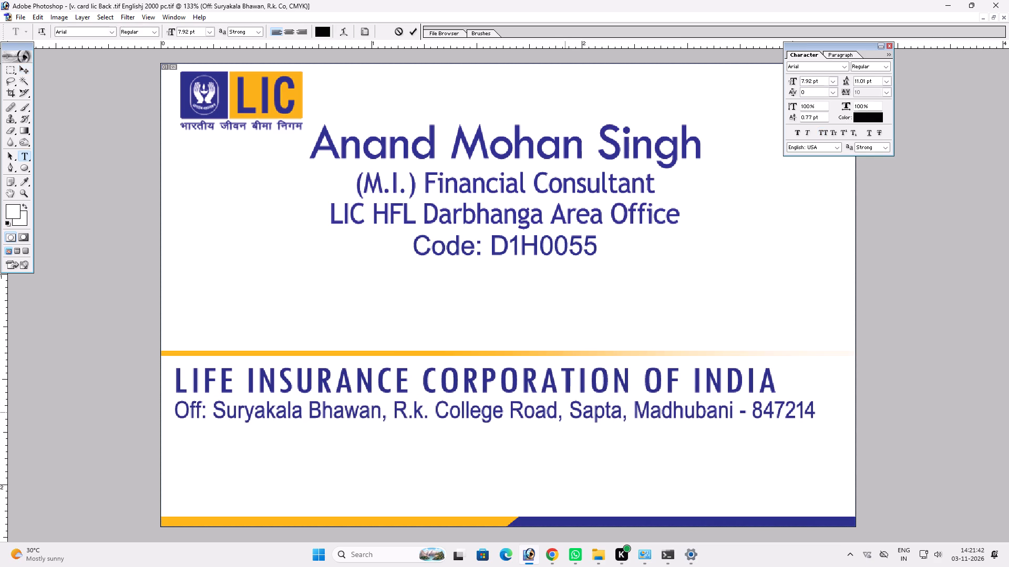
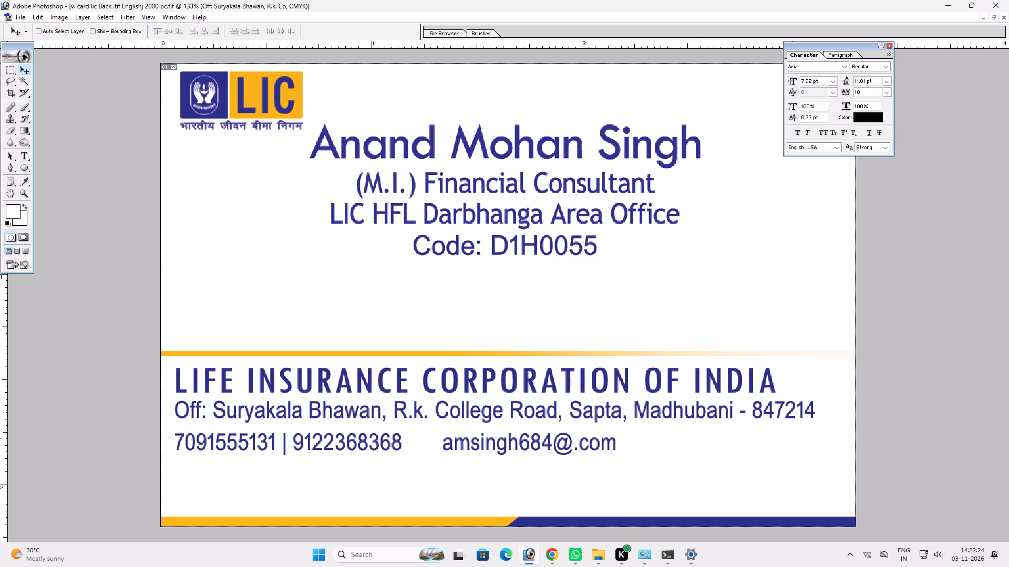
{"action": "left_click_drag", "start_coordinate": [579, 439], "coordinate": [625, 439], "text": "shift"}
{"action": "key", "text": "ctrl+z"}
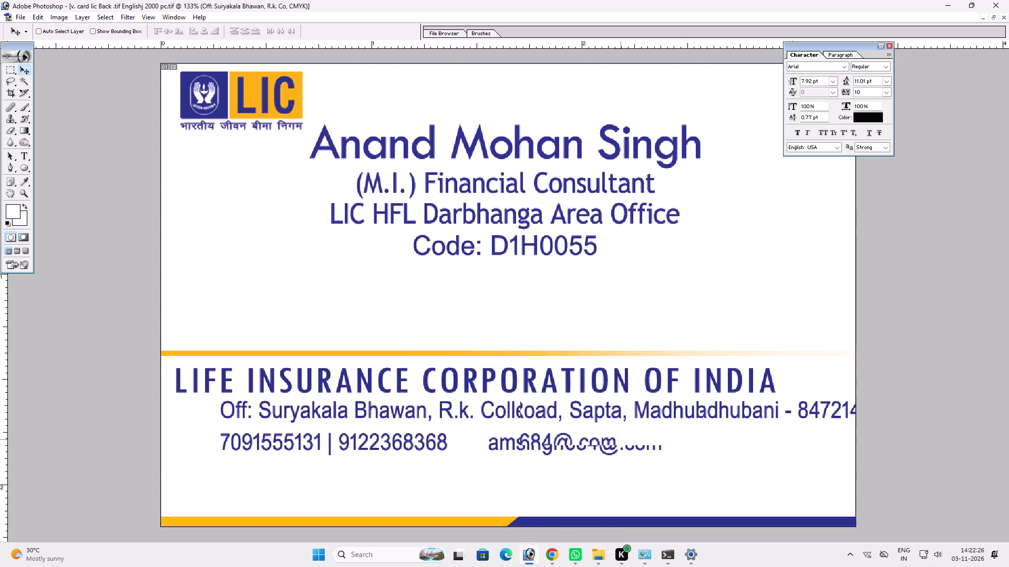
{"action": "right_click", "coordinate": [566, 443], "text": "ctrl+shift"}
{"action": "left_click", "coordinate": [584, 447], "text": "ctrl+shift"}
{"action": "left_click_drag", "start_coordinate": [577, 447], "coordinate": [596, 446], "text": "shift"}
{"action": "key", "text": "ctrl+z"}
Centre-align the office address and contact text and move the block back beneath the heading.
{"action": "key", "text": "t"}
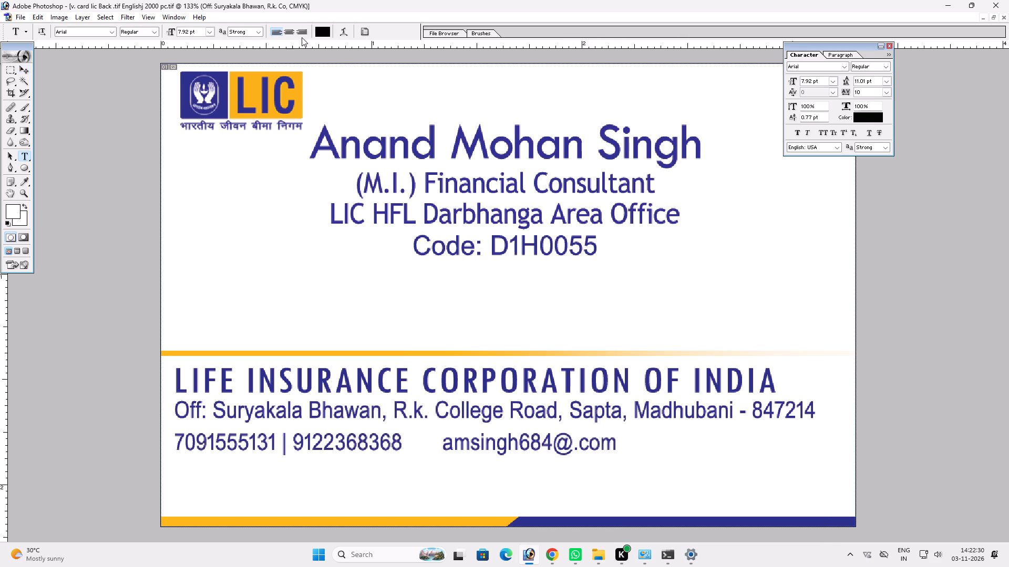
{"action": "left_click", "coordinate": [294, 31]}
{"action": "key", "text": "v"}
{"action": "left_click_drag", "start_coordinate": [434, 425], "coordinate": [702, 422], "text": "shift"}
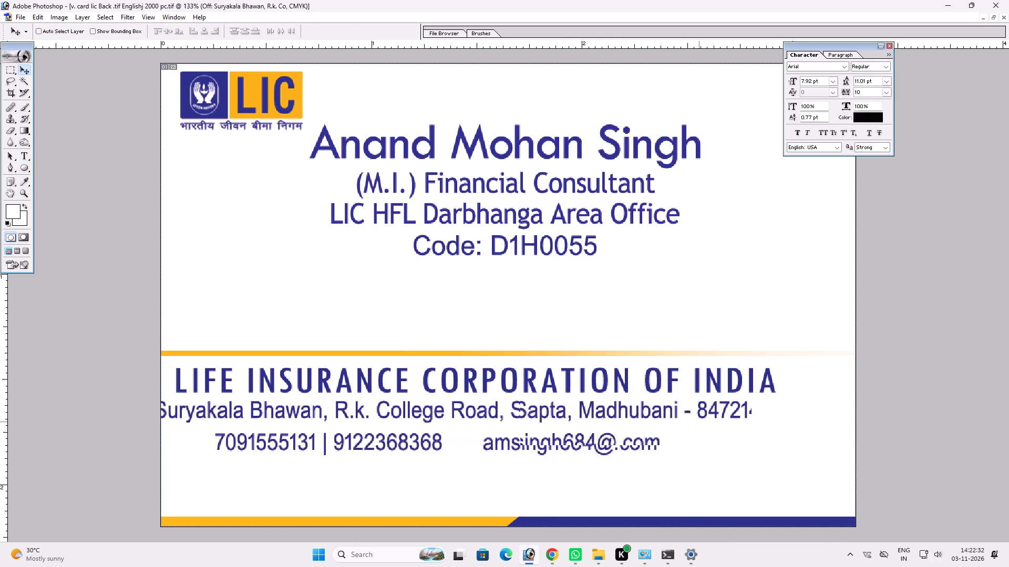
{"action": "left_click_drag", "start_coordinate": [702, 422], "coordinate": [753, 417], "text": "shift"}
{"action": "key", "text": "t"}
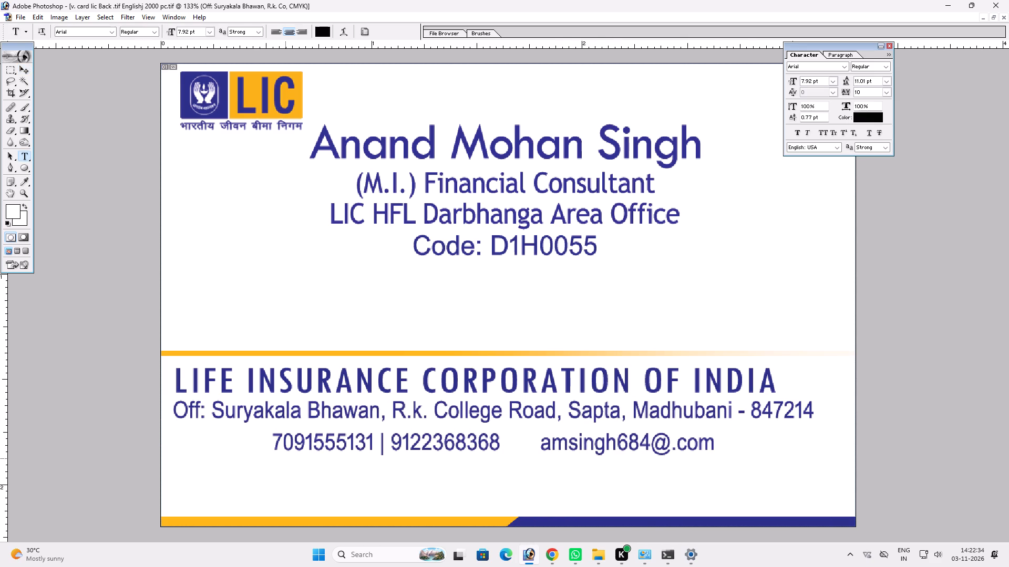
Left-align the address and contact text, and indent the phone and email line with 13 leading spaces.
{"action": "left_click_drag", "start_coordinate": [274, 443], "coordinate": [230, 445]}
{"action": "left_click", "coordinate": [272, 32]}
{"action": "key", "text": "v"}
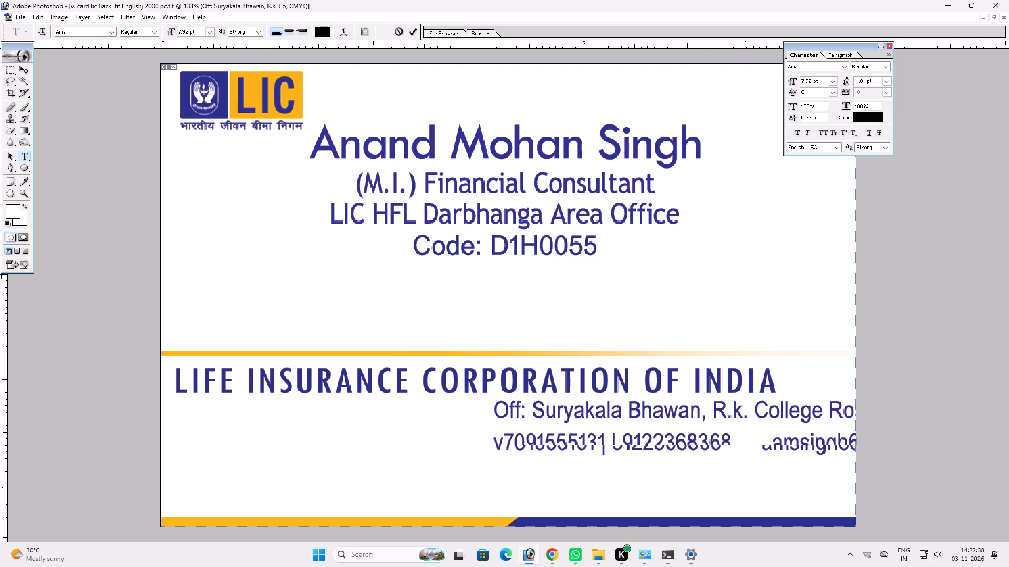
{"action": "key", "text": "BackSpace"}
{"action": "key", "text": "space"}
{"action": "key", "text": "space"}
{"action": "key", "text": "space"}
{"action": "key", "text": "space"}
{"action": "key", "text": "space"}
{"action": "key", "text": "space"}
{"action": "key", "text": "space"}
{"action": "key", "text": "space"}
{"action": "key", "text": "space"}
{"action": "key", "text": "space"}
{"action": "key", "text": "space"}
{"action": "key", "text": "space"}
{"action": "key", "text": "space"}
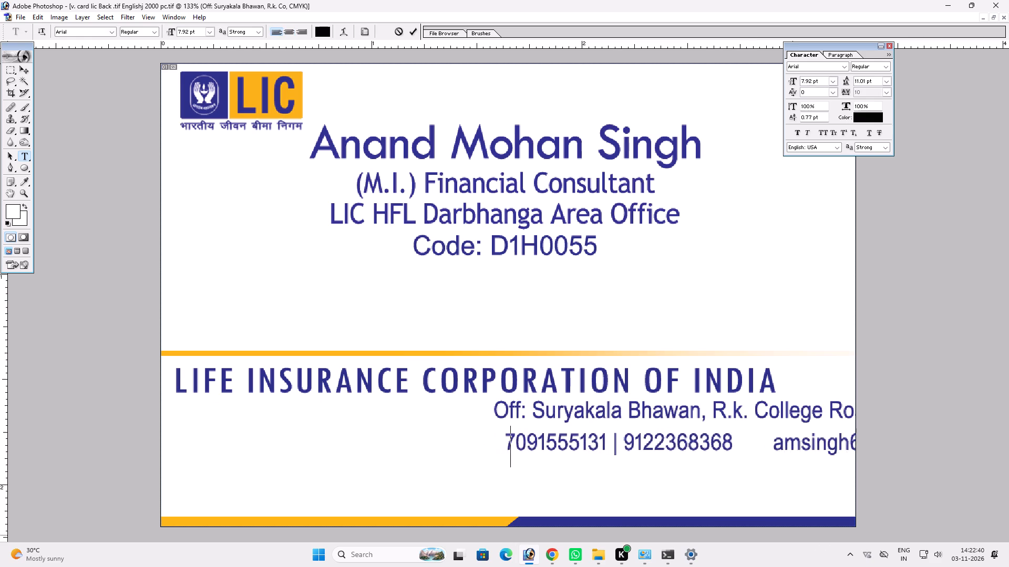
{"action": "left_click_drag", "start_coordinate": [956, 491], "coordinate": [722, 497]}
{"action": "key", "text": "Return"}
Move the address and contact text block back under the heading, aligning the address line's start with the heading's start.
{"action": "key", "text": "v"}
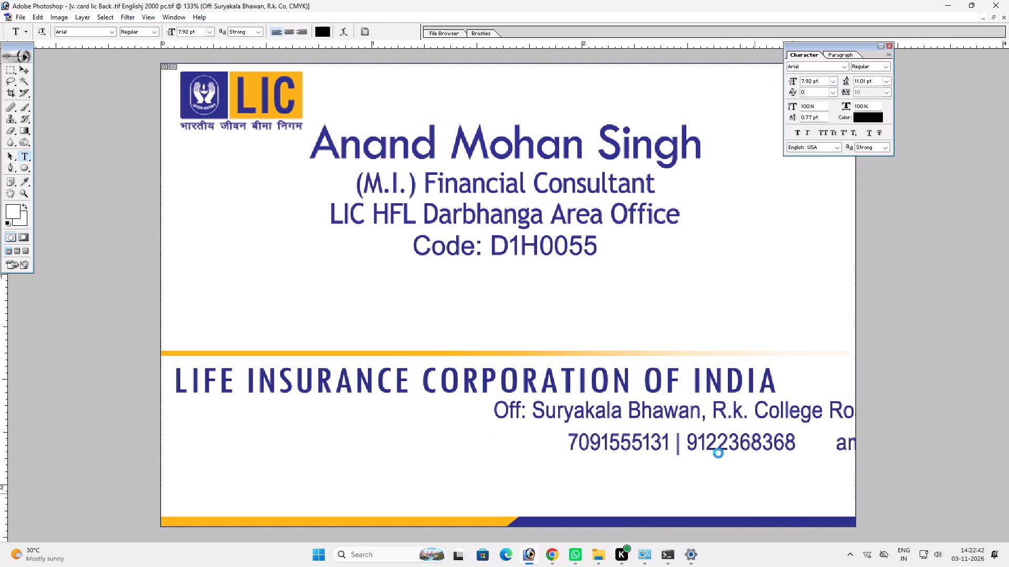
{"action": "key", "text": "v"}
{"action": "left_click_drag", "start_coordinate": [718, 449], "coordinate": [399, 449]}
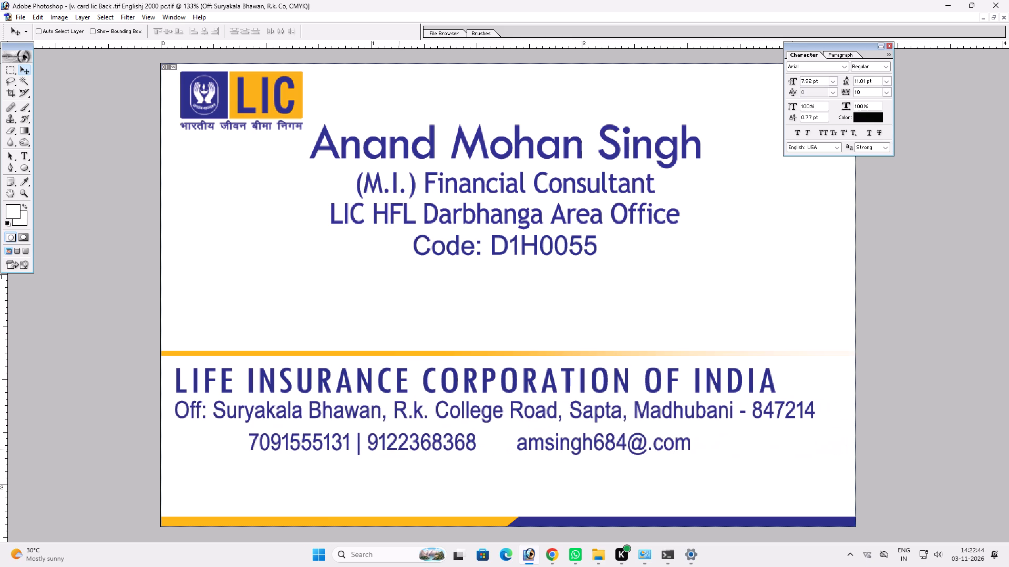
{"action": "left_click_drag", "start_coordinate": [399, 449], "coordinate": [398, 449]}
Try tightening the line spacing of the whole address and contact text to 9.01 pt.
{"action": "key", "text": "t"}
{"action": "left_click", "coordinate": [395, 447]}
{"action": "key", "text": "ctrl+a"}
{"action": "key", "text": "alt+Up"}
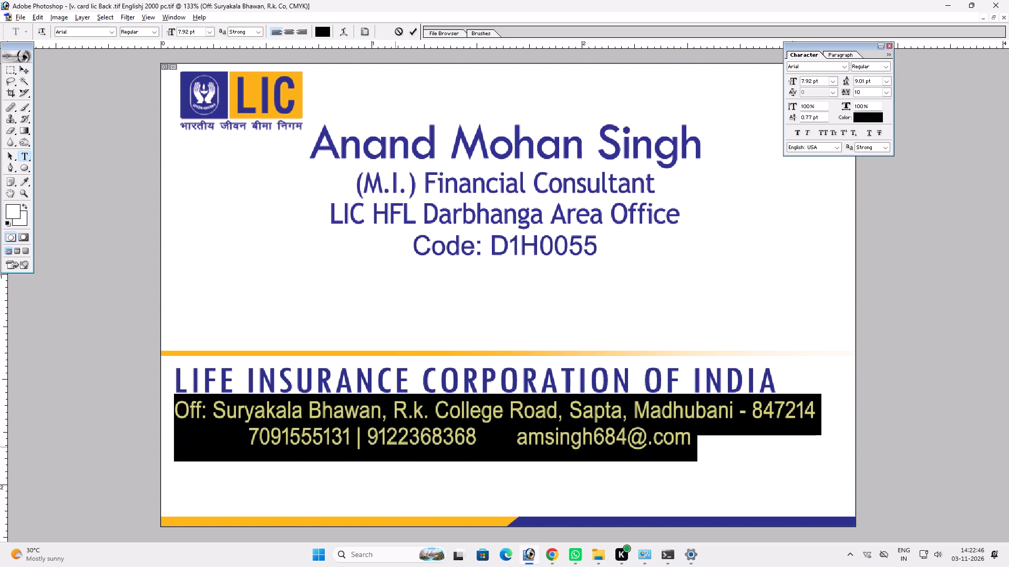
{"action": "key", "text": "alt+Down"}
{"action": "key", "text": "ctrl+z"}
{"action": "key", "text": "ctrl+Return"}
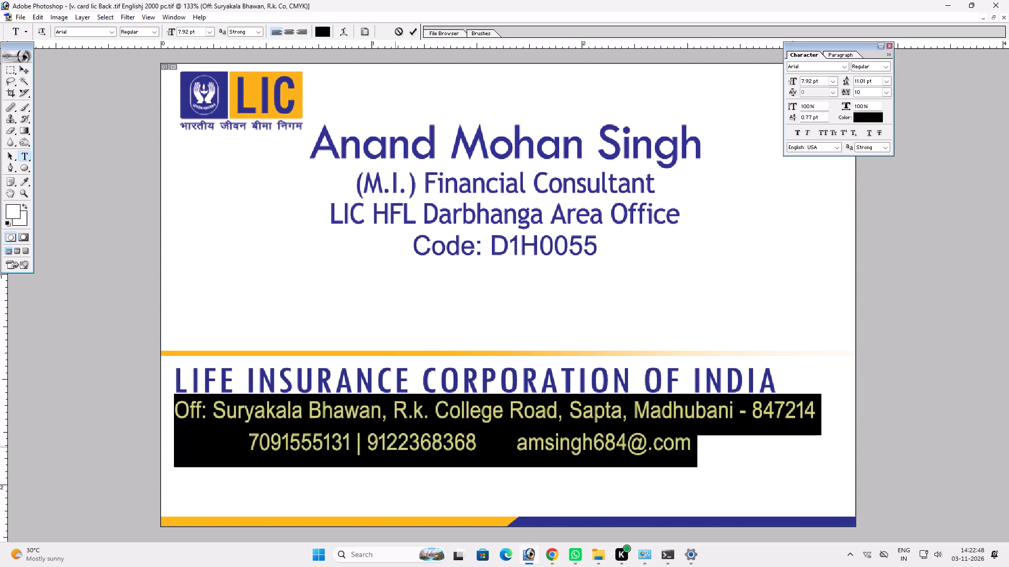
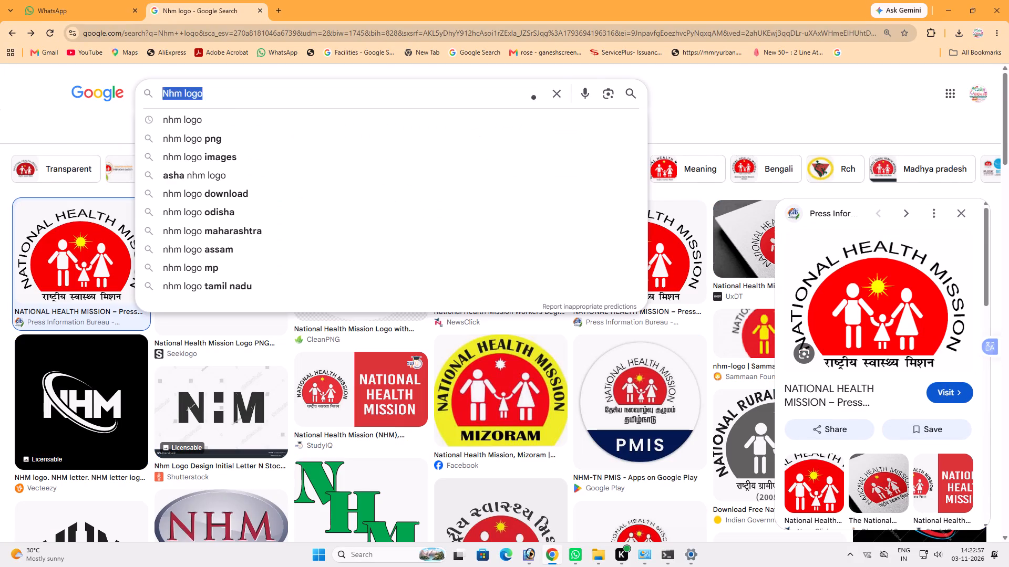
Search Google Images for "call Logo" and copy the plain black handset image from UXWing.
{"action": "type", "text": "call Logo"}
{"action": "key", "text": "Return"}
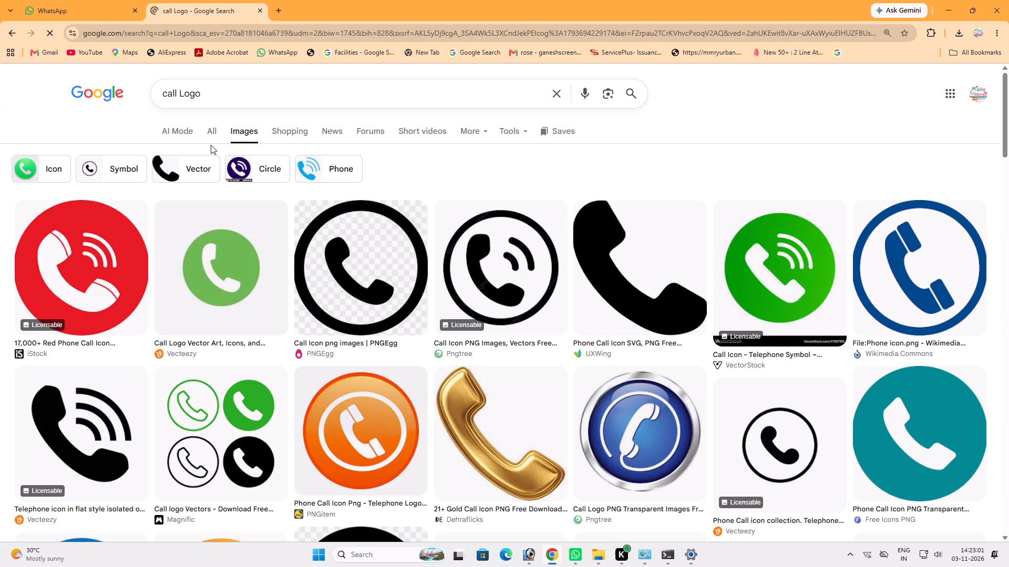
{"action": "left_click", "coordinate": [637, 264]}
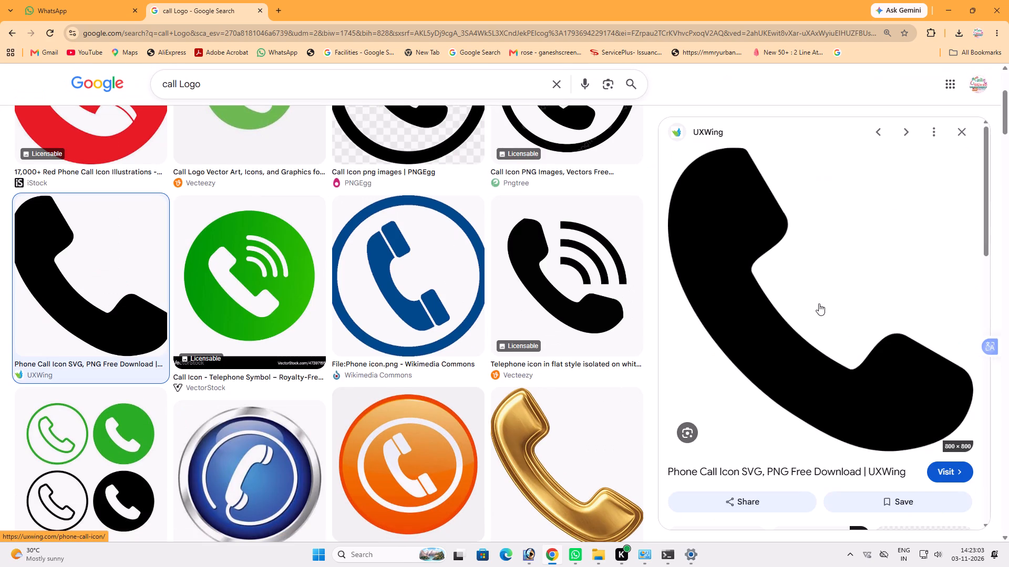
{"action": "right_click", "coordinate": [778, 271]}
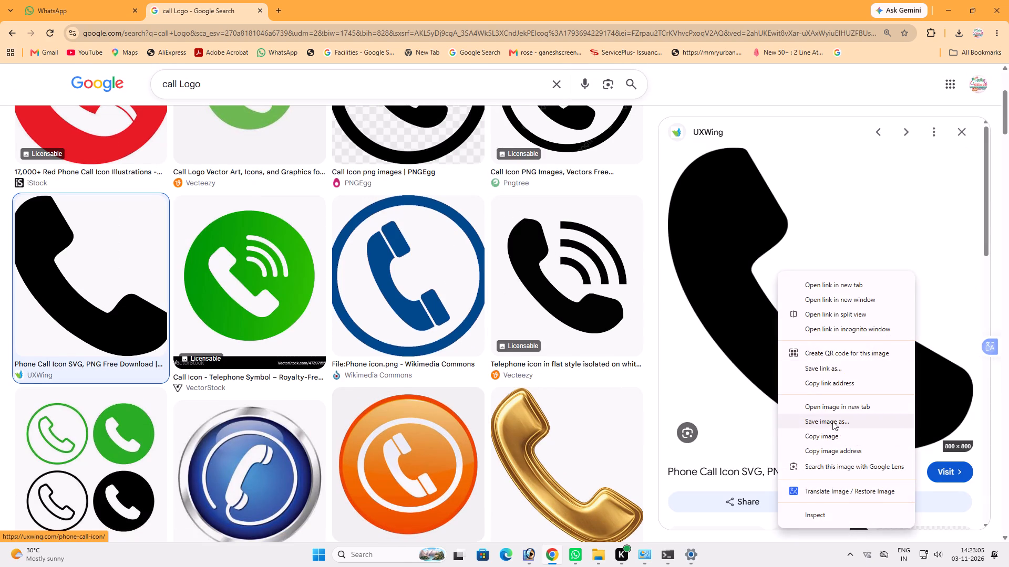
{"action": "left_click", "coordinate": [832, 434]}
Switch to Photoshop, paste the handset image into the card and shrink it to a small icon beneath the code line.
{"action": "left_click", "coordinate": [534, 555]}
{"action": "key", "text": "ctrl+v"}
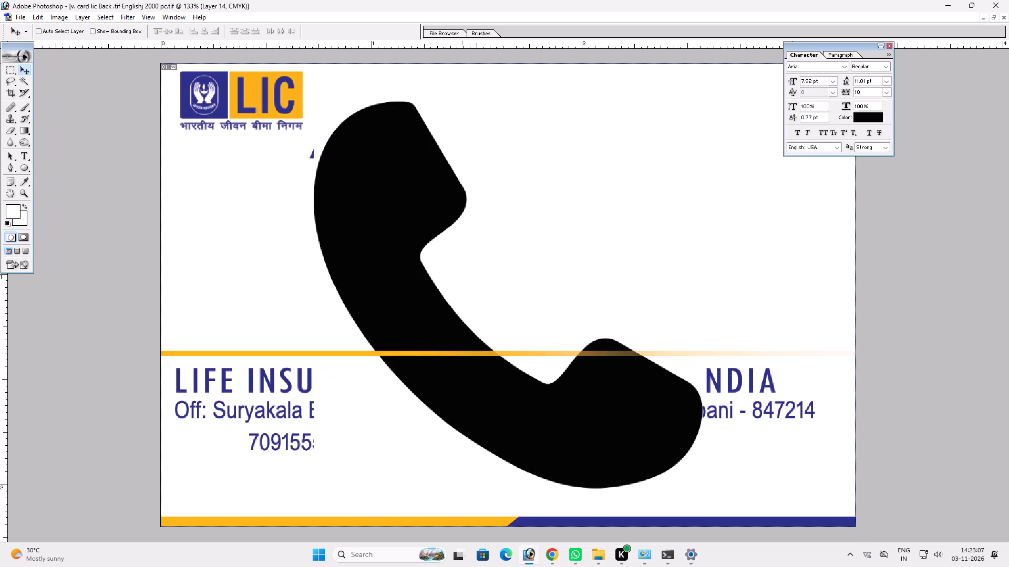
{"action": "key", "text": "ctrl+t"}
{"action": "left_click_drag", "start_coordinate": [705, 102], "coordinate": [613, 220], "text": "alt+shift"}
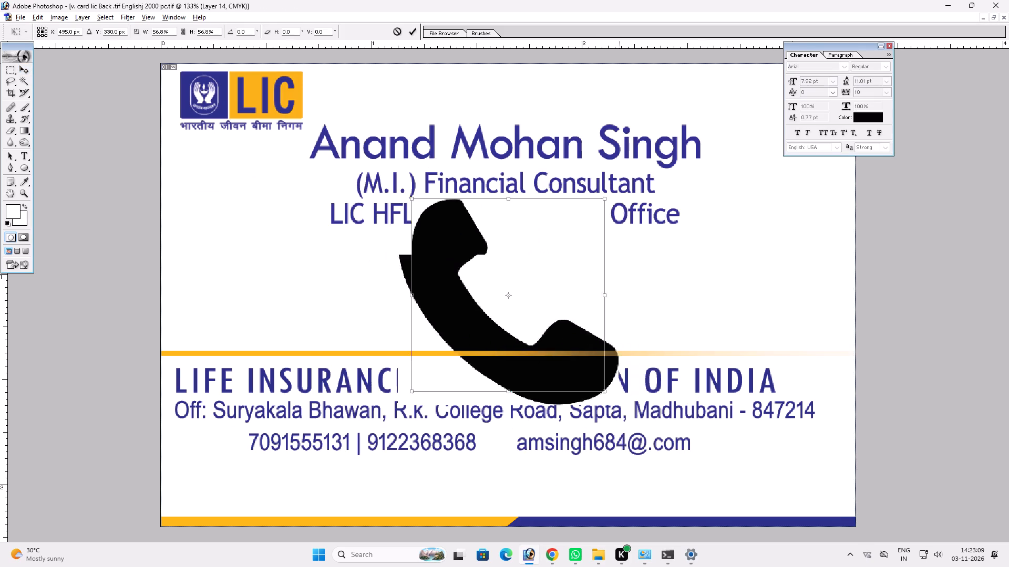
{"action": "left_click_drag", "start_coordinate": [613, 220], "coordinate": [563, 279], "text": "alt+shift"}
{"action": "key", "text": "shift+Return"}
{"action": "left_click", "coordinate": [530, 286]}
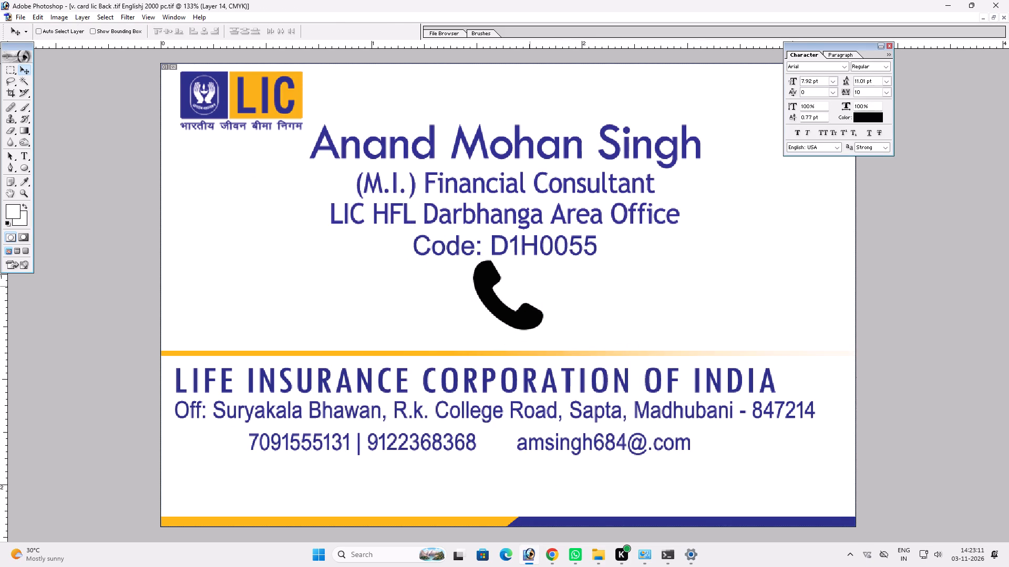
Remove the white background around the handset with the Magic Wand, then deselect.
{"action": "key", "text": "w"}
{"action": "left_click", "coordinate": [530, 286]}
{"action": "key", "text": "Delete"}
{"action": "left_click", "coordinate": [497, 329]}
{"action": "key", "text": "Delete"}
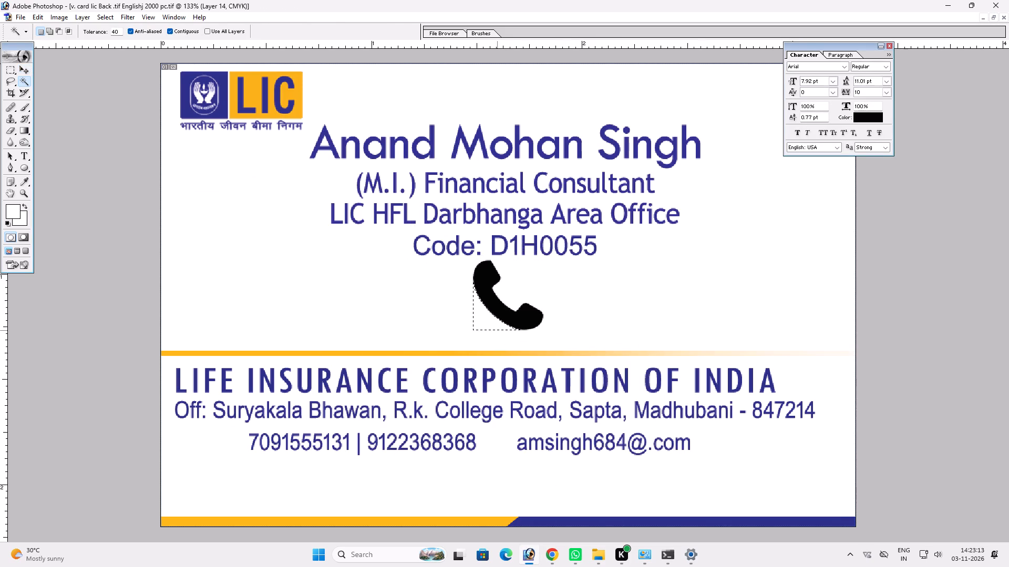
{"action": "key", "text": "ctrl+d"}
Scale the handset icon down further and place it at the start of the contact line, beneath the address's "Off:".
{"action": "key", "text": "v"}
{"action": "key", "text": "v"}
{"action": "left_click_drag", "start_coordinate": [509, 319], "coordinate": [225, 486]}
{"action": "key", "text": "ctrl+t"}
{"action": "left_click_drag", "start_coordinate": [261, 499], "coordinate": [239, 481], "text": "shift"}
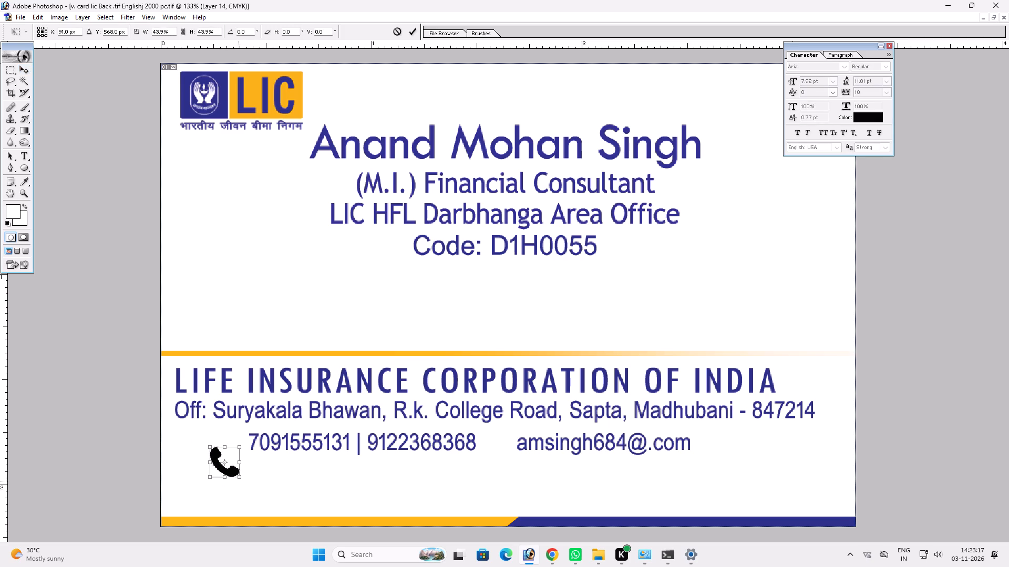
{"action": "left_click_drag", "start_coordinate": [239, 481], "coordinate": [233, 476], "text": "shift"}
{"action": "key", "text": "Return"}
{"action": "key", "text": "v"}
{"action": "left_click_drag", "start_coordinate": [232, 476], "coordinate": [241, 456]}
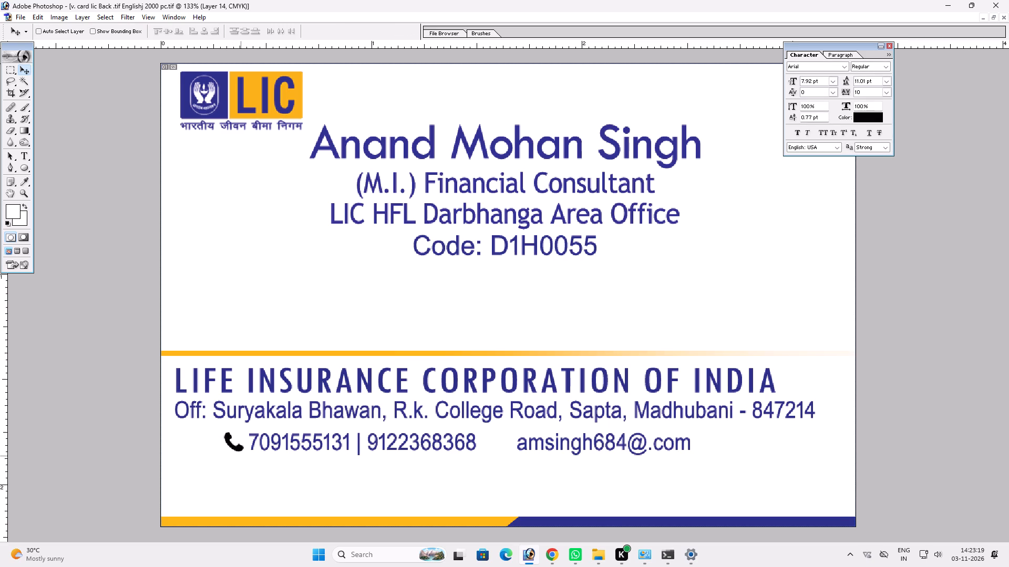
{"action": "left_click_drag", "start_coordinate": [241, 456], "coordinate": [197, 455]}
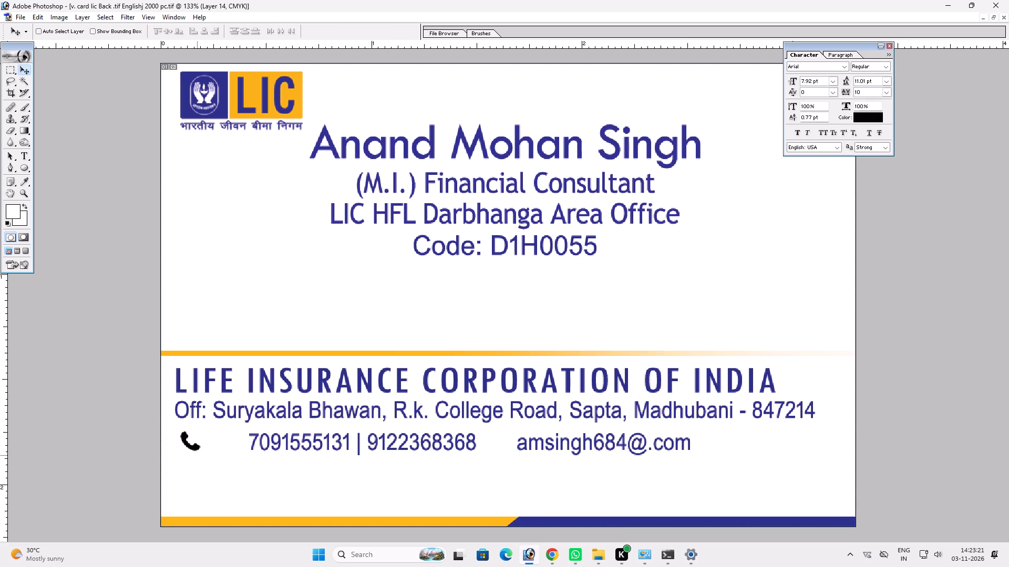
{"action": "left_click_drag", "start_coordinate": [197, 455], "coordinate": [198, 455]}
{"action": "left_click_drag", "start_coordinate": [198, 455], "coordinate": [198, 454]}
Replace the leading spaces before the first phone number with a single space so it sits beside the handset icon.
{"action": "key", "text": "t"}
{"action": "left_click_drag", "start_coordinate": [251, 445], "coordinate": [203, 445]}
{"action": "key", "text": "BackSpace"}
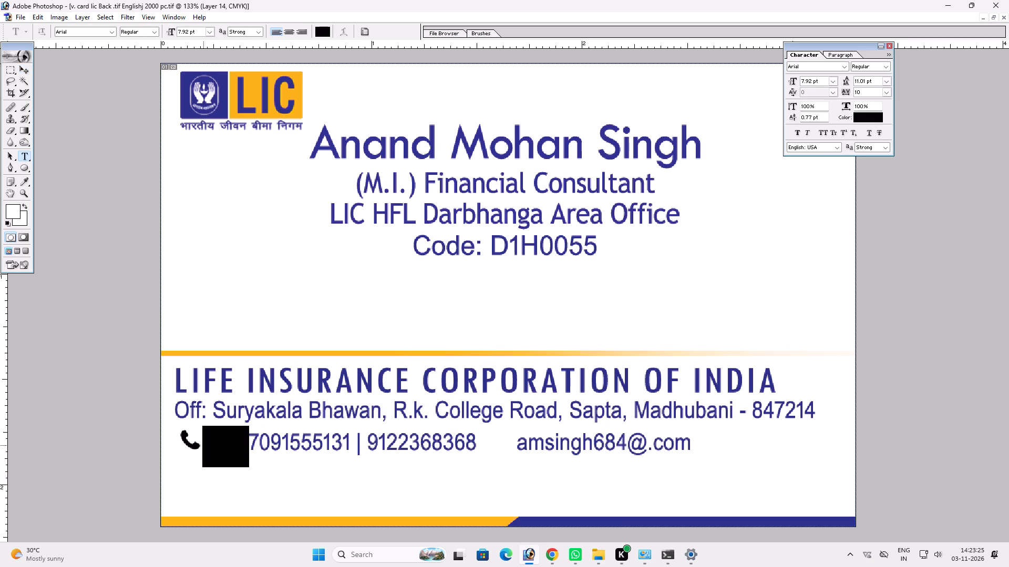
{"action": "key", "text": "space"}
{"action": "key", "text": "Return"}
Copy the contact text's layer style onto the handset icon so it takes the same blue.
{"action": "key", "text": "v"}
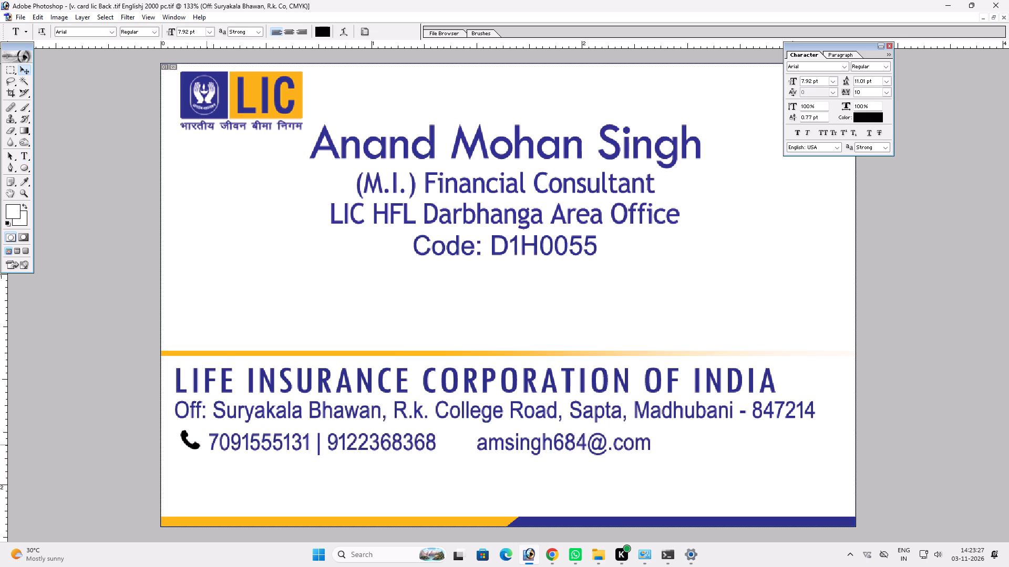
{"action": "key", "text": "alt+l"}
{"action": "key", "text": "alt+y"}
{"action": "key", "text": "alt+c"}
{"action": "left_click", "coordinate": [196, 446], "text": "ctrl"}
{"action": "key", "text": "alt+l"}
{"action": "key", "text": "alt+y"}
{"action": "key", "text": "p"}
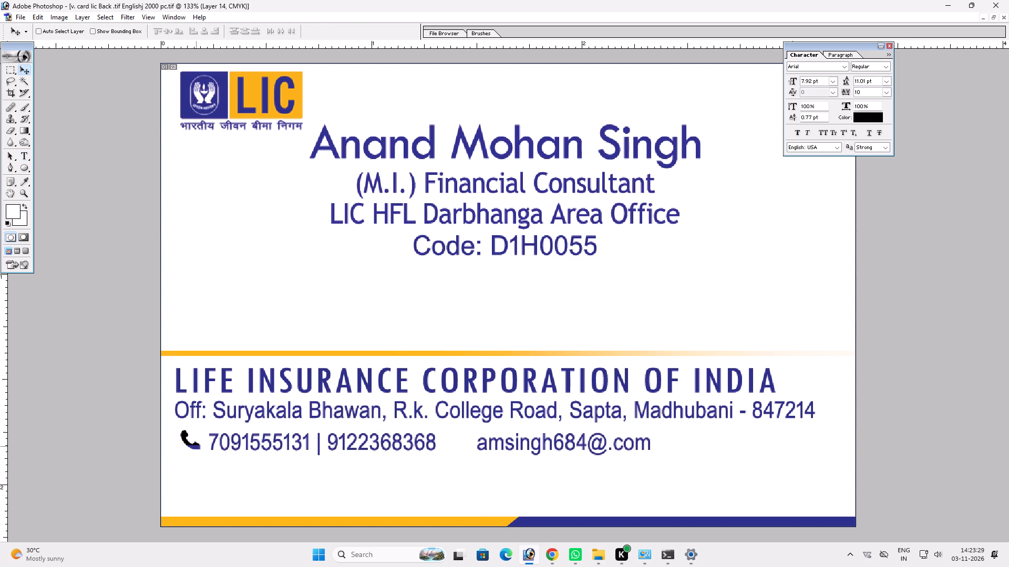
Scale the handset icon to about 84% and move it close to the first phone number.
{"action": "key", "text": "ctrl+t"}
{"action": "left_click", "coordinate": [202, 448], "text": "alt+shift"}
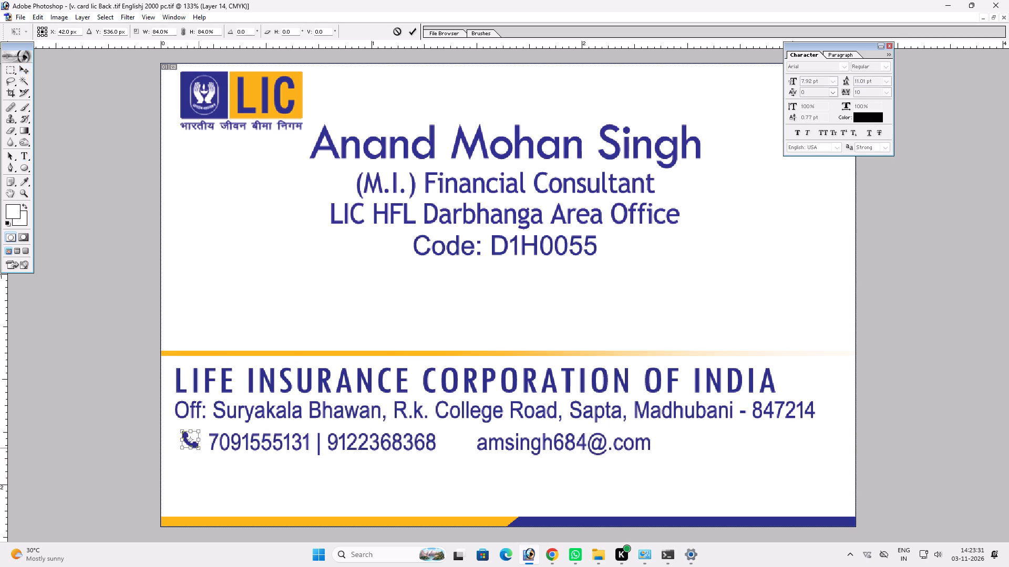
{"action": "key", "text": "shift+Return"}
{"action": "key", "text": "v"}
{"action": "left_click_drag", "start_coordinate": [199, 448], "coordinate": [204, 448]}
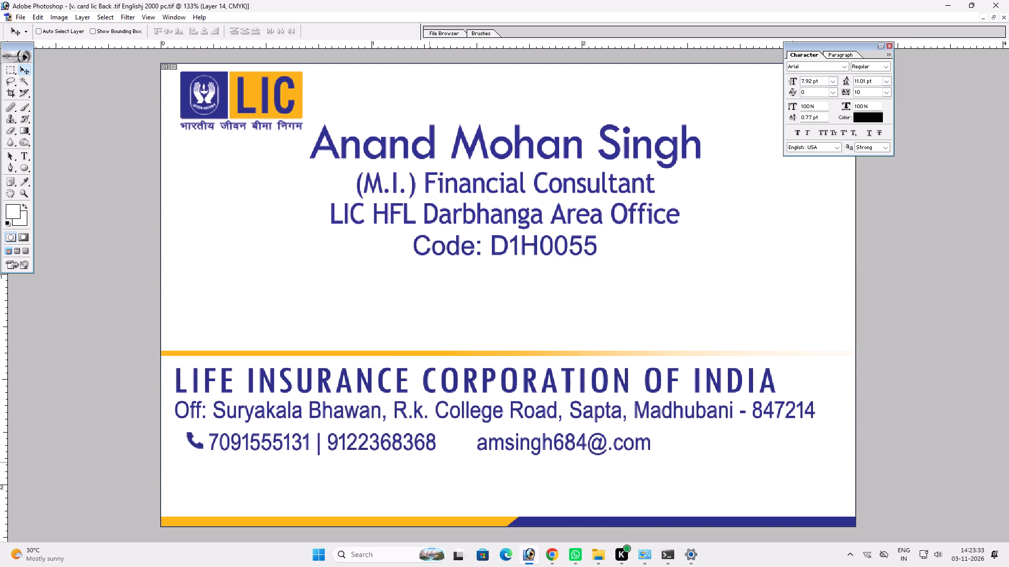
Switch to Chrome, search Google Images for "email logo" and copy the solid black envelope image from Vecteezy.
{"action": "left_click", "coordinate": [557, 554]}
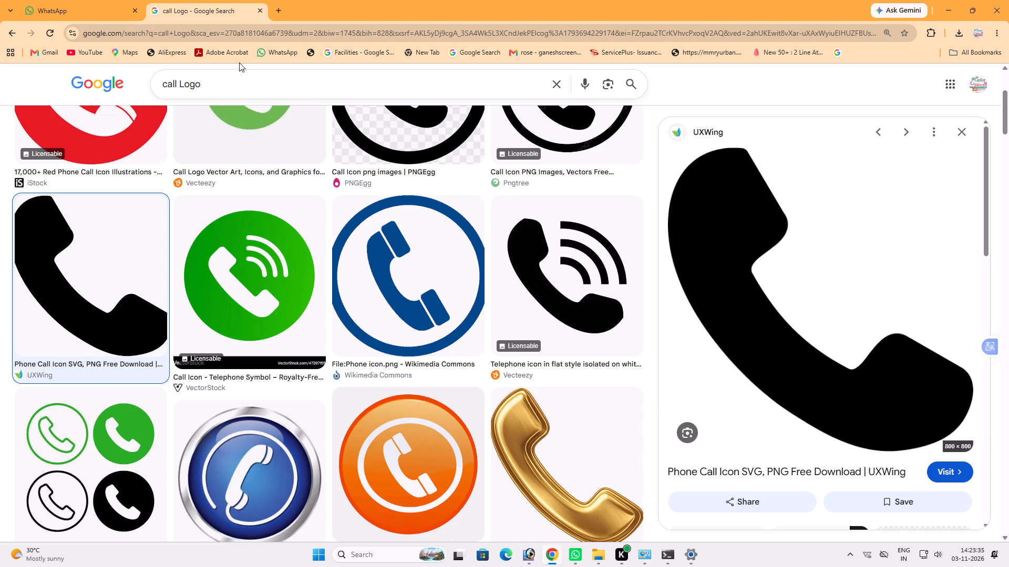
{"action": "left_click", "coordinate": [235, 90]}
{"action": "key", "text": "ctrl+a"}
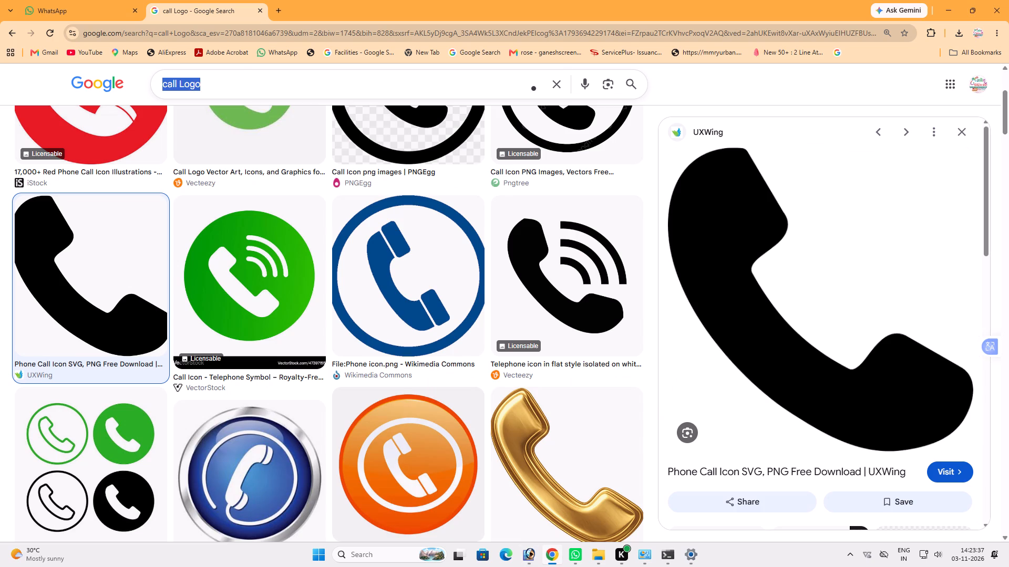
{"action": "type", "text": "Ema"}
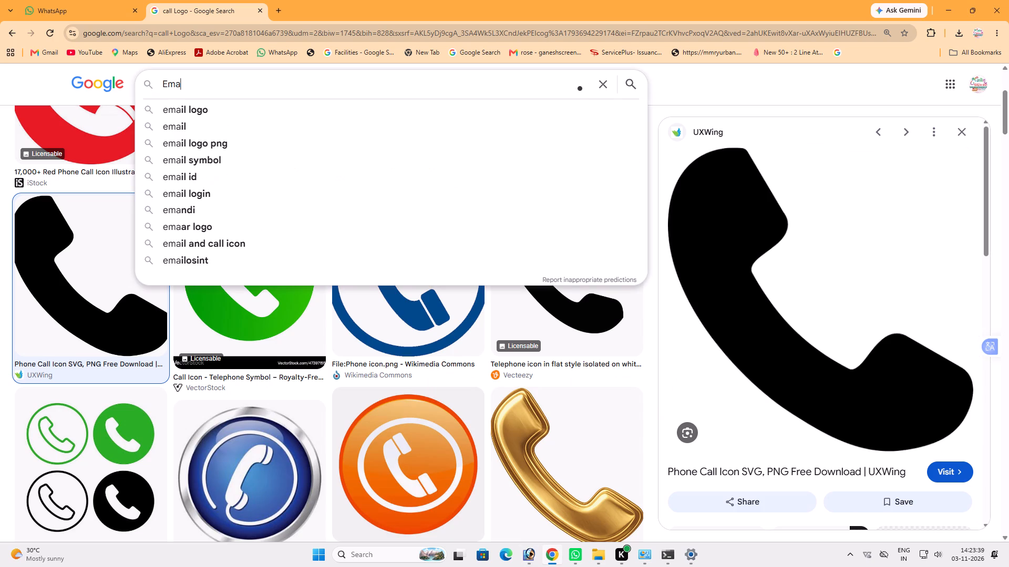
{"action": "left_click", "coordinate": [237, 101]}
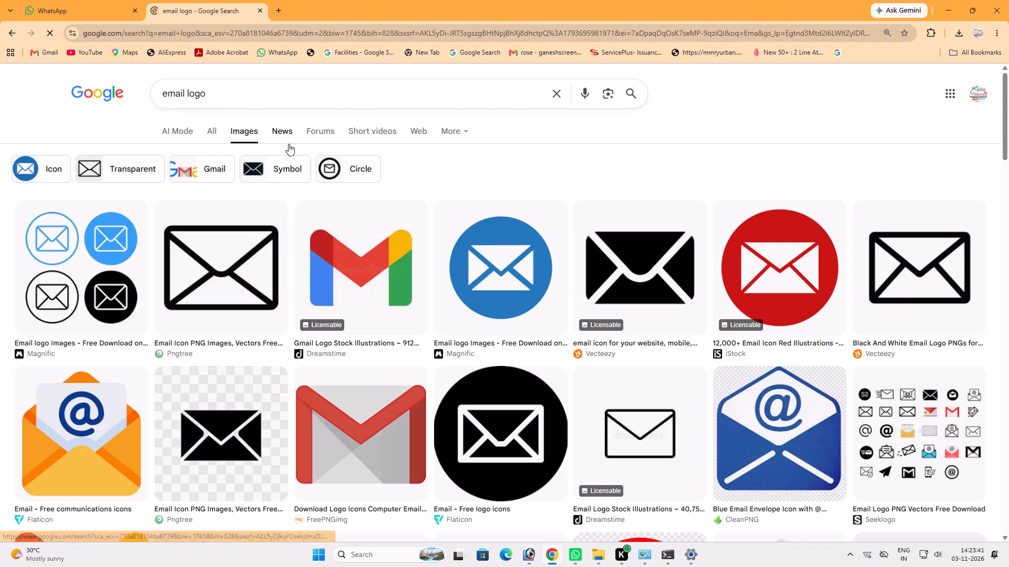
{"action": "left_click", "coordinate": [652, 279]}
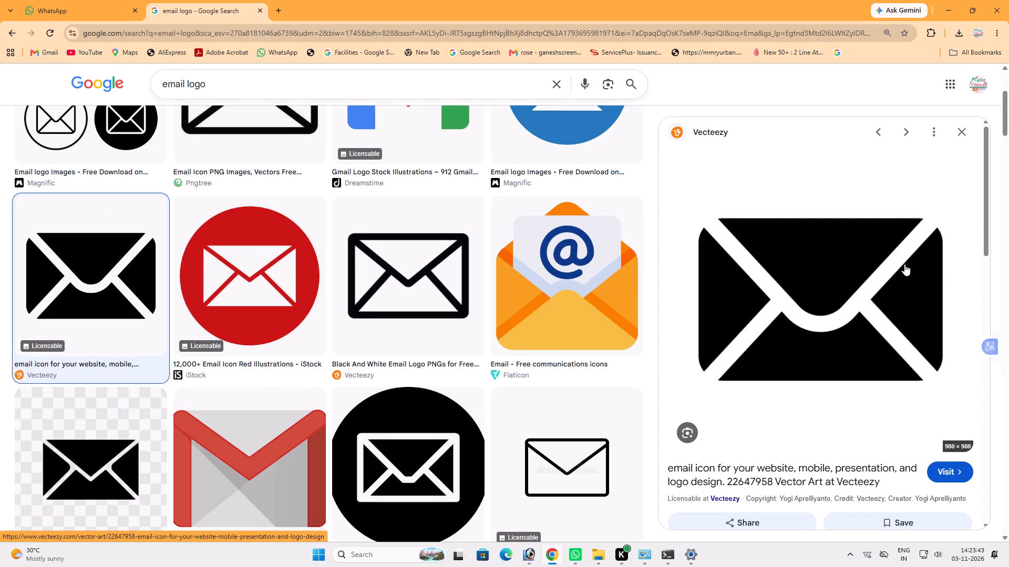
{"action": "right_click", "coordinate": [856, 247]}
{"action": "left_click", "coordinate": [896, 417]}
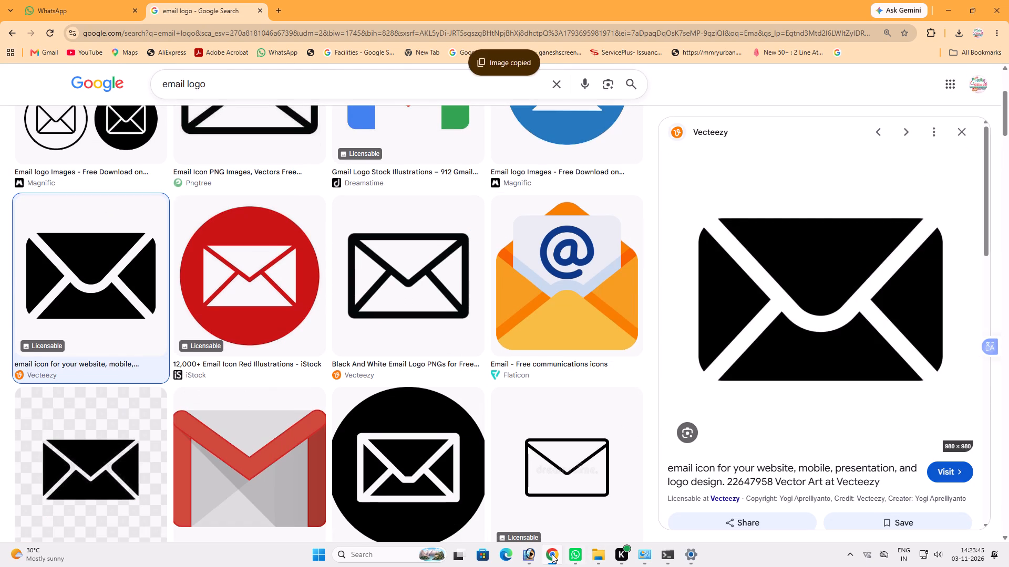
Switch to Photoshop, paste the envelope image, centre it on the card and scale it to roughly half size.
{"action": "left_click", "coordinate": [531, 548]}
{"action": "key", "text": "ctrl+v"}
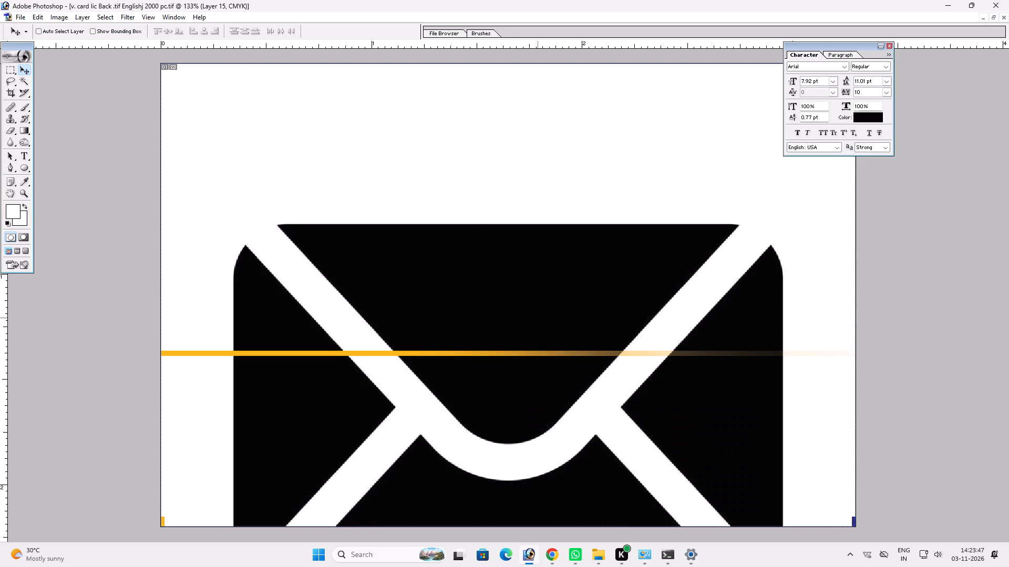
{"action": "scroll", "coordinate": [626, 284], "scroll_direction": "up", "scroll_amount": 5}
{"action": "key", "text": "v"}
{"action": "left_click_drag", "start_coordinate": [597, 304], "coordinate": [590, 248]}
{"action": "key", "text": "ctrl+t"}
{"action": "left_click_drag", "start_coordinate": [722, 91], "coordinate": [703, 136], "text": "alt+shift"}
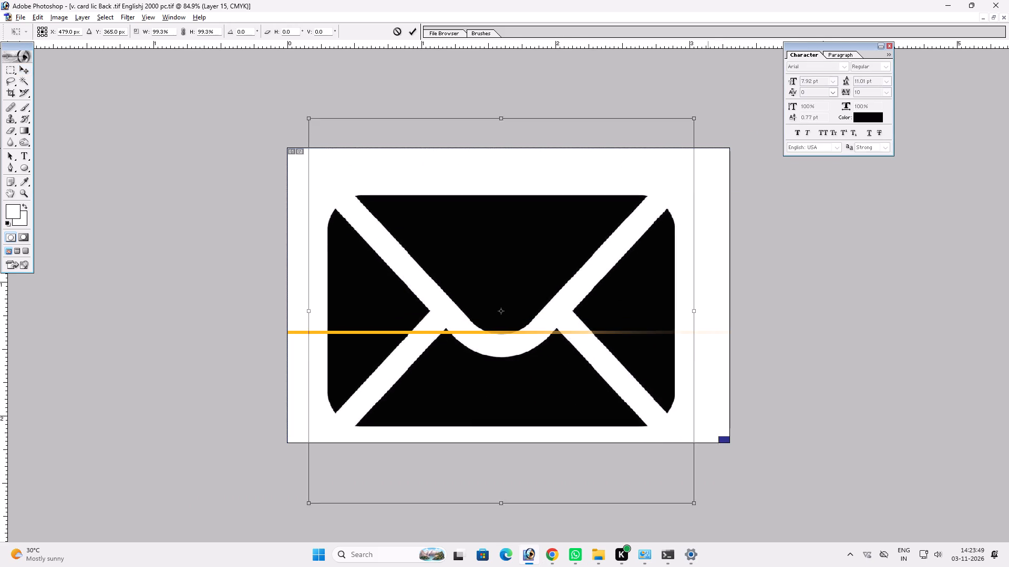
{"action": "left_click_drag", "start_coordinate": [703, 136], "coordinate": [634, 216], "text": "alt+shift"}
{"action": "key", "text": "Return"}
Remove the white background around the envelope with the Magic Wand, then deselect.
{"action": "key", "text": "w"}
{"action": "left_click", "coordinate": [574, 221]}
{"action": "key", "text": "Delete"}
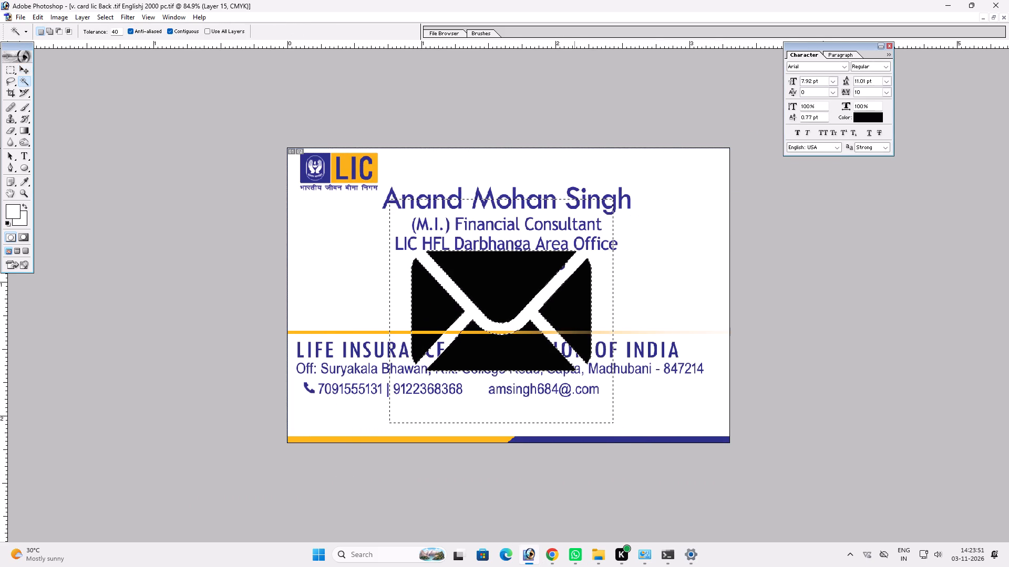
{"action": "key", "text": "ctrl+d"}
Paste the copied blue layer style onto the envelope.
{"action": "key", "text": "alt+l"}
{"action": "key", "text": "alt+y"}
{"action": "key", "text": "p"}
Shrink the envelope to a small icon and fit it between the second phone number and the email address.
{"action": "key", "text": "ctrl+t"}
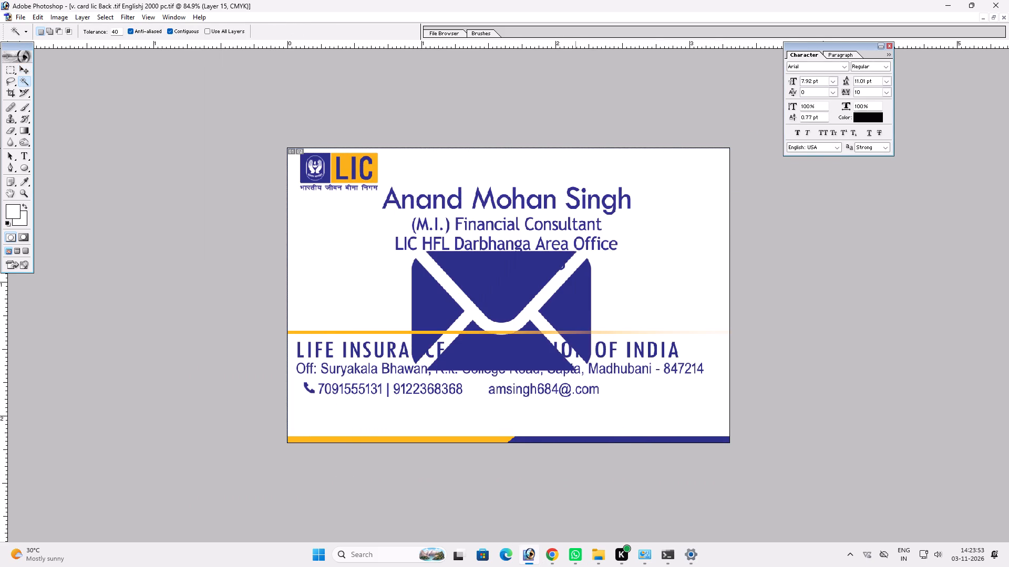
{"action": "left_click_drag", "start_coordinate": [592, 248], "coordinate": [518, 291], "text": "alt+shift"}
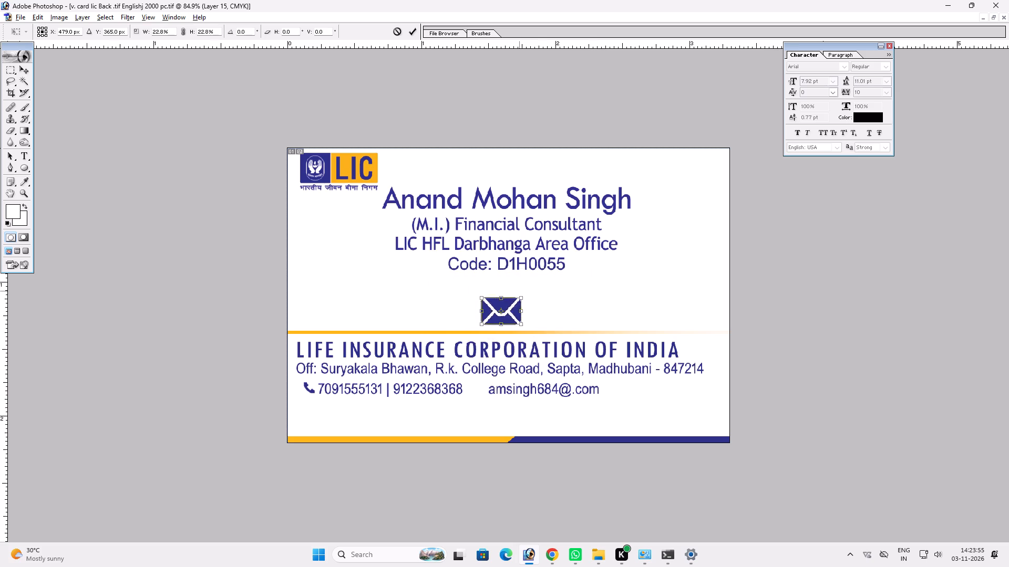
{"action": "left_click_drag", "start_coordinate": [518, 291], "coordinate": [514, 293], "text": "alt+shift"}
{"action": "key", "text": "Return"}
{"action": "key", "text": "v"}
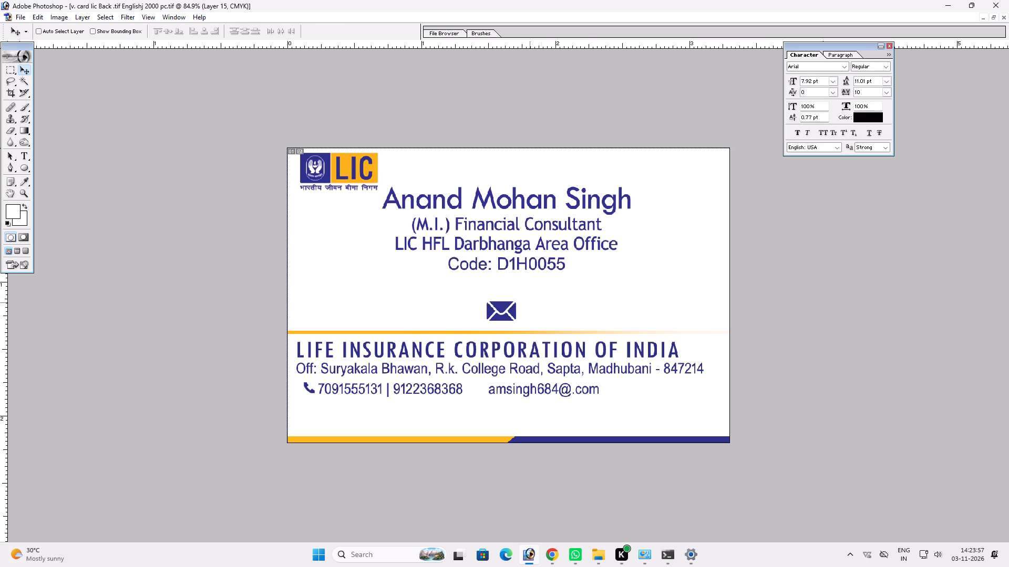
{"action": "left_click_drag", "start_coordinate": [522, 305], "coordinate": [501, 379]}
{"action": "key", "text": "ctrl+t"}
{"action": "left_click_drag", "start_coordinate": [495, 377], "coordinate": [482, 382], "text": "shift"}
{"action": "key", "text": "Return"}
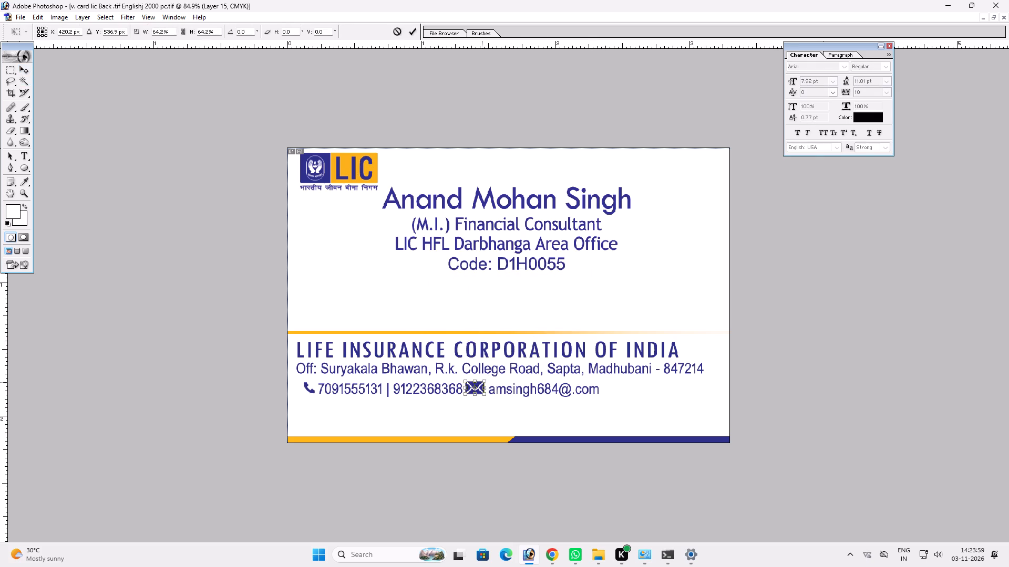
Insert one extra space before the email address to widen the gap around the envelope icon.
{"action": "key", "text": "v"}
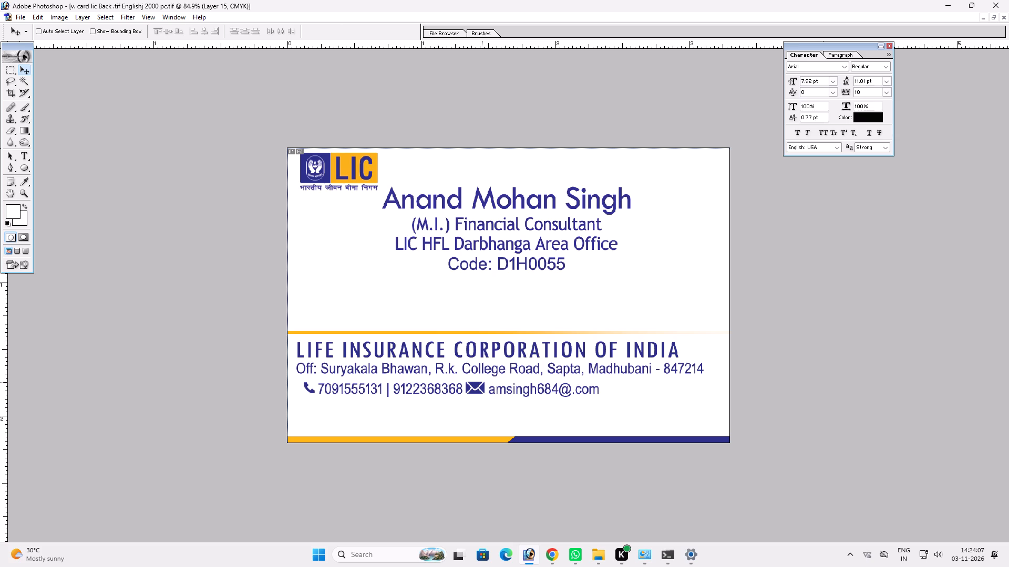
{"action": "key", "text": "ctrl+plus"}
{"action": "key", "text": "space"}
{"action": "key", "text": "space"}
{"action": "key", "text": "ctrl+plus"}
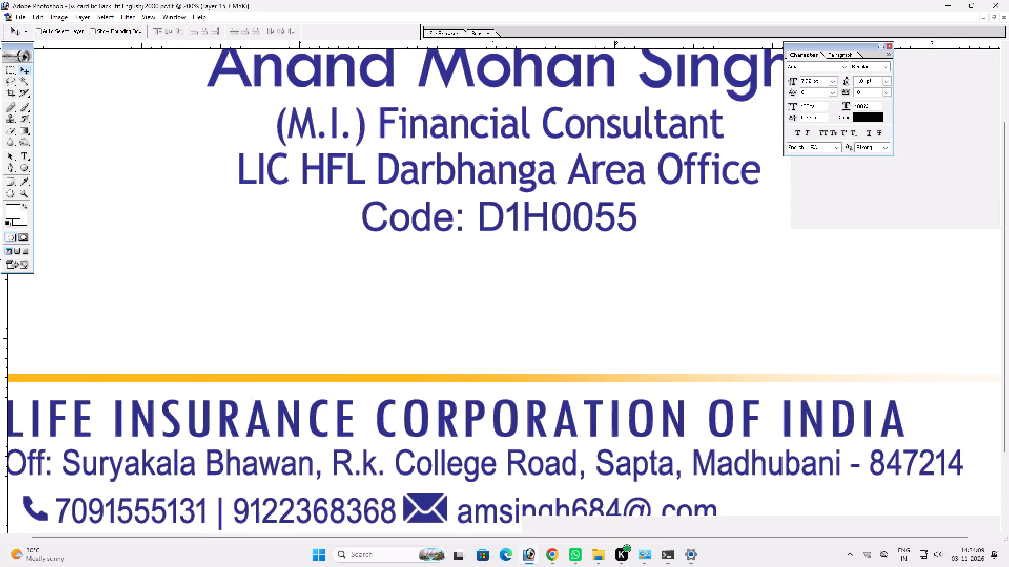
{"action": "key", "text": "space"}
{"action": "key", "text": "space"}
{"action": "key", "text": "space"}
{"action": "left_click_drag", "start_coordinate": [493, 391], "coordinate": [571, 149]}
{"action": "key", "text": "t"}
{"action": "left_click", "coordinate": [485, 422]}
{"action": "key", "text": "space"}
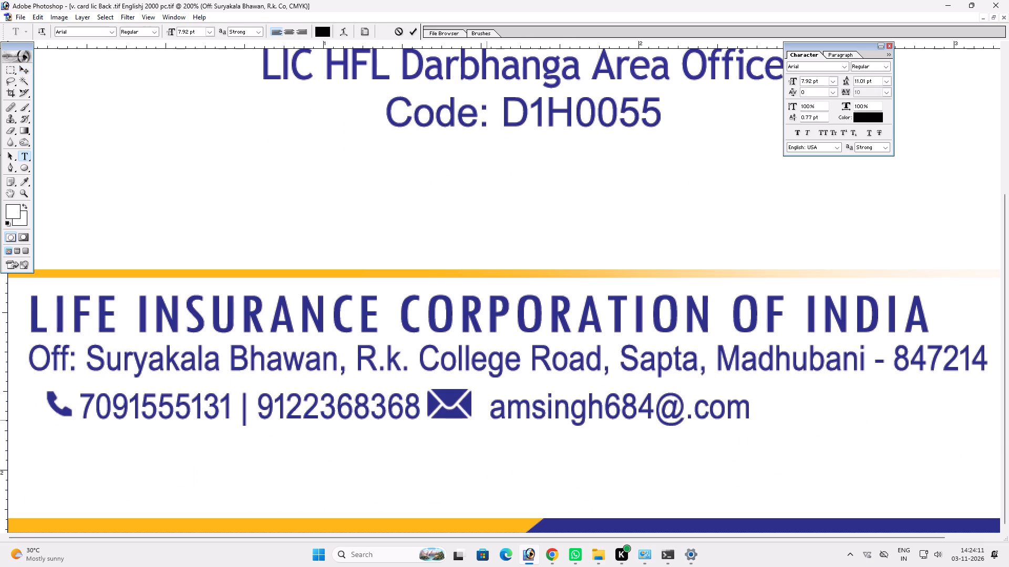
{"action": "key", "text": "Return"}
Move the envelope icon closer to the email address, level with the contact text, and shrink it slightly.
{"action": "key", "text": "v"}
{"action": "left_click", "coordinate": [465, 399], "text": "ctrl"}
{"action": "left_click_drag", "start_coordinate": [465, 399], "coordinate": [475, 401]}
{"action": "key", "text": "ctrl+t"}
{"action": "left_click", "coordinate": [482, 393], "text": "shift"}
{"action": "key", "text": "shift+Return"}
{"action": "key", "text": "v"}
{"action": "left_click", "coordinate": [475, 397]}
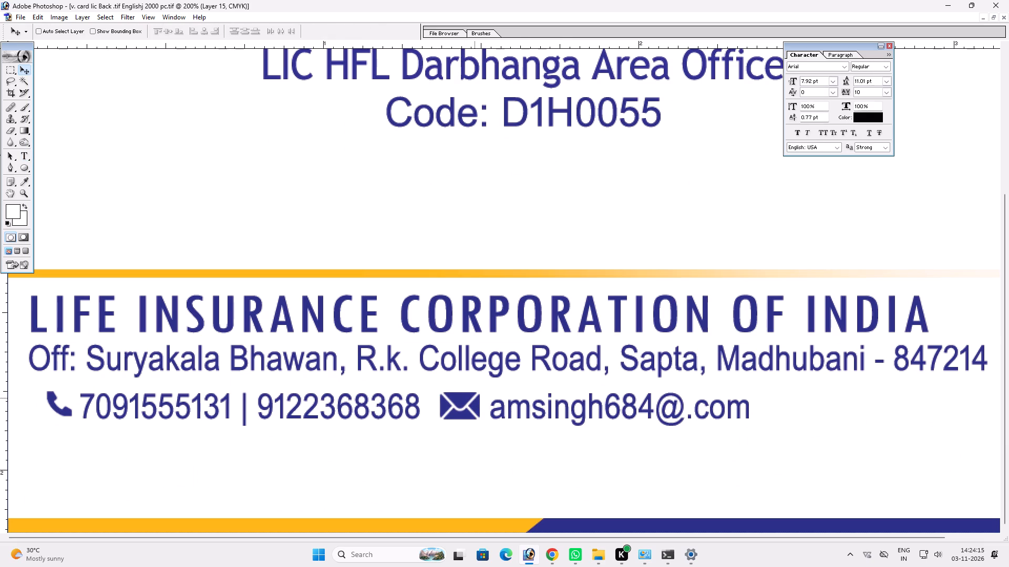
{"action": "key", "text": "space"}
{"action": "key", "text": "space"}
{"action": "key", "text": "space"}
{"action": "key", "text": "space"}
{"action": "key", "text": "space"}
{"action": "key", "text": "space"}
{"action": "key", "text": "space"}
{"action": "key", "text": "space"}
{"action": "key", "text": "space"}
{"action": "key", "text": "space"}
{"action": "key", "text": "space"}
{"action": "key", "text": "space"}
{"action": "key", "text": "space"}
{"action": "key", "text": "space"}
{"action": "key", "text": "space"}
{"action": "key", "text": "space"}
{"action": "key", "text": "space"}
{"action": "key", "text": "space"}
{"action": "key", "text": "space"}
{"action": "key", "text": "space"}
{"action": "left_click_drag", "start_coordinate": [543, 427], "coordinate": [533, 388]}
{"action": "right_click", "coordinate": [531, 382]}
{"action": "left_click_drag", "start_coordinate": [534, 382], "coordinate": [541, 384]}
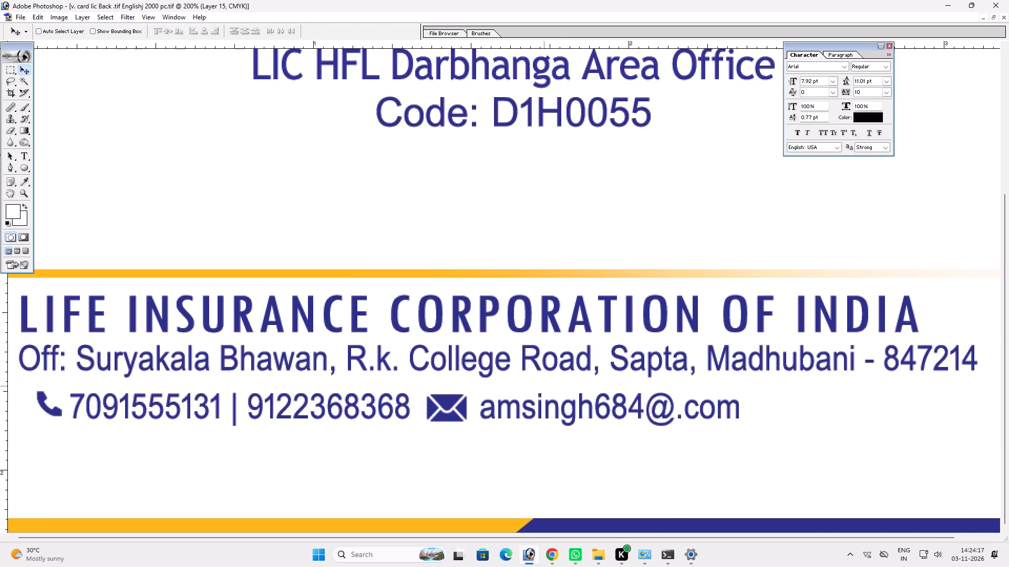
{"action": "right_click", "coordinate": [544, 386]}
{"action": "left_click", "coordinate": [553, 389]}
Set the tracking of the phone and email contact line to 30.
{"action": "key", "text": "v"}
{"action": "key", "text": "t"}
{"action": "triple_click", "coordinate": [583, 449]}
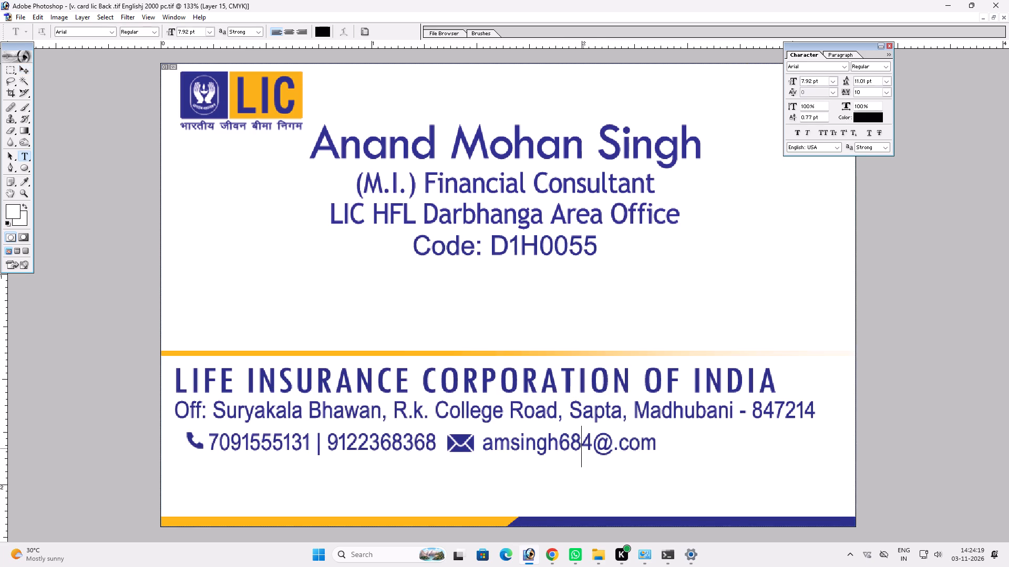
{"action": "left_click", "coordinate": [843, 90]}
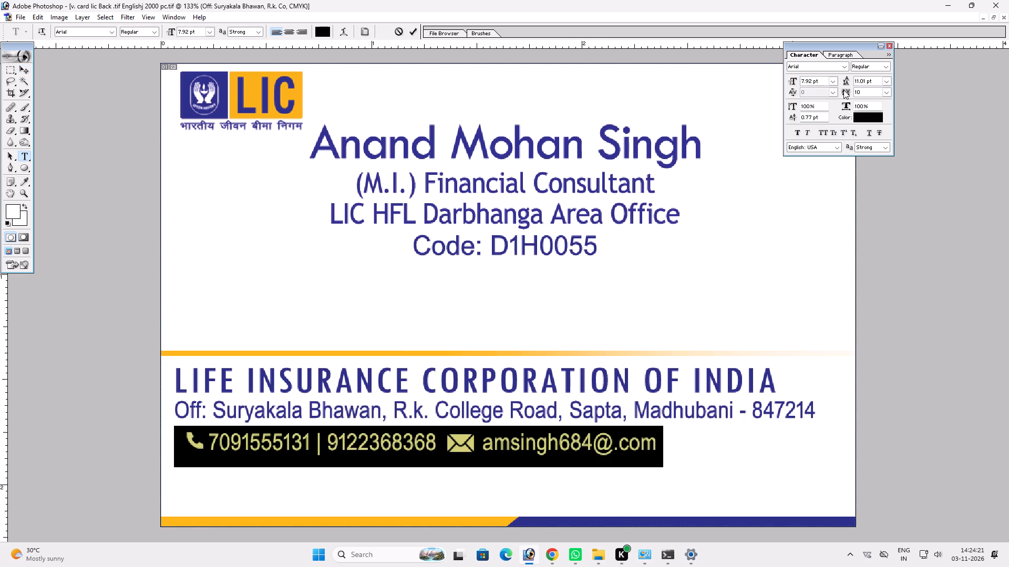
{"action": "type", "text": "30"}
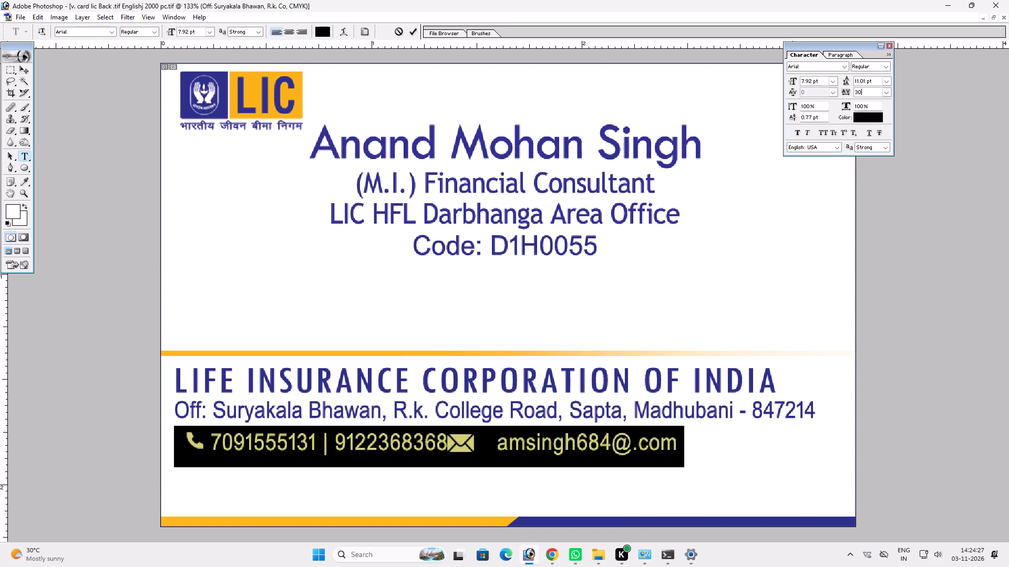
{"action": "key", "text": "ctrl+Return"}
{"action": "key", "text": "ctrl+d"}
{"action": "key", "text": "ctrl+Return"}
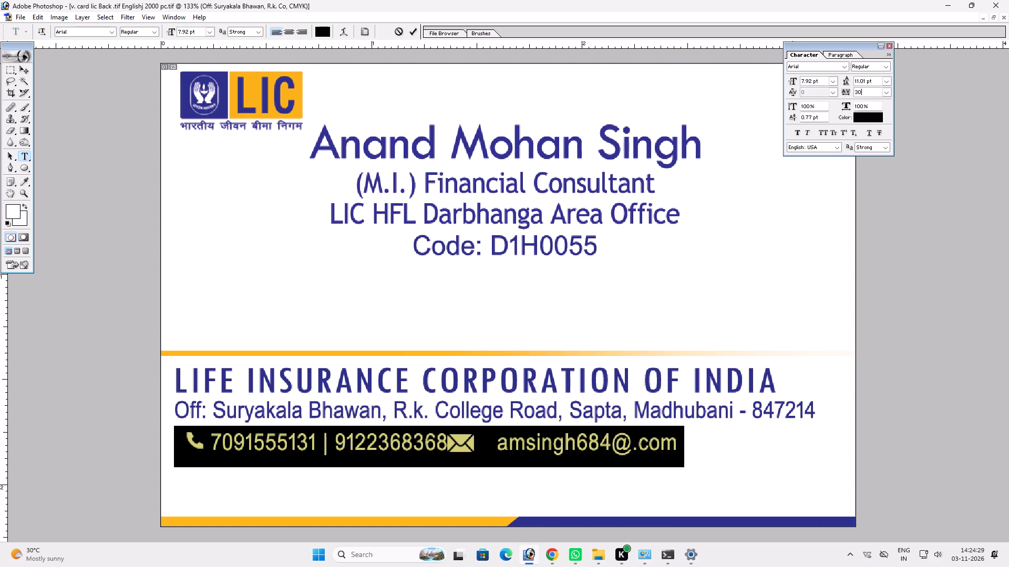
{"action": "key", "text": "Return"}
{"action": "left_click", "coordinate": [439, 458]}
{"action": "key", "text": "Return"}
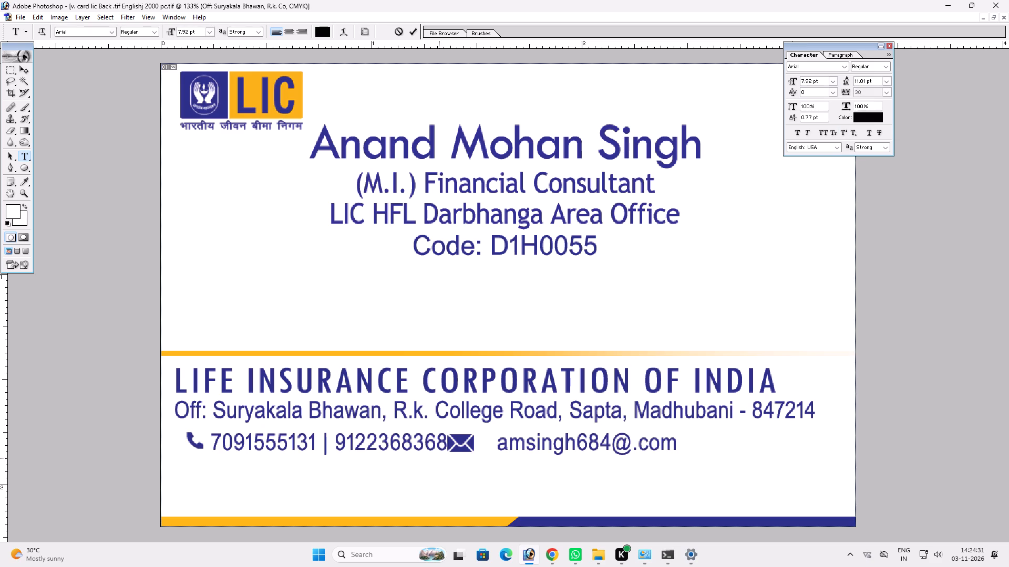
Move the envelope icon toward the email address so it sits in the gap after the second phone number.
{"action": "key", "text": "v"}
{"action": "left_click", "coordinate": [460, 446], "text": "ctrl"}
{"action": "left_click_drag", "start_coordinate": [460, 446], "coordinate": [472, 445], "text": "shift"}
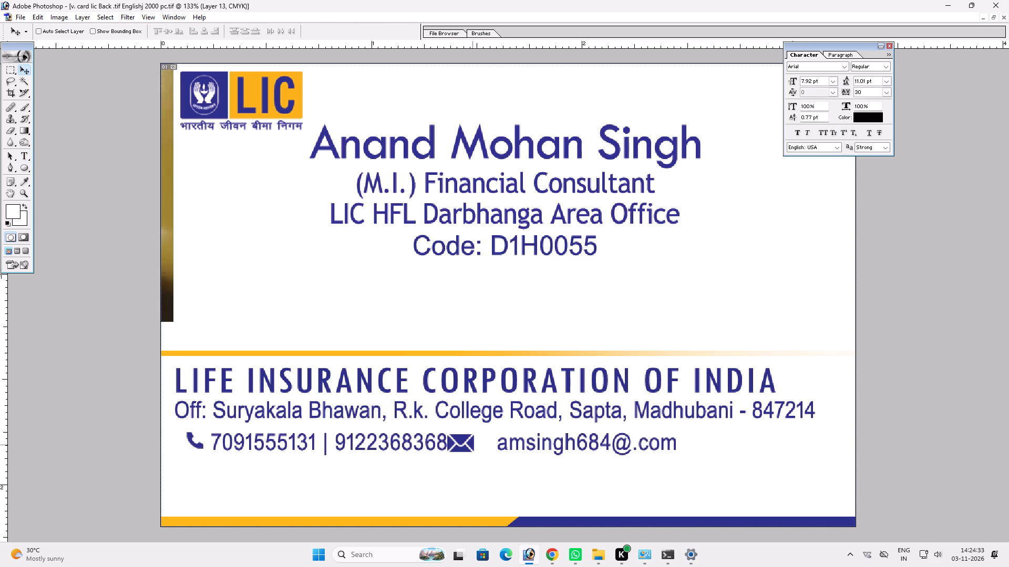
{"action": "key", "text": "ctrl+z"}
{"action": "left_click", "coordinate": [470, 443], "text": "ctrl"}
{"action": "left_click_drag", "start_coordinate": [470, 443], "coordinate": [483, 445], "text": "shift"}
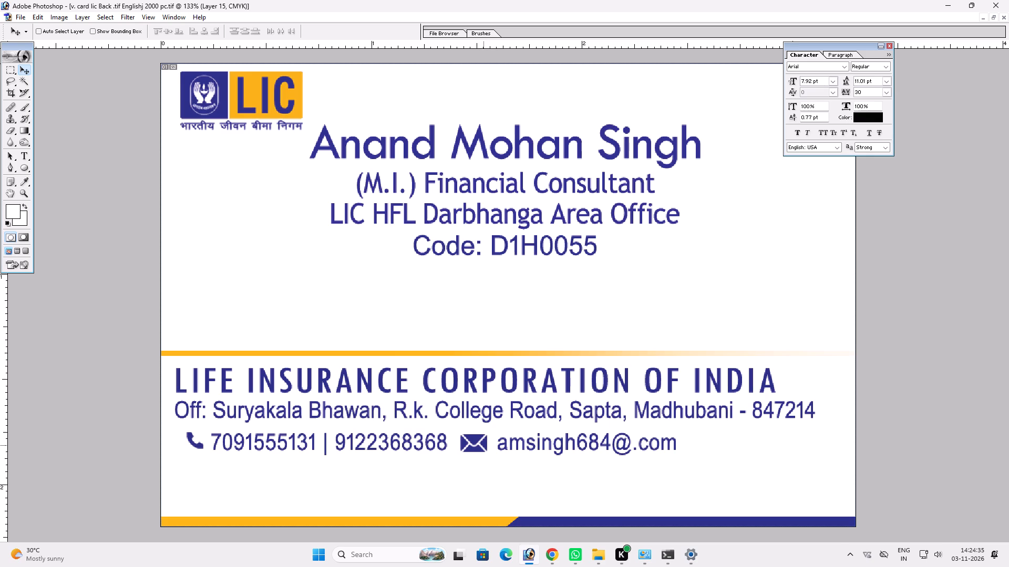
{"action": "left_click_drag", "start_coordinate": [483, 445], "coordinate": [483, 445], "text": "shift"}
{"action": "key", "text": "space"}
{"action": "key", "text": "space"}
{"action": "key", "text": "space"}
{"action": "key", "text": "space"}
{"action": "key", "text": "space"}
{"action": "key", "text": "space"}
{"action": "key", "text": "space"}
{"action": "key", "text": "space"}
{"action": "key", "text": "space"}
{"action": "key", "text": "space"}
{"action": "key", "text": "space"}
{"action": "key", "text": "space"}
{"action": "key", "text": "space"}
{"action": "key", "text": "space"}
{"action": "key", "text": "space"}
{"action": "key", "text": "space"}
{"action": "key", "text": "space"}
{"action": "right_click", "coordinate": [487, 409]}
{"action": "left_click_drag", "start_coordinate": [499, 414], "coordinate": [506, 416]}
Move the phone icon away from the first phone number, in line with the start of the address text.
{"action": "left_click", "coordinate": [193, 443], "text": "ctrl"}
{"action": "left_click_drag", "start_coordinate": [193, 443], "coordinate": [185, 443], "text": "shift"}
Lower the office address line by setting its baseline shift to -1.23 pt.
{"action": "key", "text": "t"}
{"action": "triple_click", "coordinate": [277, 411]}
{"action": "key", "text": "alt+shift+Down"}
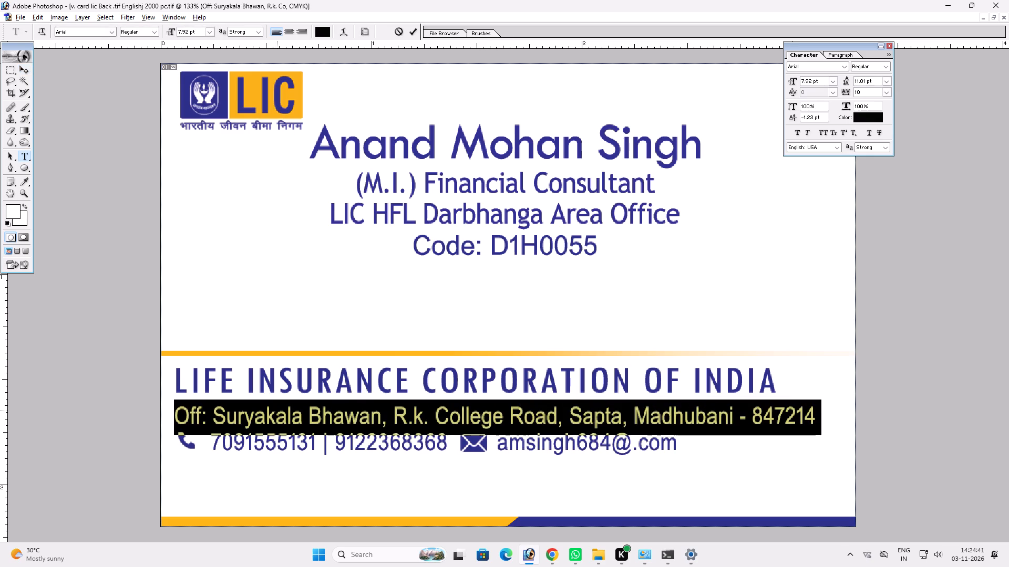
{"action": "key", "text": "ctrl+z"}
{"action": "key", "text": "Return"}
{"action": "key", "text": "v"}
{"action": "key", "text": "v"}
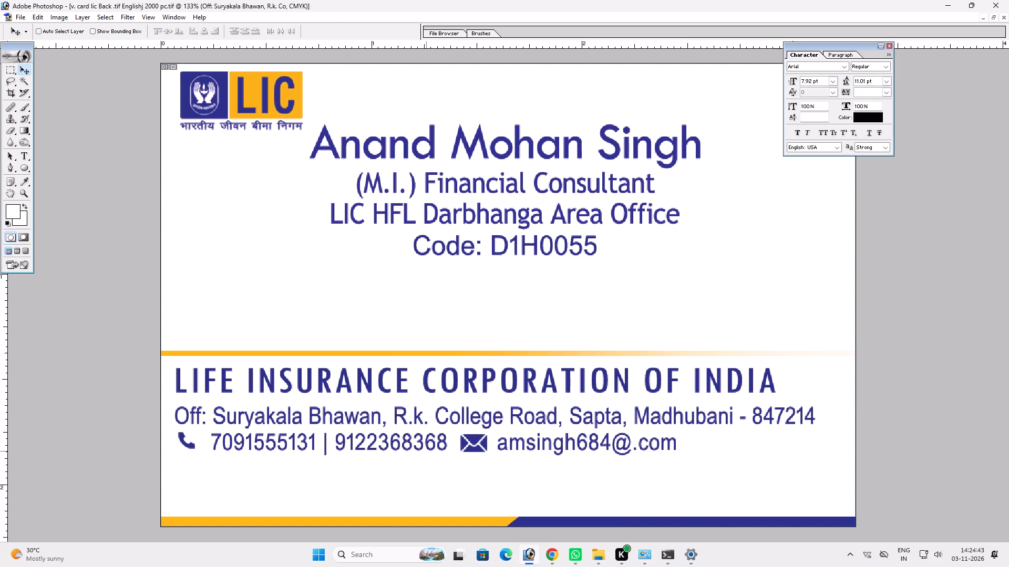
Lower the phone and email contact line by setting its baseline shift to -1.23 pt.
{"action": "double_click", "coordinate": [421, 439], "text": "ctrl"}
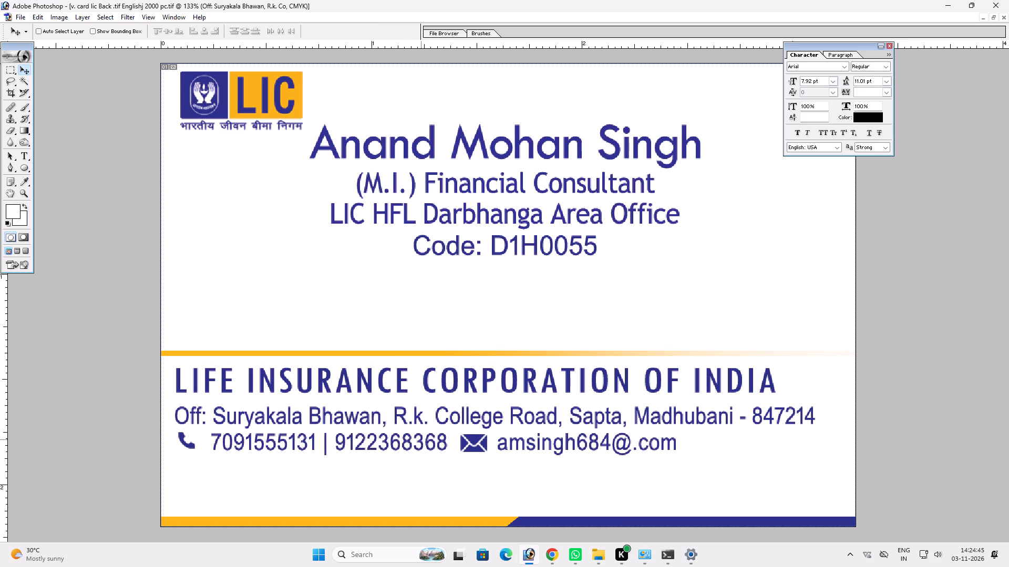
{"action": "key", "text": "ctrl+z"}
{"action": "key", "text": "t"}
{"action": "triple_click", "coordinate": [414, 446]}
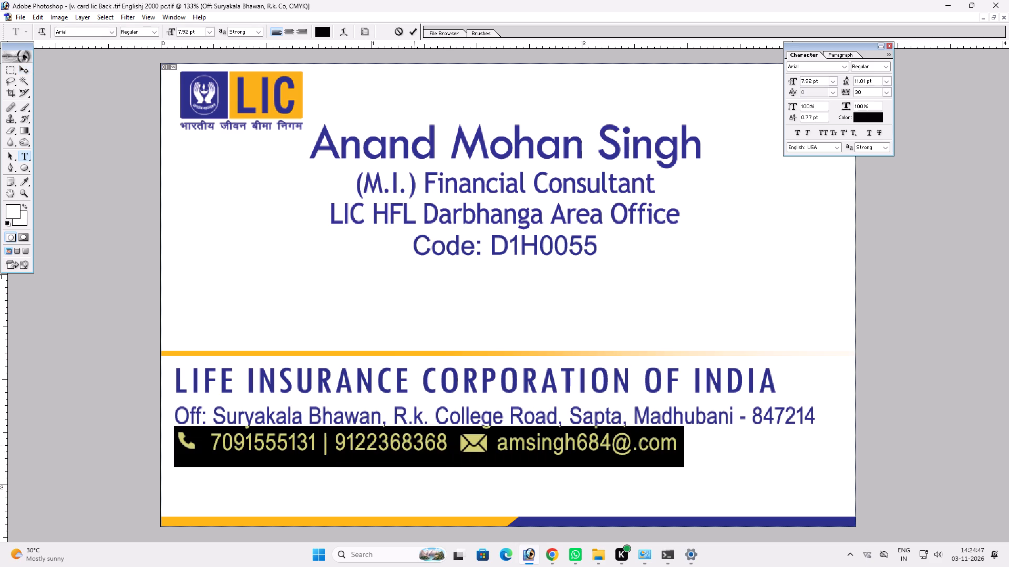
{"action": "key", "text": "alt+shift+Down"}
{"action": "key", "text": "ctrl+z"}
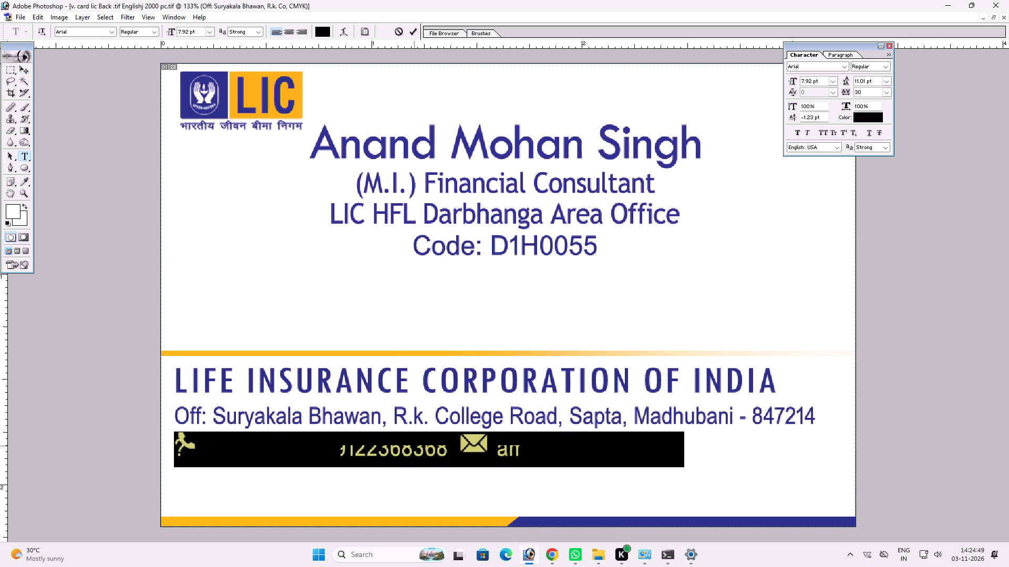
{"action": "key", "text": "alt+Up"}
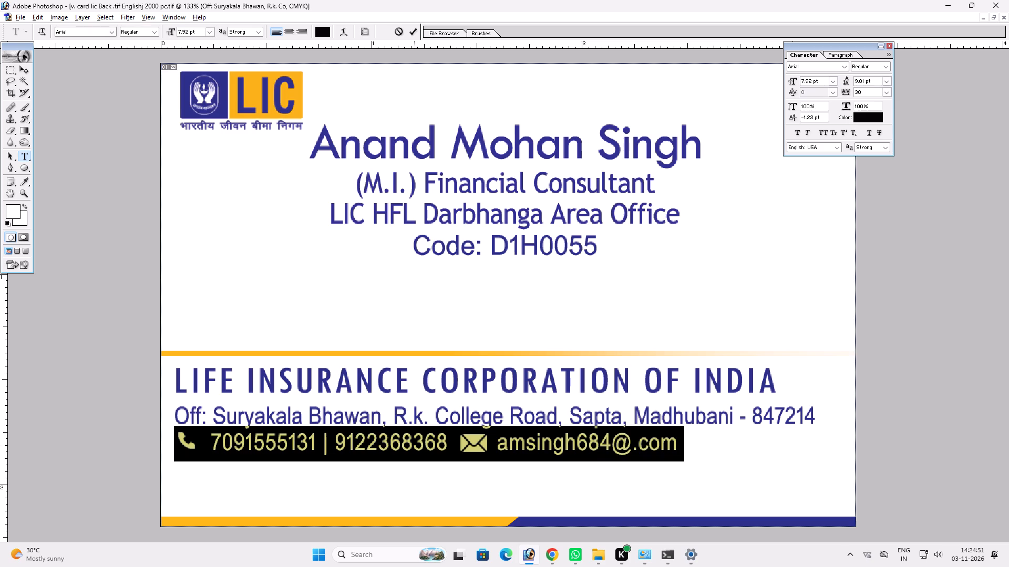
{"action": "key", "text": "alt+Down"}
{"action": "key", "text": "ctrl+z"}
{"action": "key", "text": "ctrl+Return"}
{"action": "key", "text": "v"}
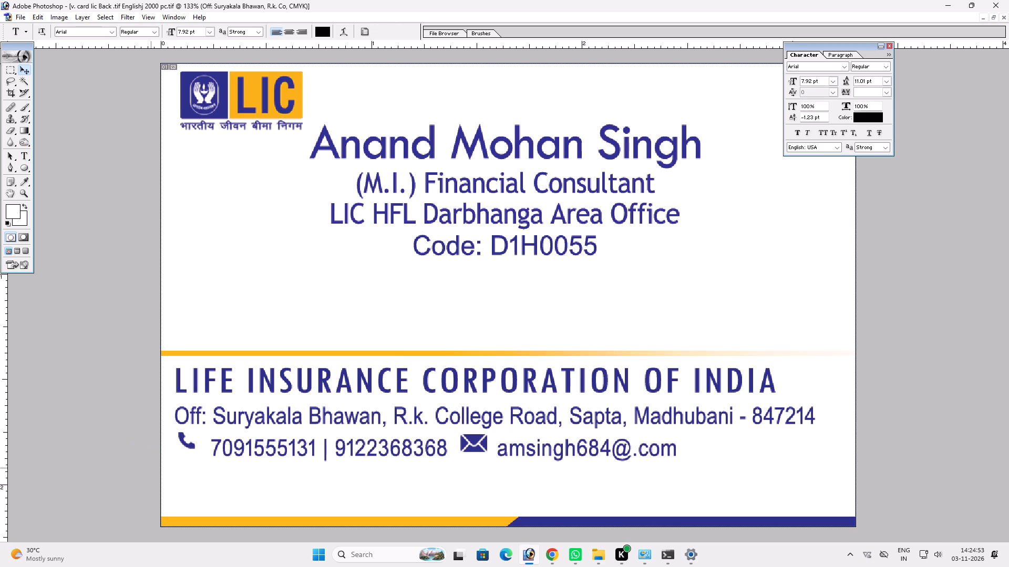
Reposition the phone icon beside the first number and the envelope beside the email address, level with the lowered contact text.
{"action": "left_click", "coordinate": [190, 445], "text": "ctrl"}
{"action": "left_click_drag", "start_coordinate": [190, 445], "coordinate": [203, 450]}
{"action": "left_click", "coordinate": [476, 438], "text": "ctrl"}
{"action": "left_click_drag", "start_coordinate": [476, 438], "coordinate": [477, 445]}
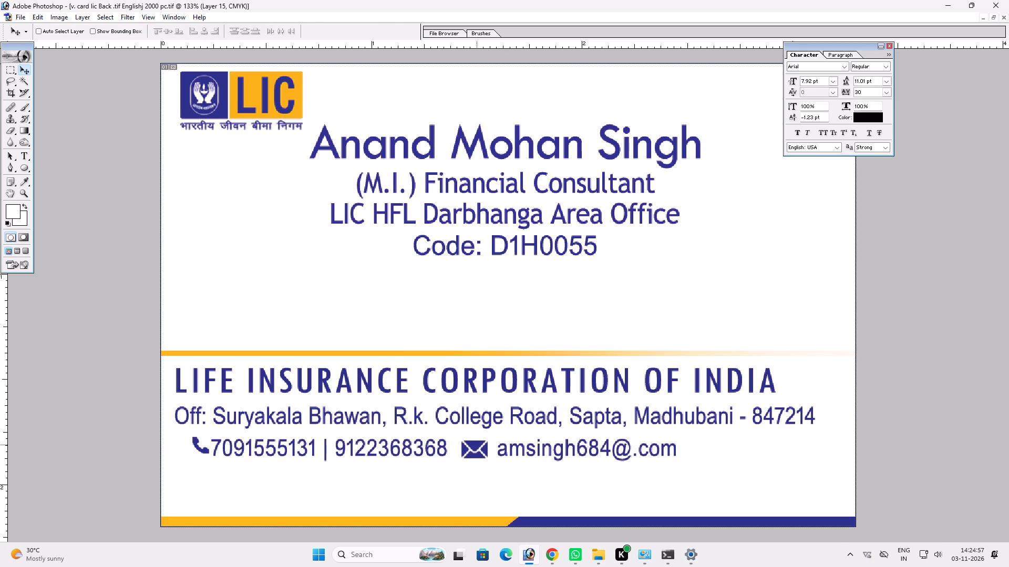
{"action": "left_click_drag", "start_coordinate": [477, 445], "coordinate": [480, 445]}
Duplicate the Code text line and place the copy directly below the original, above the orange divider.
{"action": "right_click", "coordinate": [493, 239]}
{"action": "left_click", "coordinate": [502, 241]}
{"action": "right_click", "coordinate": [495, 237], "text": "ctrl+shift"}
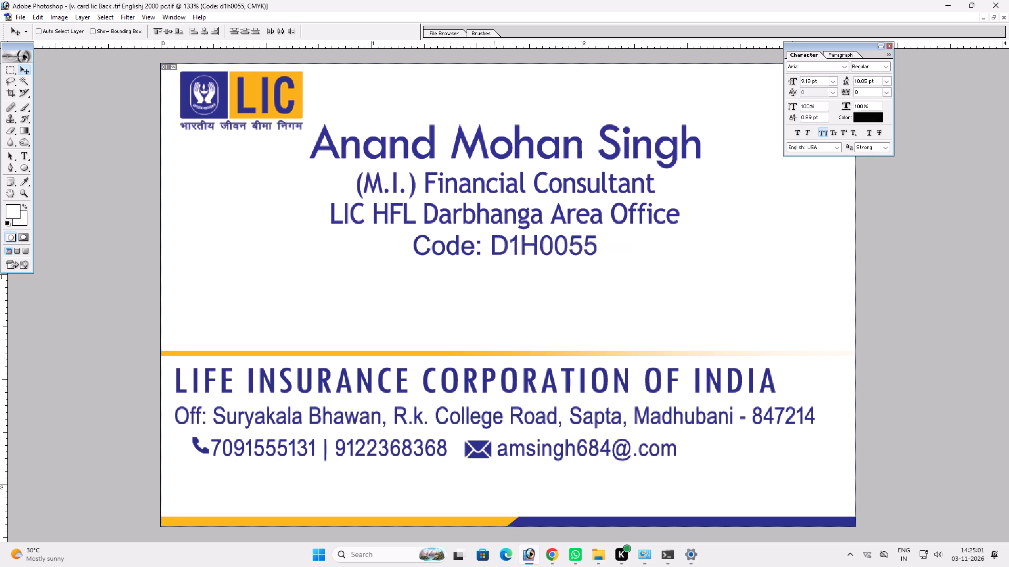
{"action": "left_click", "coordinate": [503, 240], "text": "ctrl+shift"}
{"action": "left_click_drag", "start_coordinate": [498, 242], "coordinate": [497, 281], "text": "alt"}
Replace the duplicated code text with "Insurance Advisor" and start a new line below it.
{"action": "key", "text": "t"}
{"action": "left_click", "coordinate": [483, 292]}
{"action": "key", "text": "ctrl+a"}
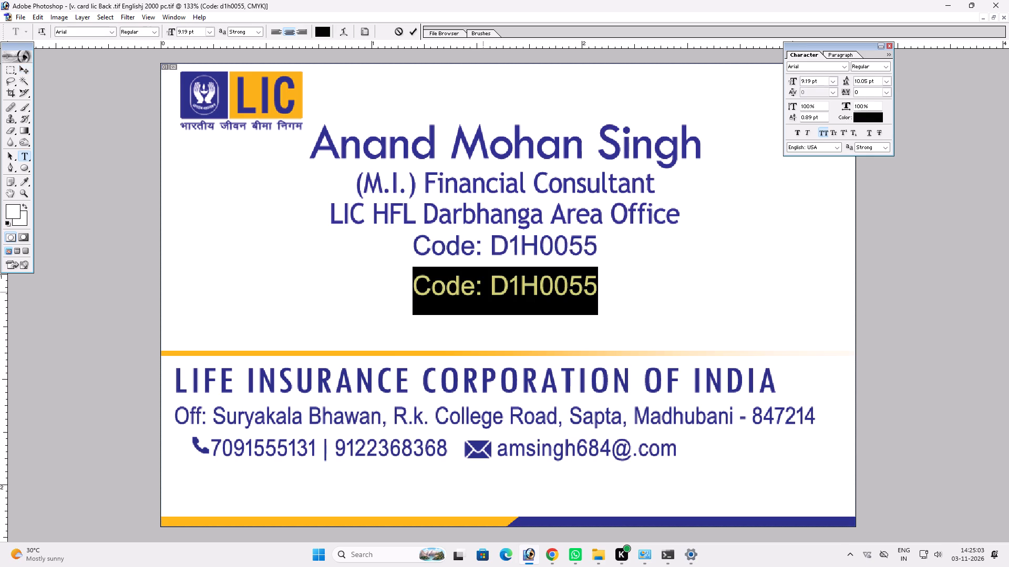
{"action": "key", "text": "ctrl+v"}
{"action": "left_click", "coordinate": [481, 292]}
{"action": "key", "text": "ctrl+a"}
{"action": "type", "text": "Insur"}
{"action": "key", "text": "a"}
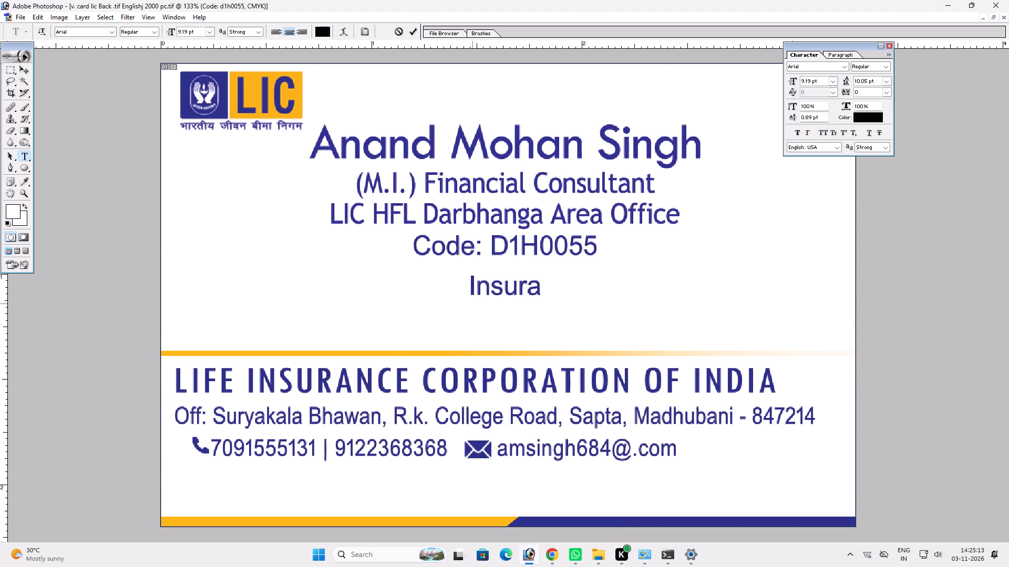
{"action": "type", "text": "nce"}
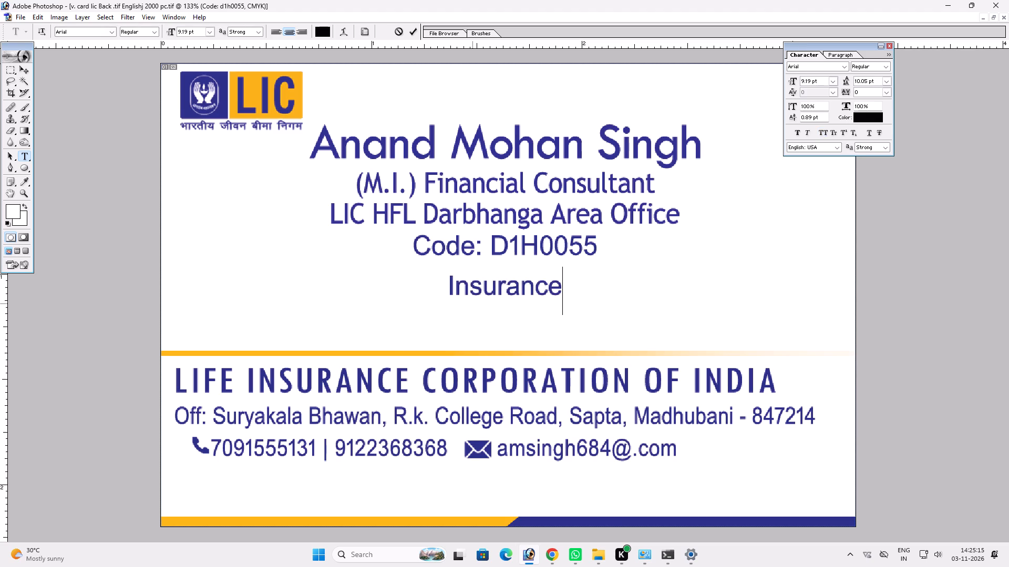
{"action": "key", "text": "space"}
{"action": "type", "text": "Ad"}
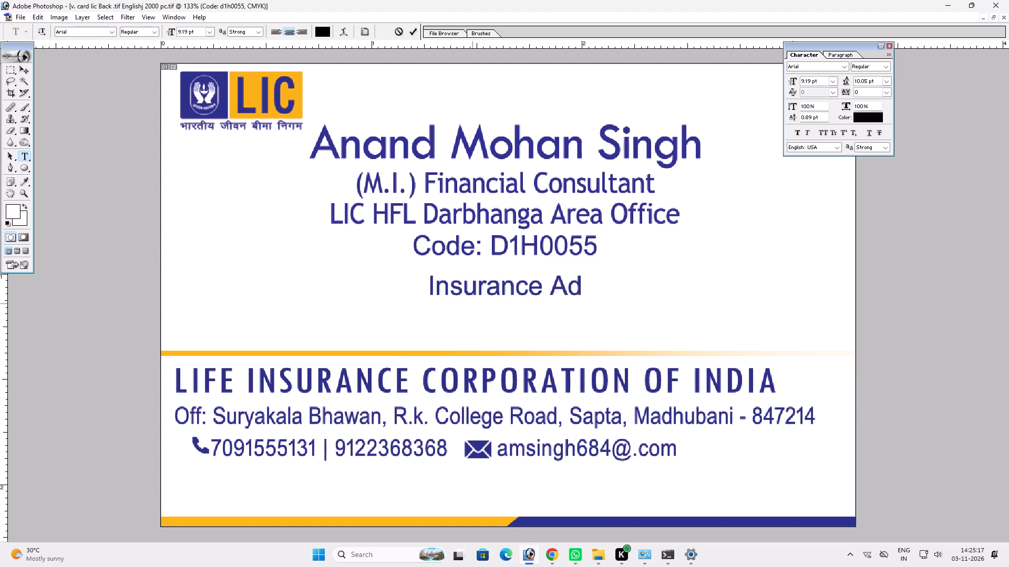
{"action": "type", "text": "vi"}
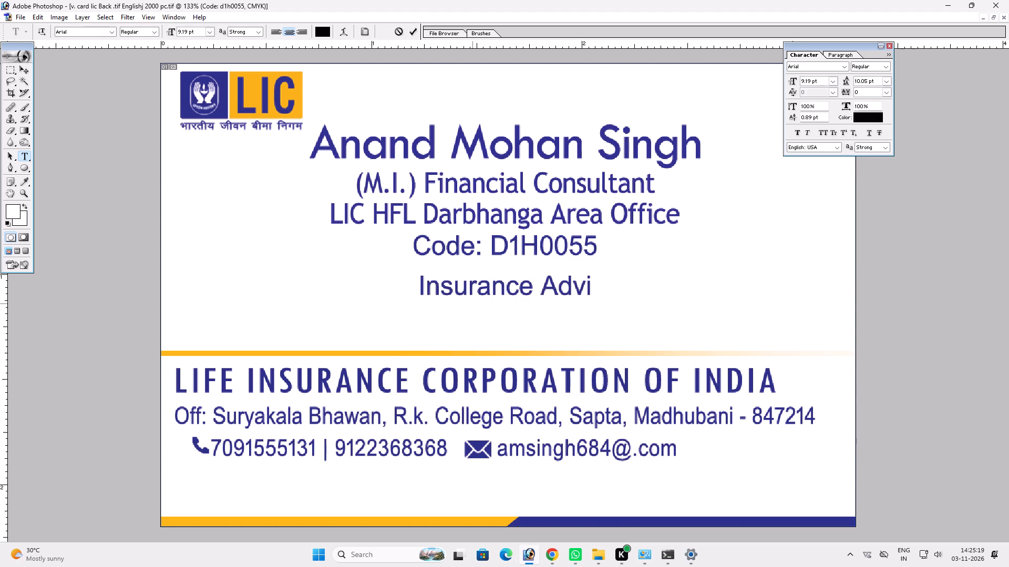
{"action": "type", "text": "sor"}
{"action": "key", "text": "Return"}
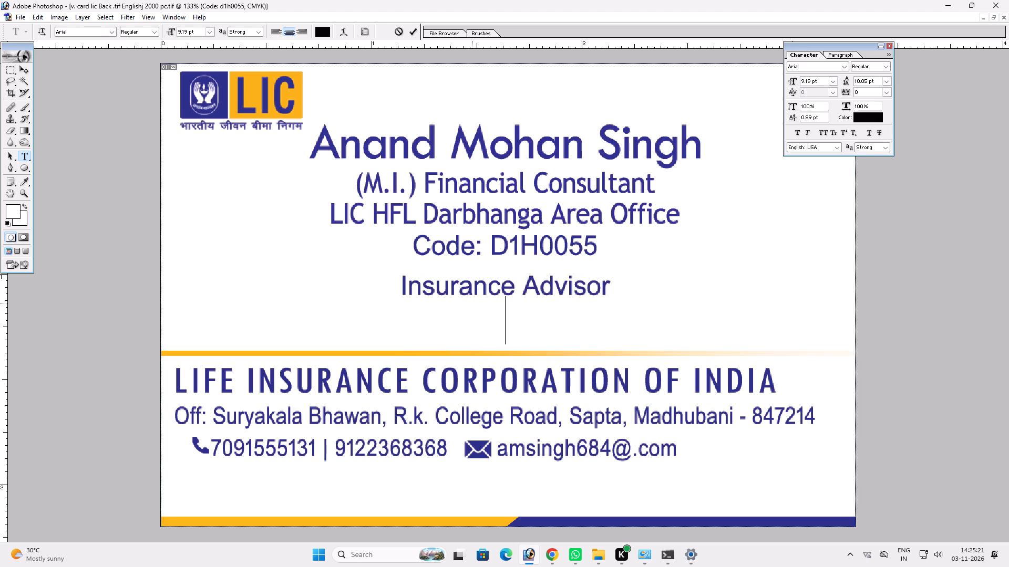
Add "Agency Code :" followed by the cardholder's agency code as the second line under "Insurance Advisor".
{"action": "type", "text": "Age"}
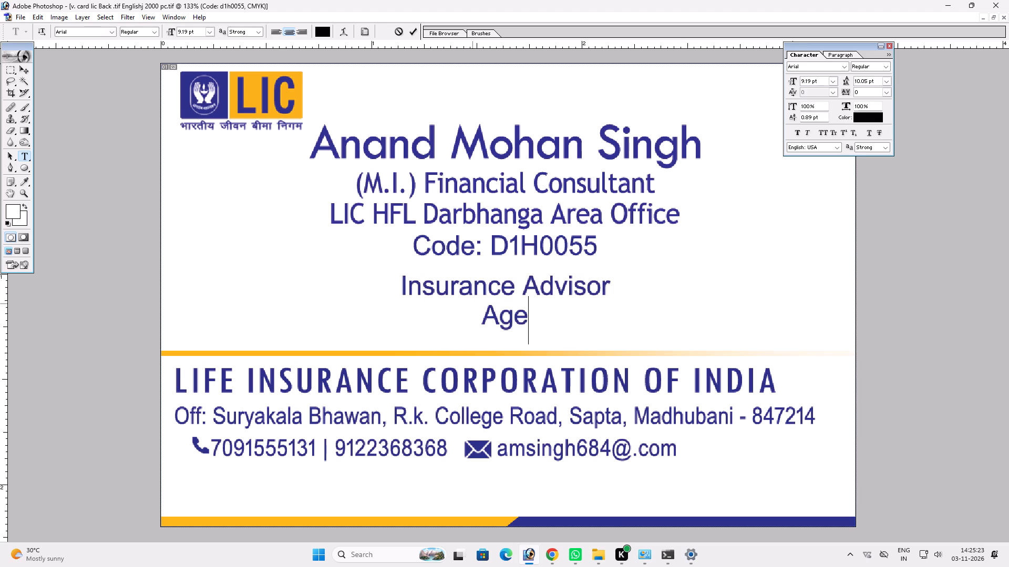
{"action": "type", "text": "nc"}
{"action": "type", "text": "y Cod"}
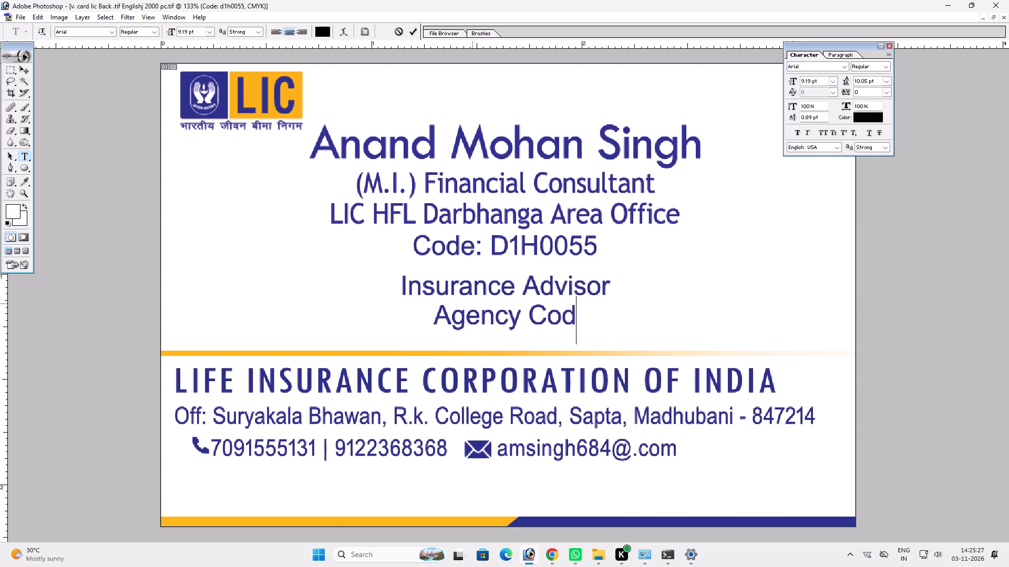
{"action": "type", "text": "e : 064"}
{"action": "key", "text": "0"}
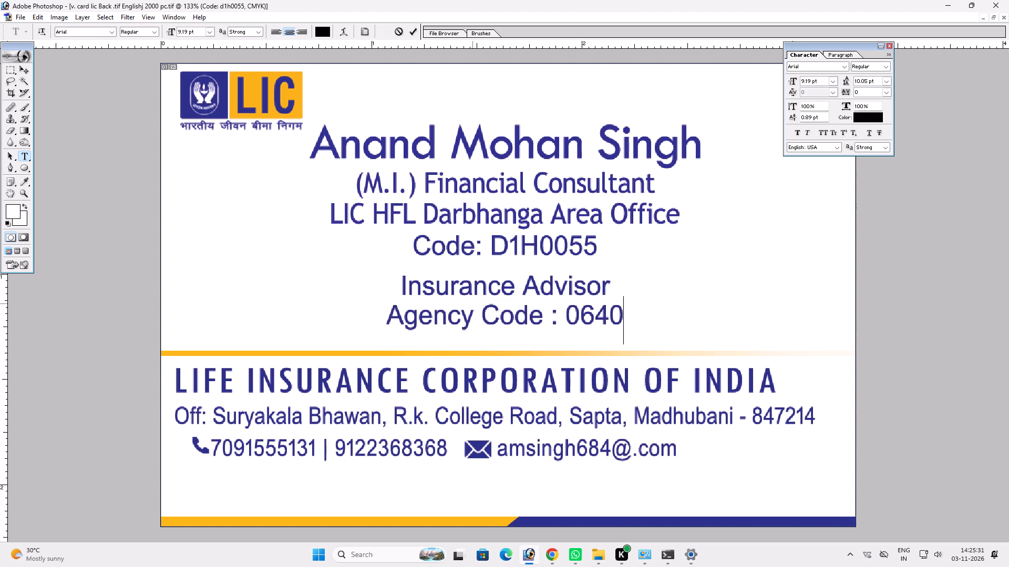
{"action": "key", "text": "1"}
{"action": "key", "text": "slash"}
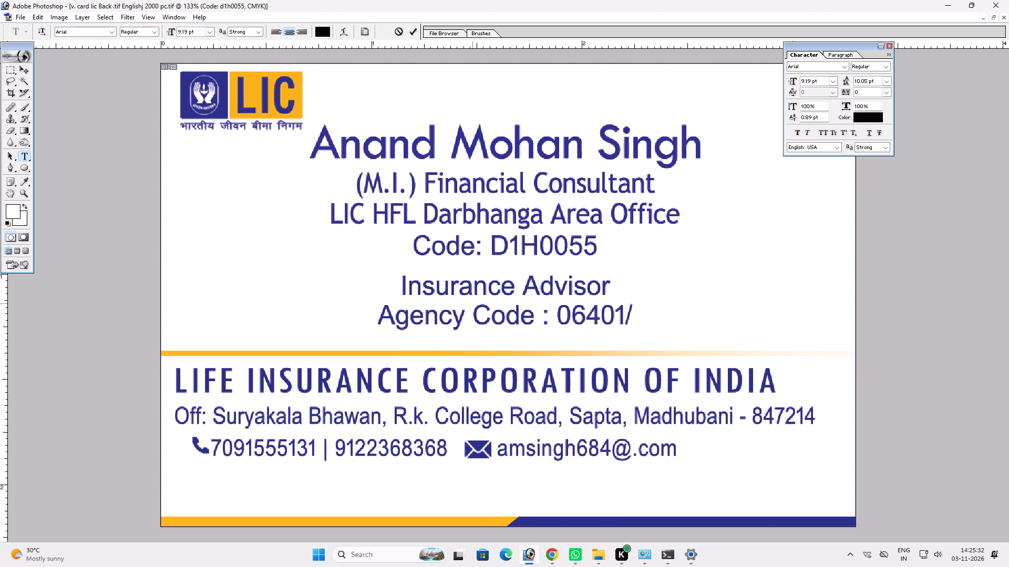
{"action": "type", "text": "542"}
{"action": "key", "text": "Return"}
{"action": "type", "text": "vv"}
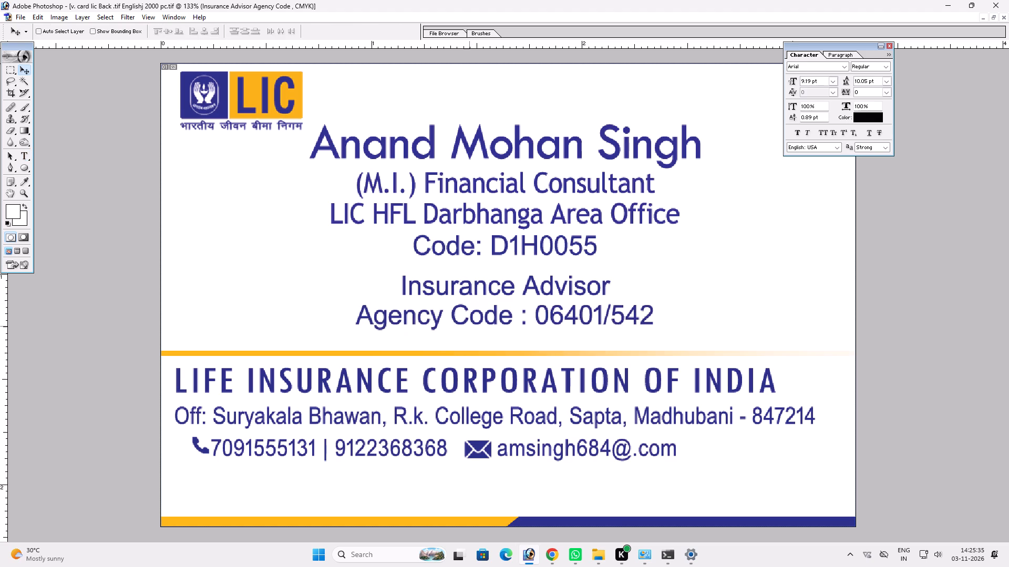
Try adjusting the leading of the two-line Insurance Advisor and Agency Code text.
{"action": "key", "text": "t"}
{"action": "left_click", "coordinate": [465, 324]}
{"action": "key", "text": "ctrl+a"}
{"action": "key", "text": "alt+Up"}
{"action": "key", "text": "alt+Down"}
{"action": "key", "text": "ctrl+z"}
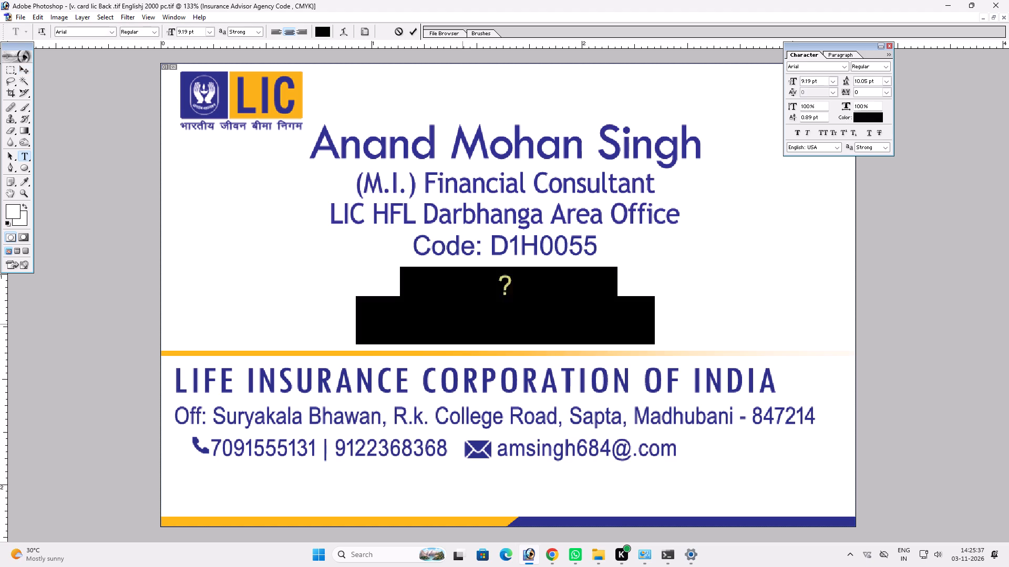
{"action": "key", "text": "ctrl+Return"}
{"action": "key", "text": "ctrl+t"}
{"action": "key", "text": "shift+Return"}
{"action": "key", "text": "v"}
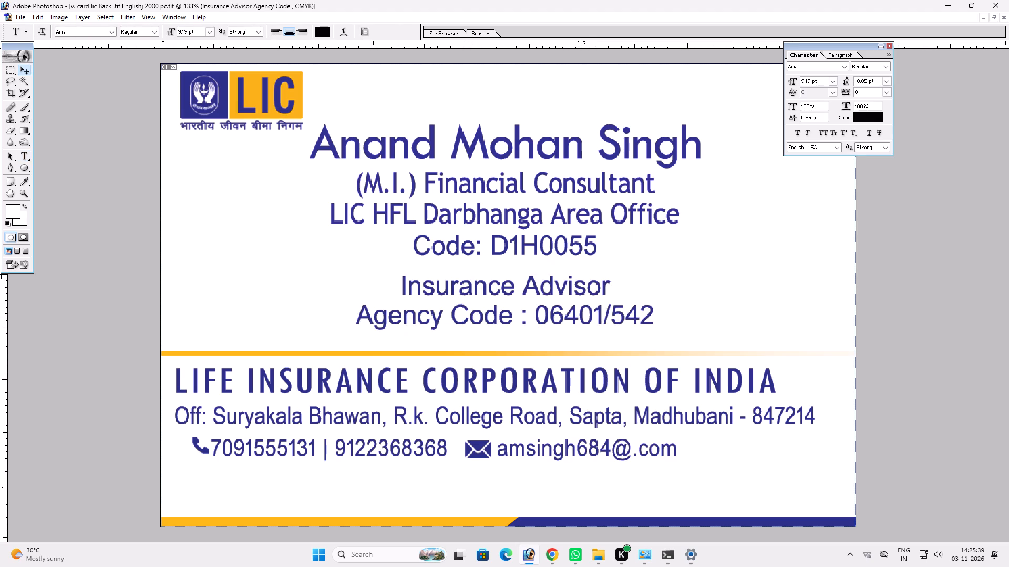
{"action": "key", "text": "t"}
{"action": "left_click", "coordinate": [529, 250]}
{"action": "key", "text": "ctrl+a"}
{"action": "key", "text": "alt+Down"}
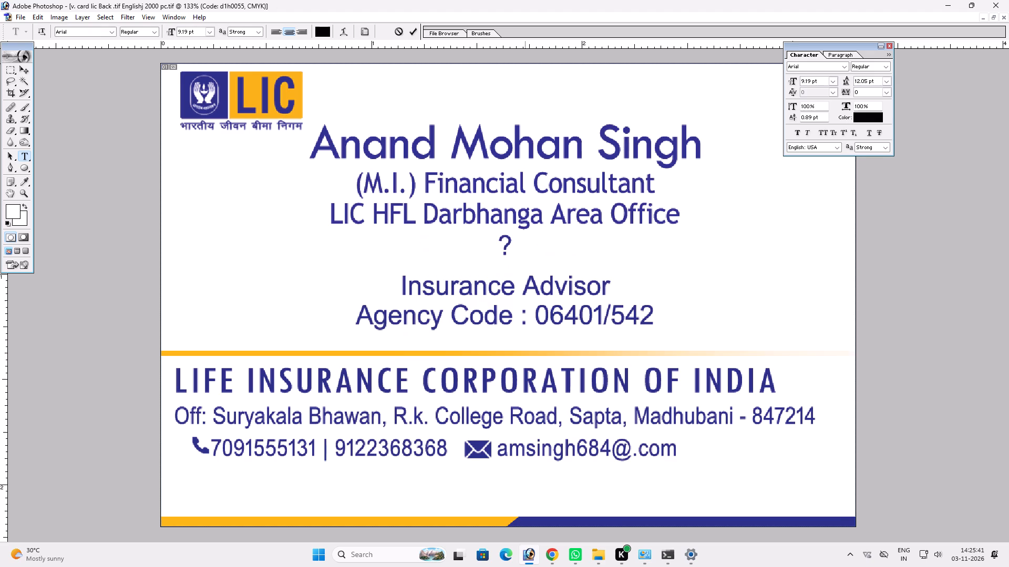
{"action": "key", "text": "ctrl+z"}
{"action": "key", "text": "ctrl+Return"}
Move the Code line slightly down so it sits closer to the Insurance Advisor line.
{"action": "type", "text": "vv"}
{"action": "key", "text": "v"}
{"action": "left_click_drag", "start_coordinate": [519, 248], "coordinate": [519, 255], "text": "shift"}
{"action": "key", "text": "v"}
Nudge the cardholder name and the two designation lines slightly to the right, and close the Character palette.
{"action": "left_click", "coordinate": [610, 143], "text": "ctrl"}
{"action": "double_click", "coordinate": [610, 140], "text": "ctrl"}
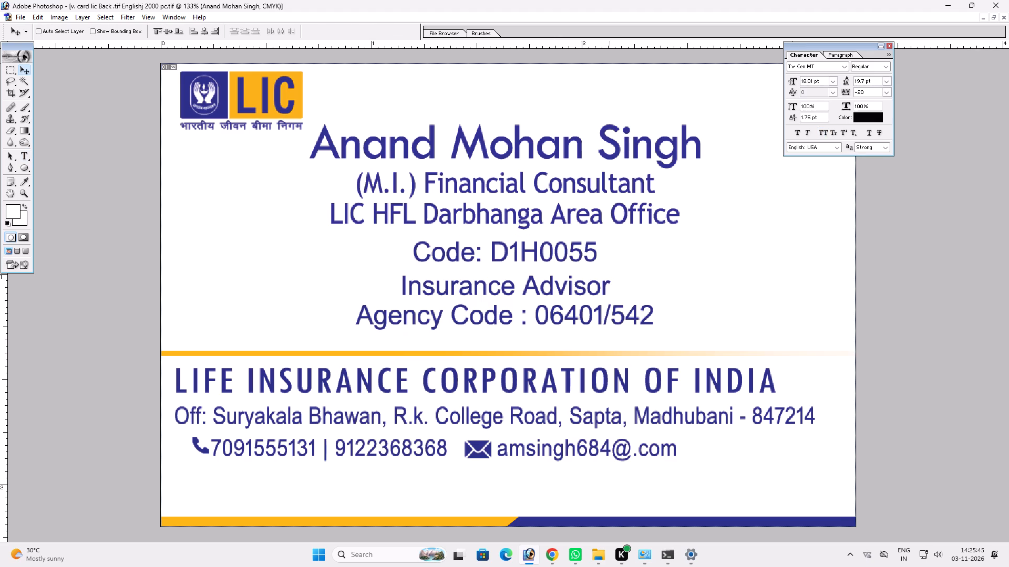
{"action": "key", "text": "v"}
{"action": "left_click", "coordinate": [891, 46]}
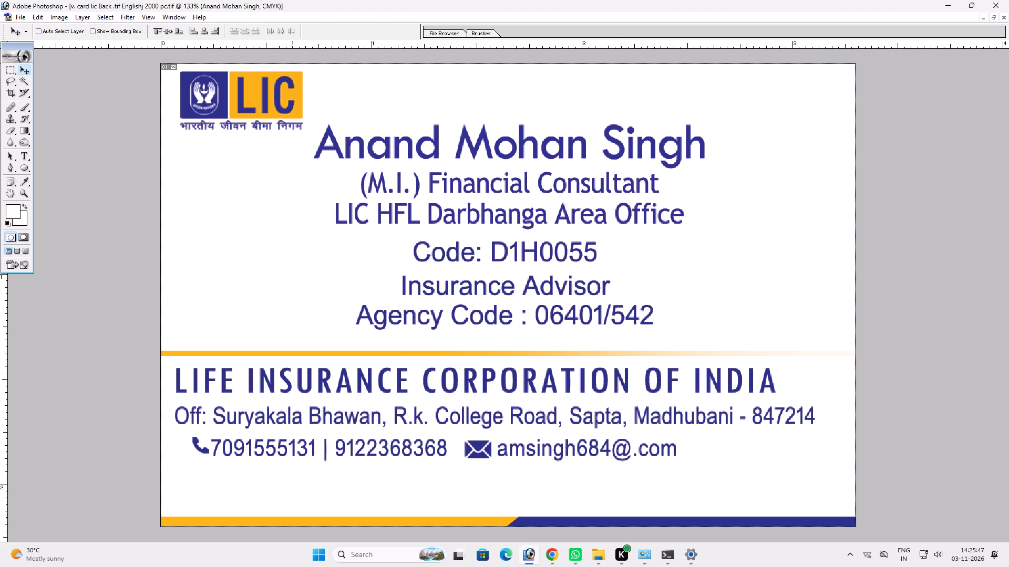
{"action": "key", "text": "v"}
Cut the phone and email text out of the contact line, leaving its icons in place.
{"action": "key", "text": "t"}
{"action": "triple_click", "coordinate": [372, 454]}
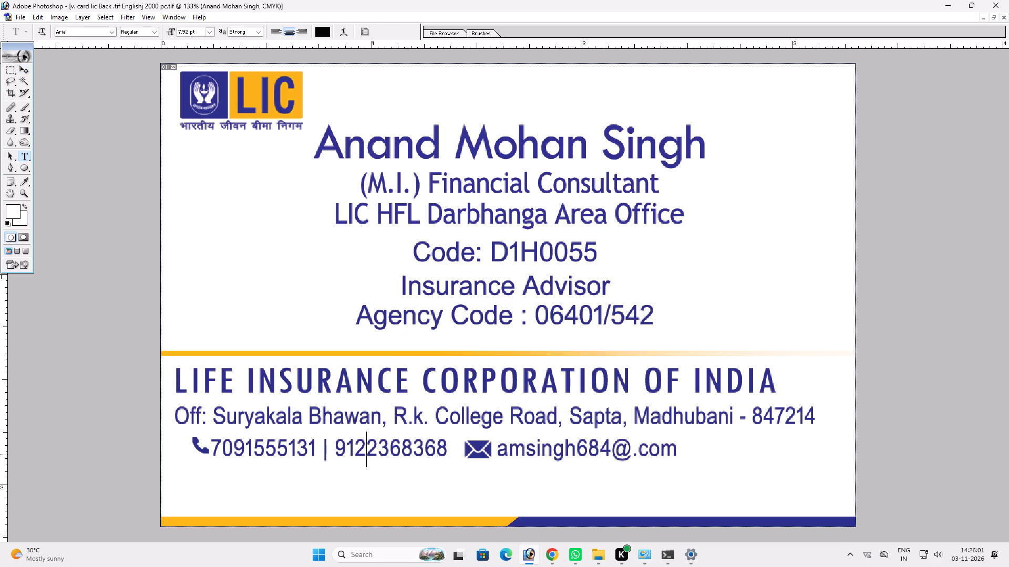
{"action": "key", "text": "ctrl+x"}
{"action": "key", "text": "Return"}
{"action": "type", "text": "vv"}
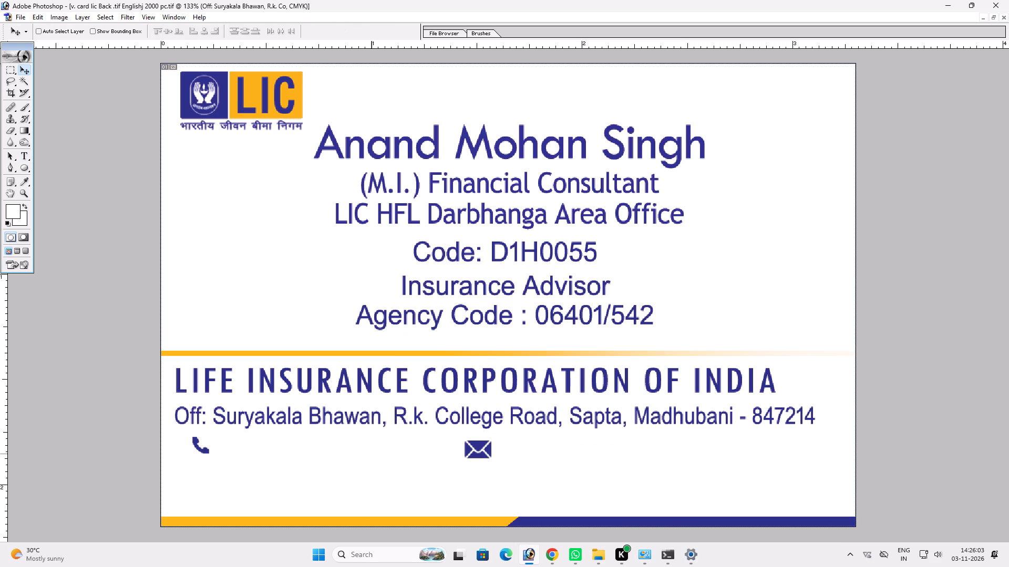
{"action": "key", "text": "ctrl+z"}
Duplicate the office address line and place the copy directly below the original, at the height of the contact icons.
{"action": "right_click", "coordinate": [373, 413]}
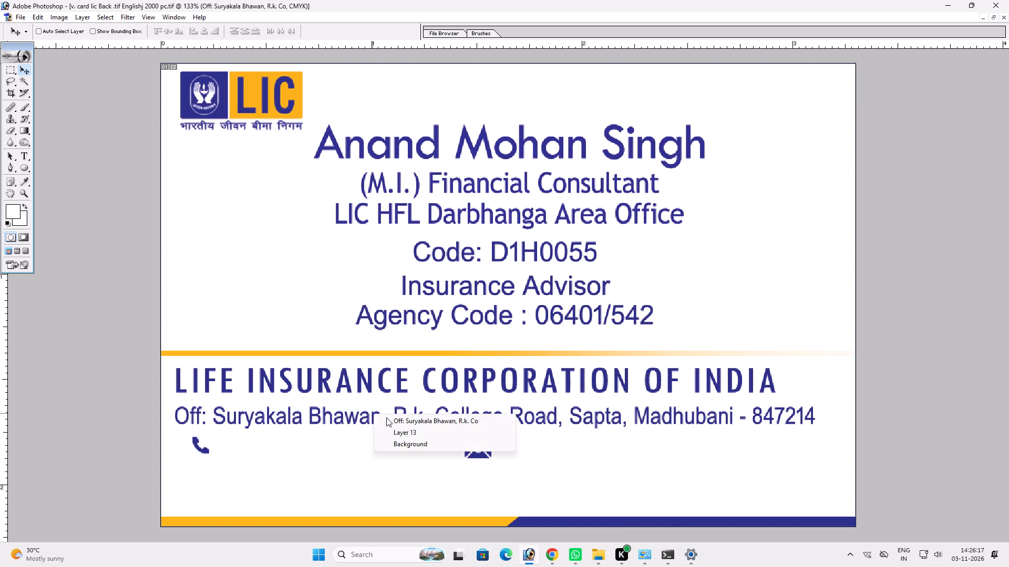
{"action": "left_click", "coordinate": [388, 417]}
{"action": "right_click", "coordinate": [375, 412], "text": "ctrl+shift"}
{"action": "right_click", "coordinate": [375, 412], "text": "ctrl+shift"}
{"action": "left_click", "coordinate": [385, 416], "text": "ctrl+shift"}
{"action": "left_click_drag", "start_coordinate": [380, 416], "coordinate": [376, 441], "text": "alt"}
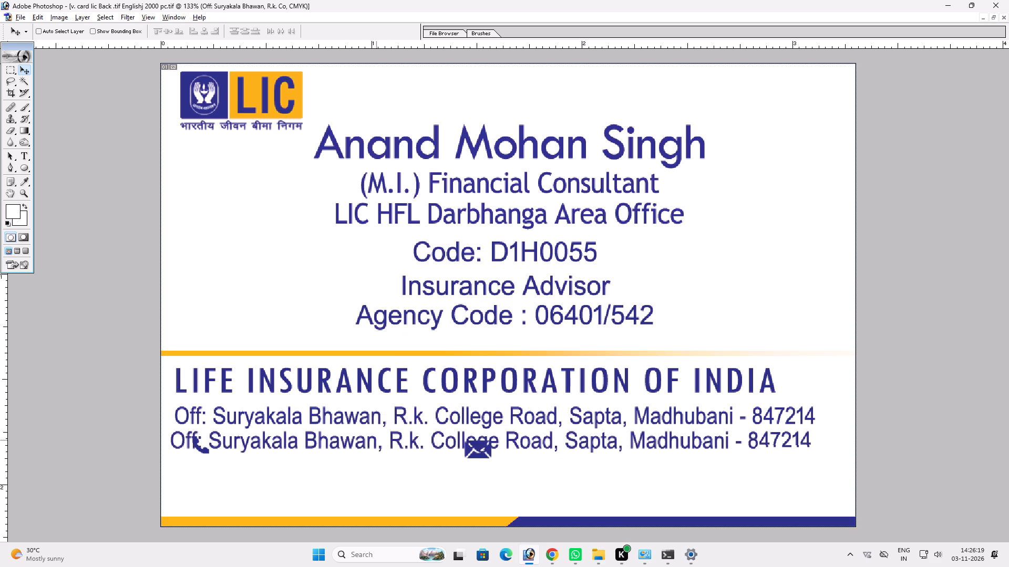
{"action": "left_click_drag", "start_coordinate": [376, 441], "coordinate": [374, 451], "text": "alt"}
Replace the text of the duplicated address line with the cut phone and email text.
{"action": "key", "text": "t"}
{"action": "left_click", "coordinate": [369, 454]}
{"action": "key", "text": "ctrl+a"}
{"action": "key", "text": "ctrl+v"}
{"action": "key", "text": "Return"}
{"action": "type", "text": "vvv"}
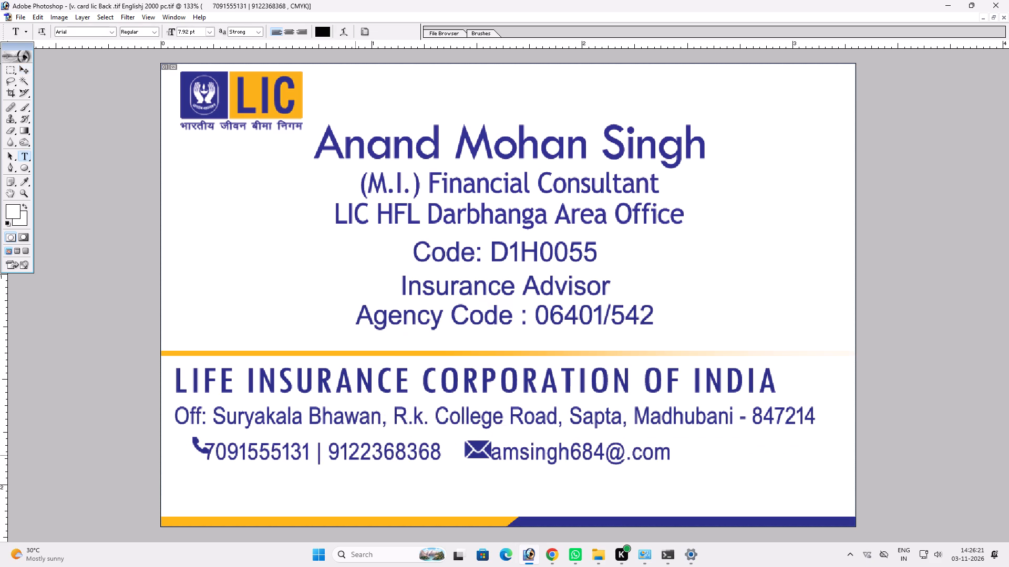
Move the contact text up under the Agency Code line and lower the orange divider onto the corporation heading.
{"action": "left_click_drag", "start_coordinate": [355, 455], "coordinate": [377, 346]}
{"action": "double_click", "coordinate": [436, 356], "text": "ctrl"}
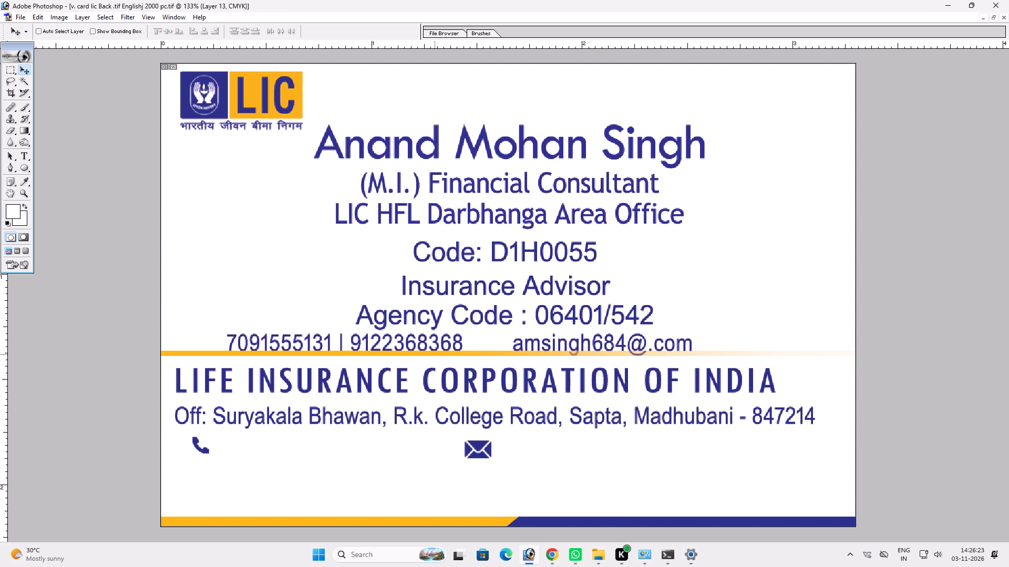
{"action": "left_click_drag", "start_coordinate": [435, 354], "coordinate": [435, 385]}
Delete the "LIFE INSURANCE CORPORATION OF INDIA" heading.
{"action": "left_click", "coordinate": [427, 387], "text": "ctrl"}
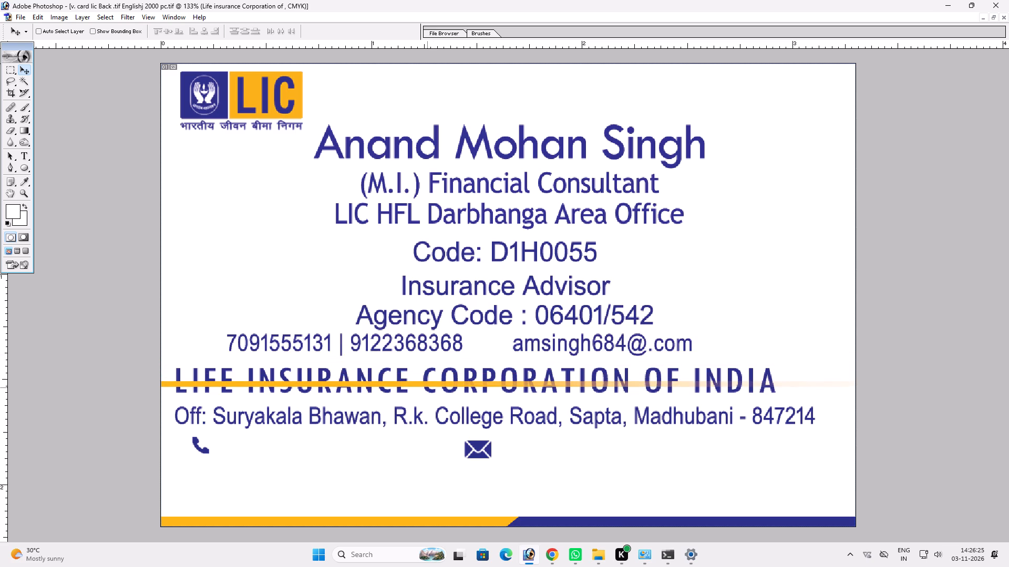
{"action": "key", "text": "alt+l"}
{"action": "key", "text": "alt+l"}
{"action": "key", "text": "alt+l"}
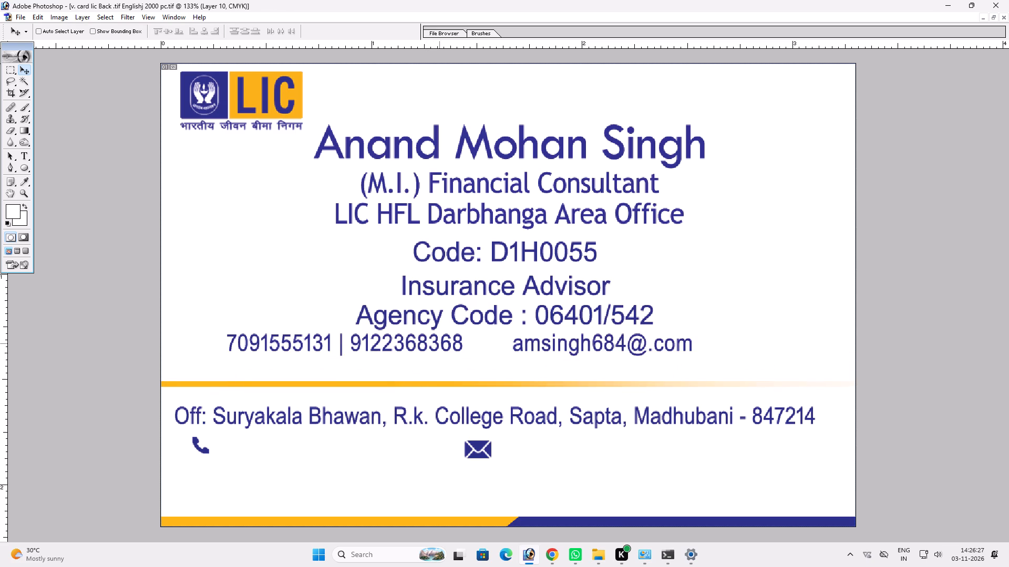
Move the phone and email text down to sit just above the orange divider.
{"action": "left_click", "coordinate": [443, 342], "text": "ctrl"}
{"action": "left_click_drag", "start_coordinate": [443, 342], "coordinate": [451, 360]}
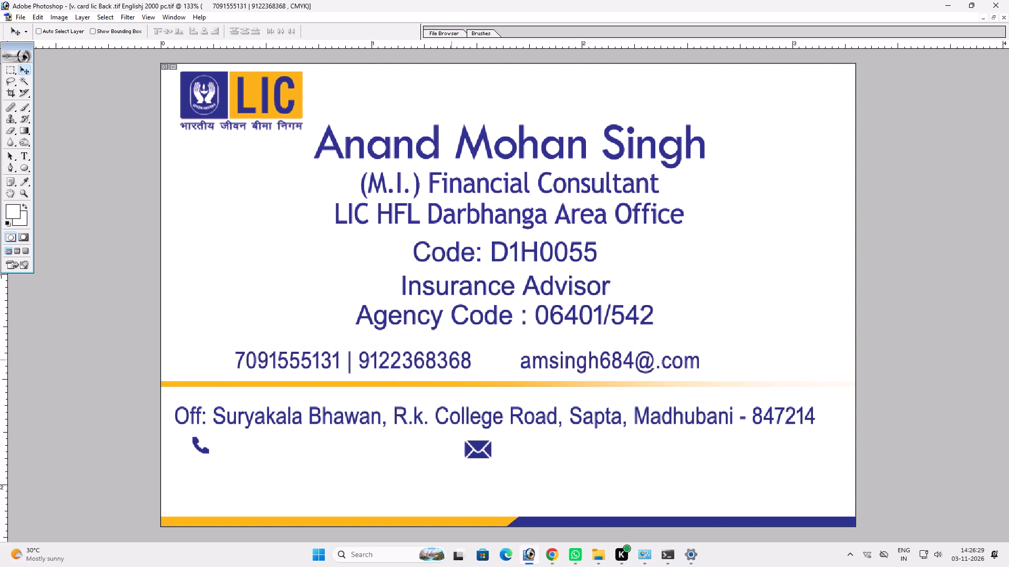
{"action": "left_click_drag", "start_coordinate": [451, 360], "coordinate": [448, 364]}
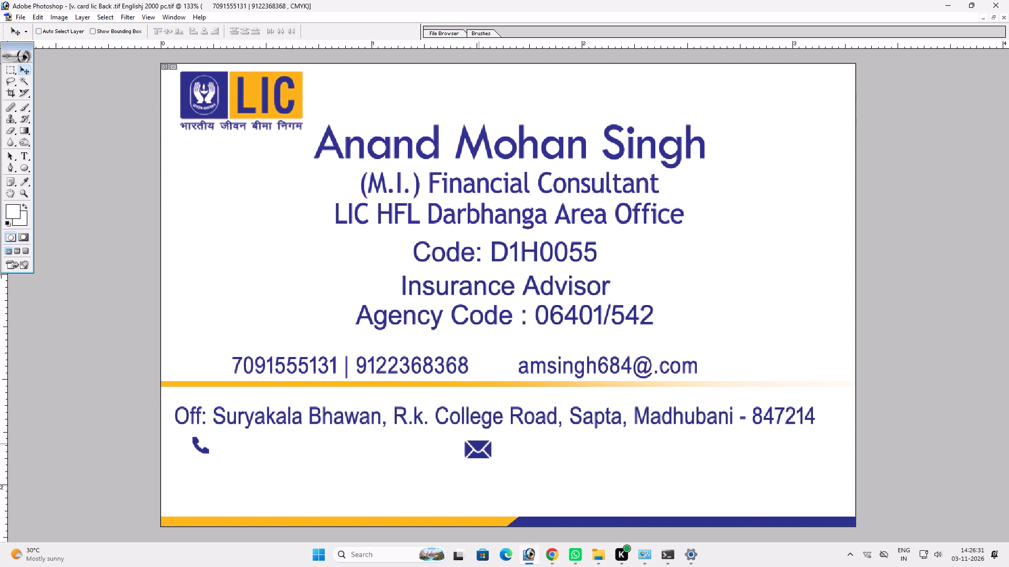
Change the envelope icon's Color Overlay to bright red in its layer style.
{"action": "left_click", "coordinate": [479, 444], "text": "ctrl"}
{"action": "key", "text": "alt+l"}
{"action": "key", "text": "alt+y"}
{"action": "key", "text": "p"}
{"action": "key", "text": "alt+l"}
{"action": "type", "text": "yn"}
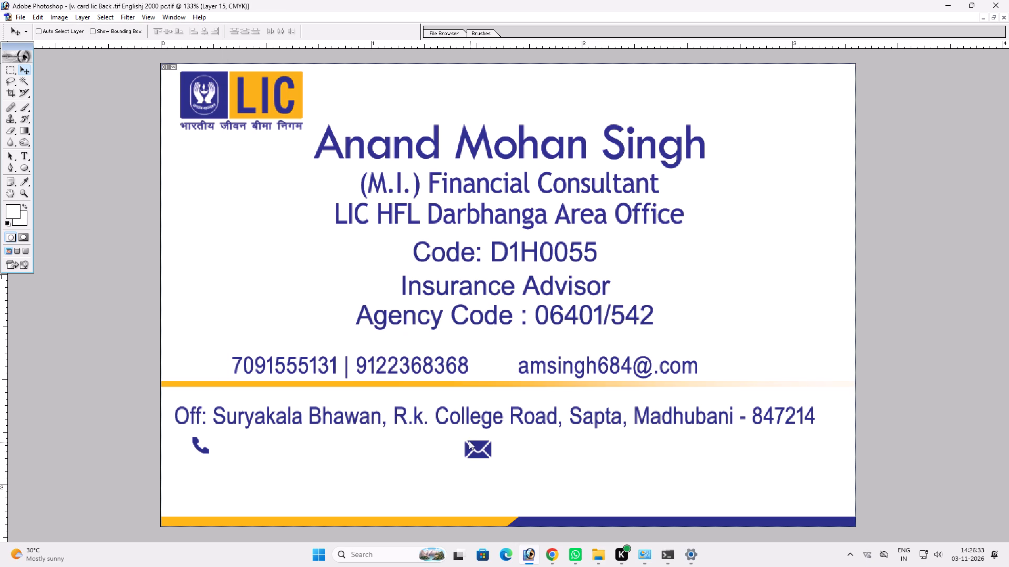
{"action": "left_click", "coordinate": [440, 244]}
{"action": "left_click", "coordinate": [438, 248]}
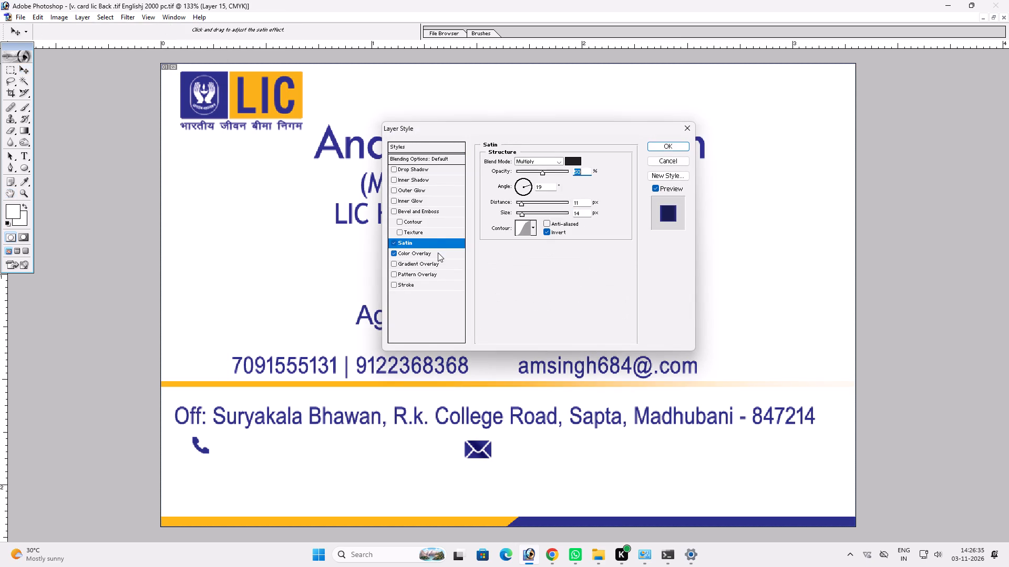
{"action": "left_click", "coordinate": [438, 253]}
{"action": "left_click", "coordinate": [397, 240]}
{"action": "left_click", "coordinate": [574, 159]}
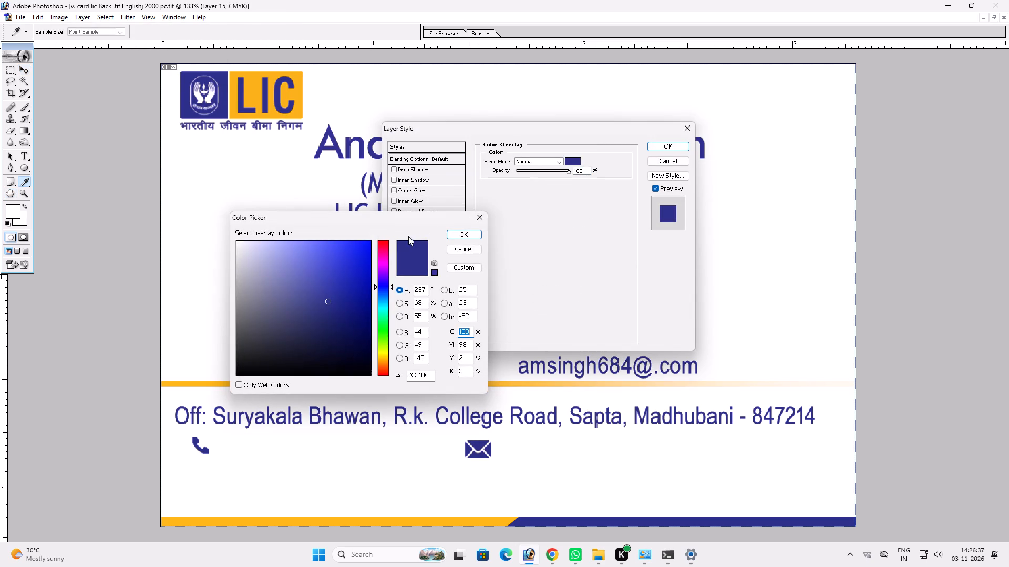
{"action": "left_click_drag", "start_coordinate": [384, 246], "coordinate": [381, 208]}
{"action": "left_click_drag", "start_coordinate": [363, 254], "coordinate": [411, 173]}
{"action": "key", "text": "Return"}
{"action": "key", "text": "Return"}
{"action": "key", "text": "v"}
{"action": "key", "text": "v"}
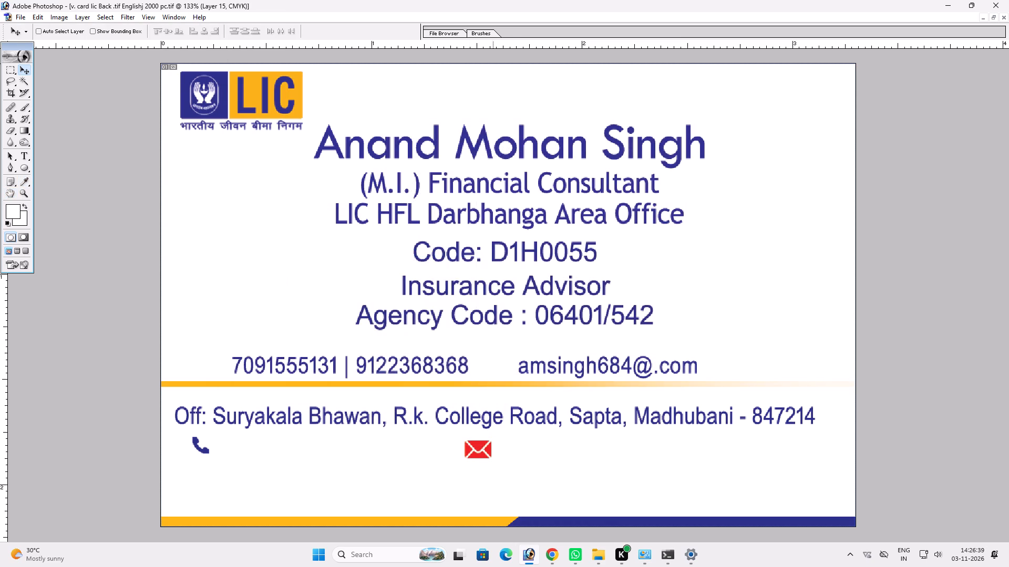
Move the envelope icon up so it sits directly before the email text.
{"action": "left_click_drag", "start_coordinate": [488, 429], "coordinate": [508, 348]}
Copy the envelope icon's red layer style and paste it onto the phone icon.
{"action": "key", "text": "alt+l"}
{"action": "key", "text": "alt+t"}
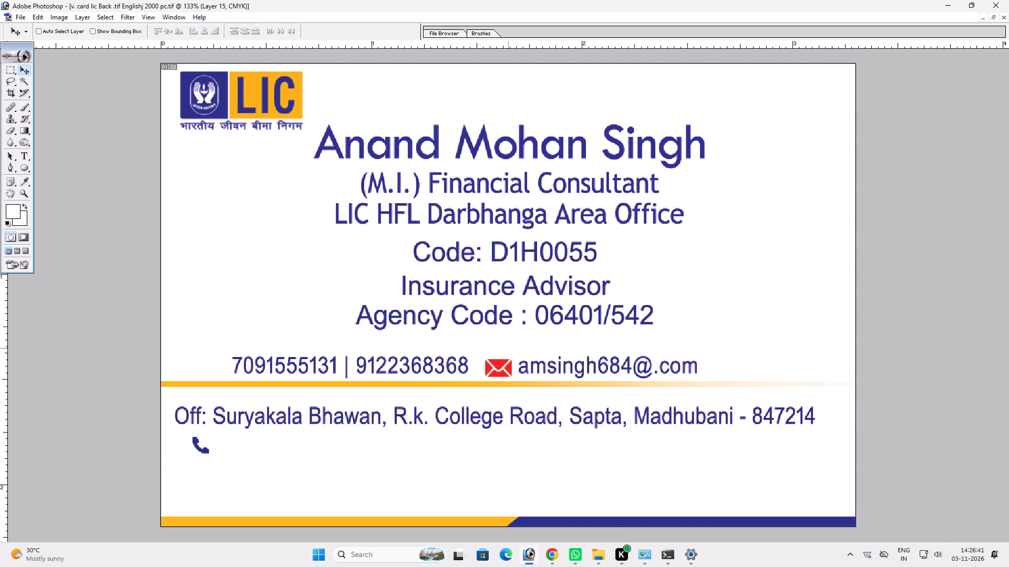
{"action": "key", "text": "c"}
{"action": "key", "text": "alt+l"}
{"action": "key", "text": "alt+y"}
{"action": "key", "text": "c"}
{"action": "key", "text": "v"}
{"action": "key", "text": "alt+l"}
{"action": "key", "text": "alt+y"}
{"action": "key", "text": "alt+c"}
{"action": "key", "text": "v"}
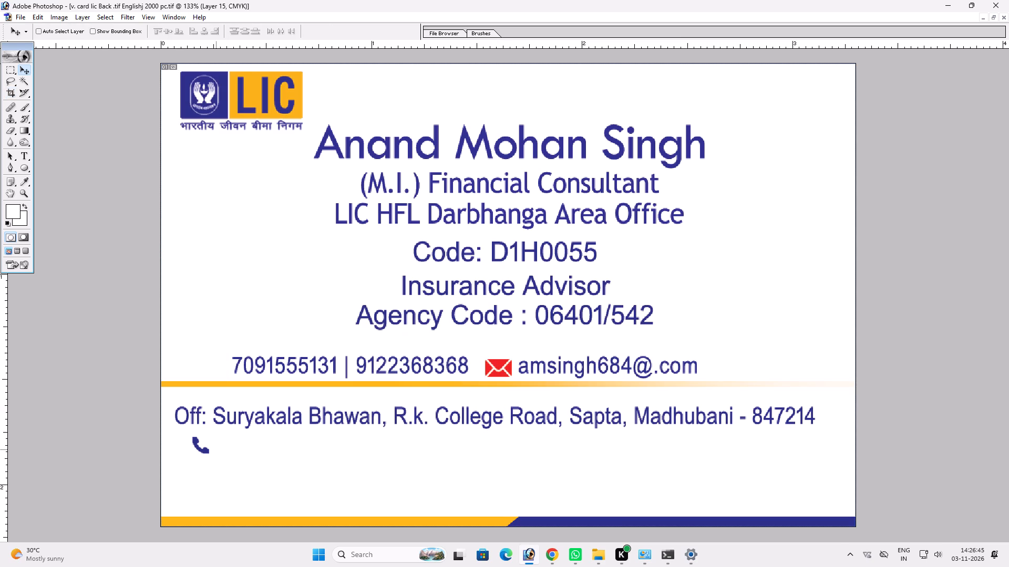
{"action": "left_click", "coordinate": [205, 449], "text": "ctrl"}
{"action": "key", "text": "alt+l"}
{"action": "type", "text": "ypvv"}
Move the phone icon up so it sits directly before the first phone number.
{"action": "left_click_drag", "start_coordinate": [193, 449], "coordinate": [214, 374]}
{"action": "left_click_drag", "start_coordinate": [214, 374], "coordinate": [212, 369]}
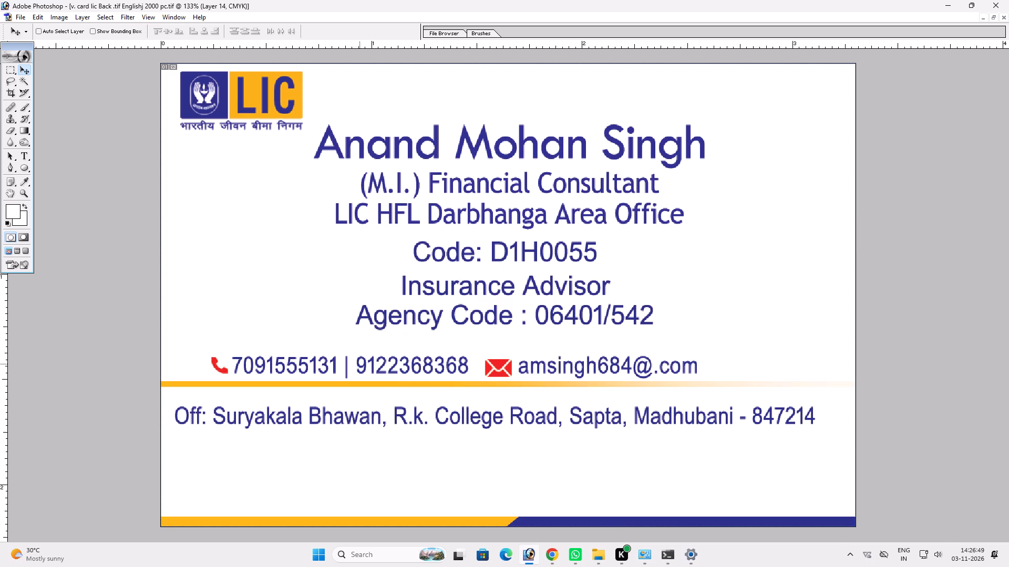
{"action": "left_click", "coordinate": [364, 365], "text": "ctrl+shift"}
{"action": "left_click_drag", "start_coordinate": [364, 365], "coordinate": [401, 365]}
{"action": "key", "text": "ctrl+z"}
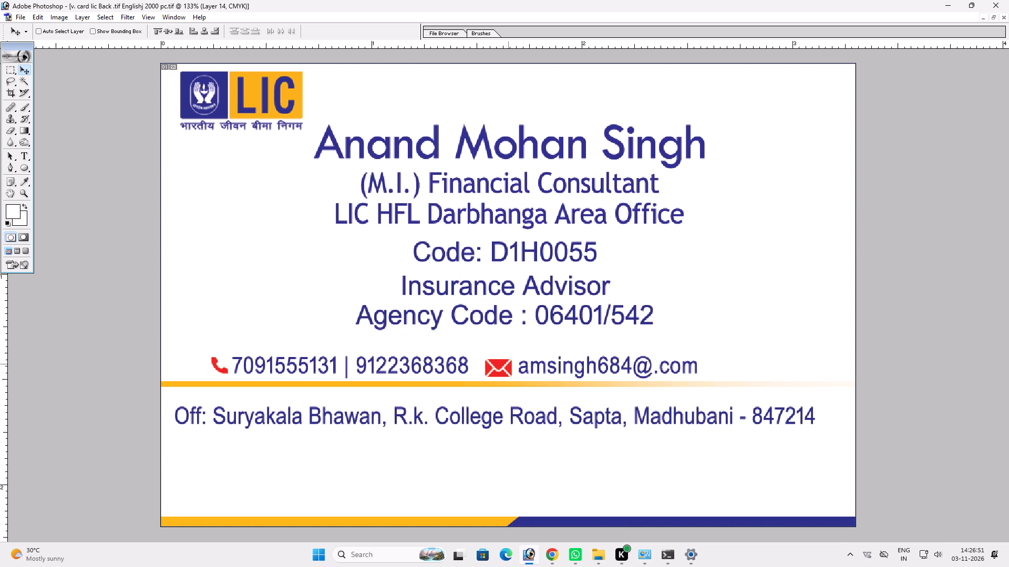
Link the contact text with both icons and shift them together toward the card's left edge, above the divider.
{"action": "left_click", "coordinate": [502, 362], "text": "ctrl+shift"}
{"action": "left_click_drag", "start_coordinate": [502, 362], "coordinate": [566, 360]}
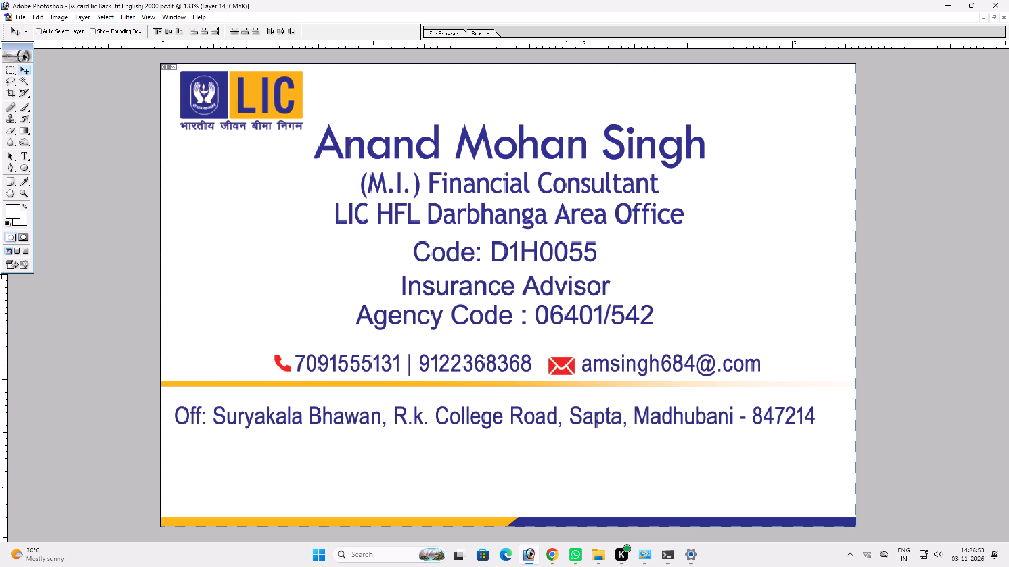
{"action": "left_click_drag", "start_coordinate": [566, 360], "coordinate": [468, 363]}
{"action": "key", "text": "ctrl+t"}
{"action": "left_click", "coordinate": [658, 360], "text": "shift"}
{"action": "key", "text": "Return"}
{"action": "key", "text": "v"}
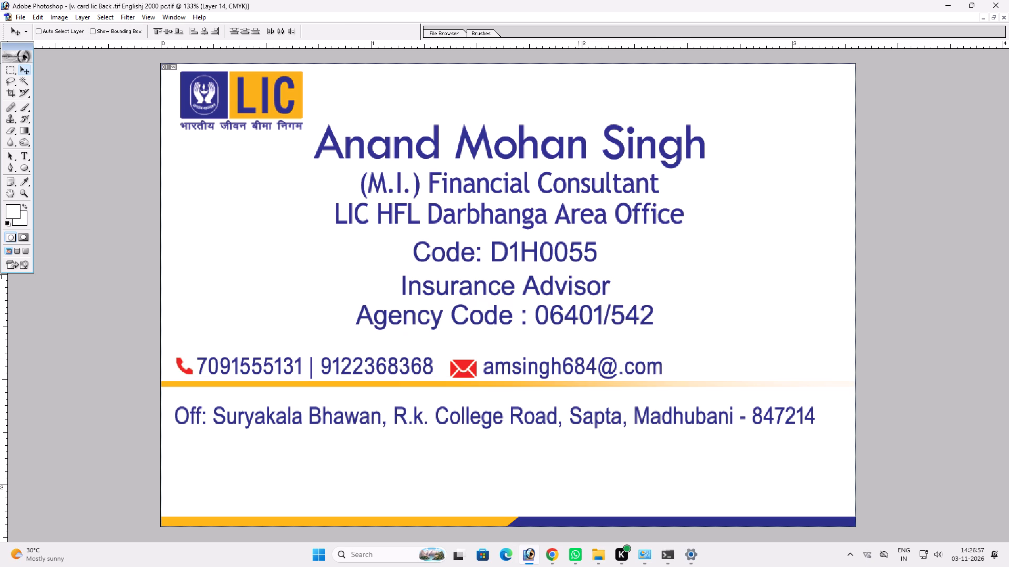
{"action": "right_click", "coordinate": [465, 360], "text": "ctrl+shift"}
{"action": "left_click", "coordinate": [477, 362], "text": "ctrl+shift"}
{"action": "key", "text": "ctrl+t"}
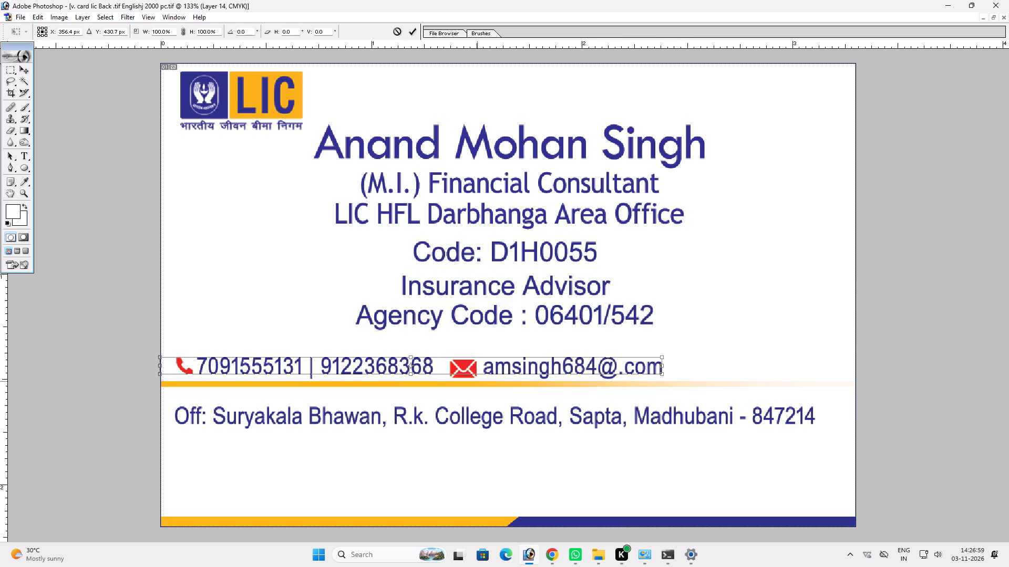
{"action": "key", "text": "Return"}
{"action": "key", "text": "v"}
Scale the envelope icon down slightly and move it closer to the second phone number.
{"action": "right_click", "coordinate": [462, 375]}
{"action": "left_click", "coordinate": [475, 381]}
{"action": "right_click", "coordinate": [466, 375], "text": "ctrl+shift"}
{"action": "left_click", "coordinate": [479, 380], "text": "ctrl+shift"}
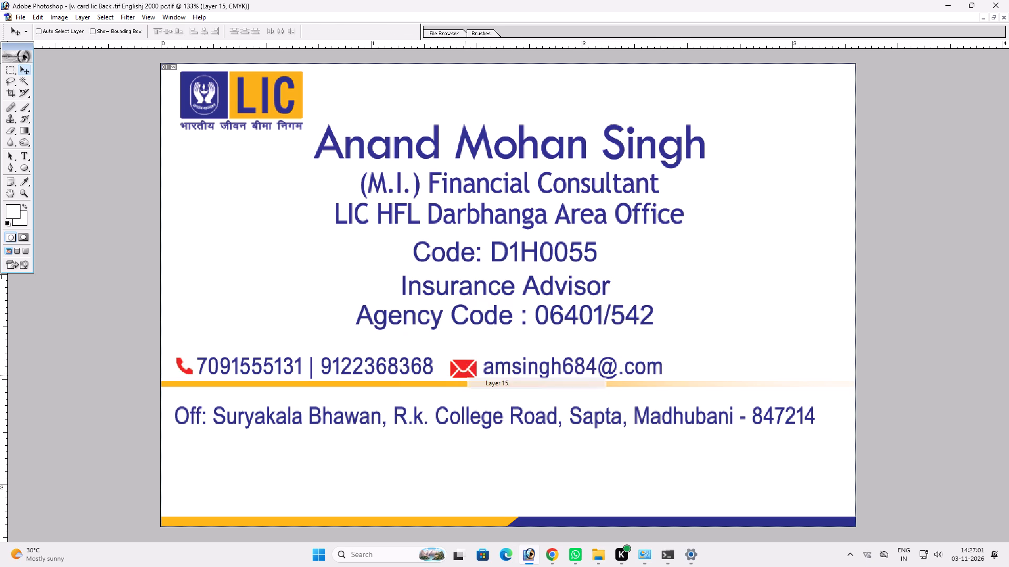
{"action": "key", "text": "ctrl+t"}
{"action": "left_click", "coordinate": [478, 376], "text": "shift"}
{"action": "key", "text": "Return"}
{"action": "left_click_drag", "start_coordinate": [469, 374], "coordinate": [468, 373]}
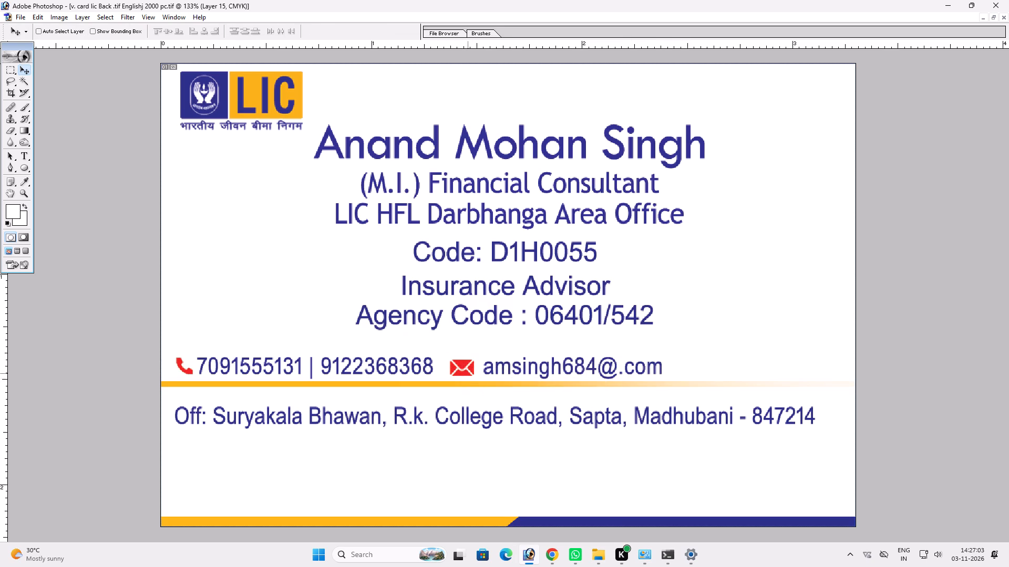
{"action": "left_click_drag", "start_coordinate": [468, 373], "coordinate": [461, 373]}
Remove extra spacing before the email text so it starts right after the envelope icon.
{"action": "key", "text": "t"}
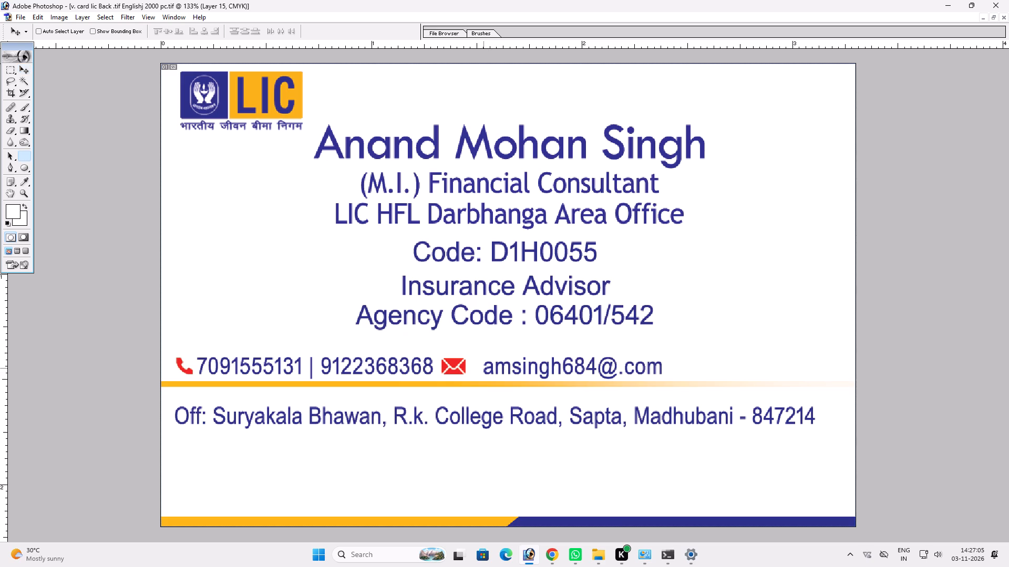
{"action": "left_click_drag", "start_coordinate": [486, 368], "coordinate": [473, 369]}
{"action": "key", "text": "BackSpace"}
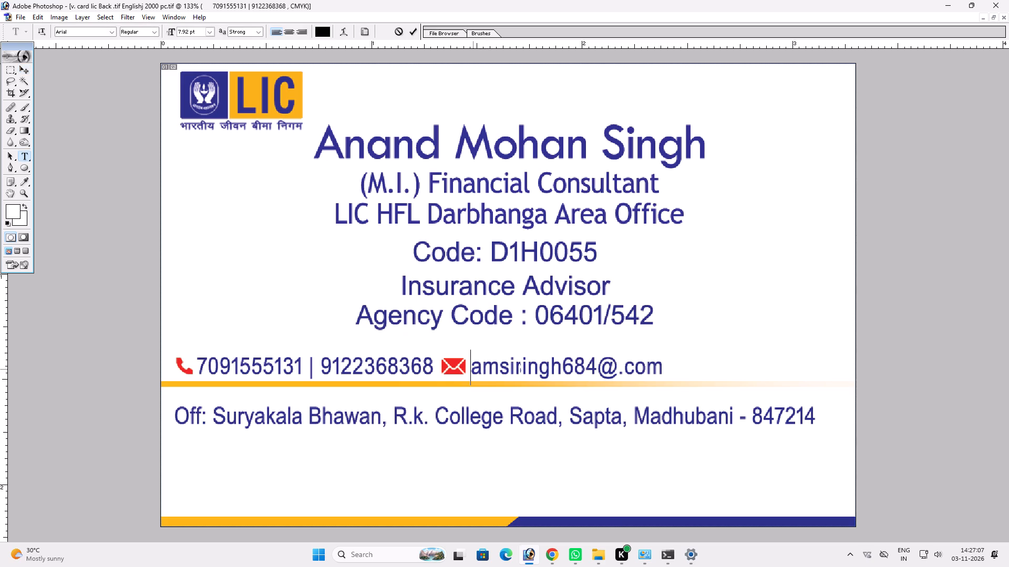
{"action": "key", "text": "Return"}
Scale up the linked contact line with both icons to about 123% width and 112.5% height, keeping it above the divider.
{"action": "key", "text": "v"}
{"action": "left_click", "coordinate": [464, 366], "text": "ctrl+shift"}
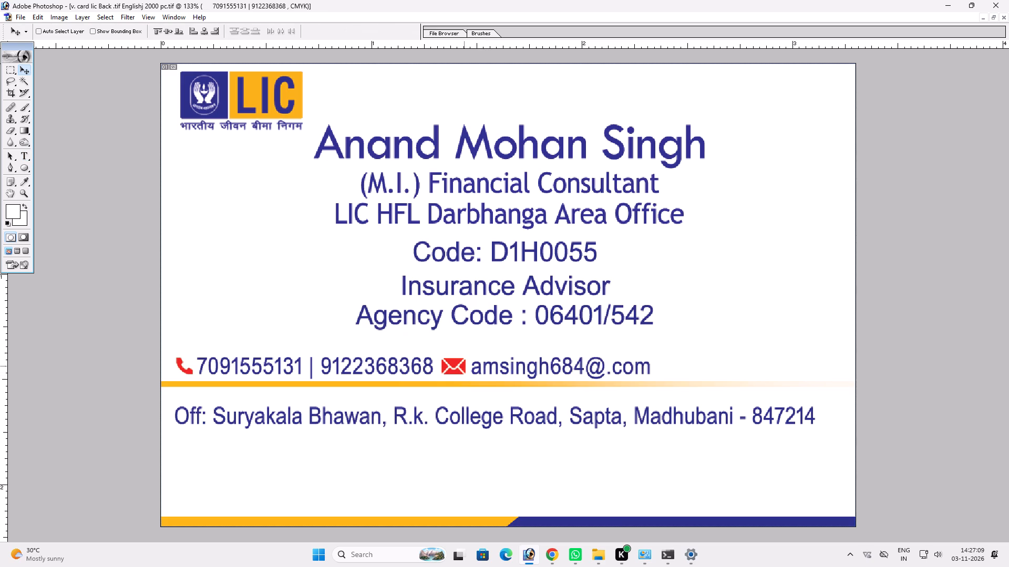
{"action": "left_click_drag", "start_coordinate": [464, 366], "coordinate": [478, 369]}
{"action": "key", "text": "ctrl+z"}
{"action": "key", "text": "ctrl+t"}
{"action": "left_click_drag", "start_coordinate": [648, 355], "coordinate": [760, 353], "text": "shift"}
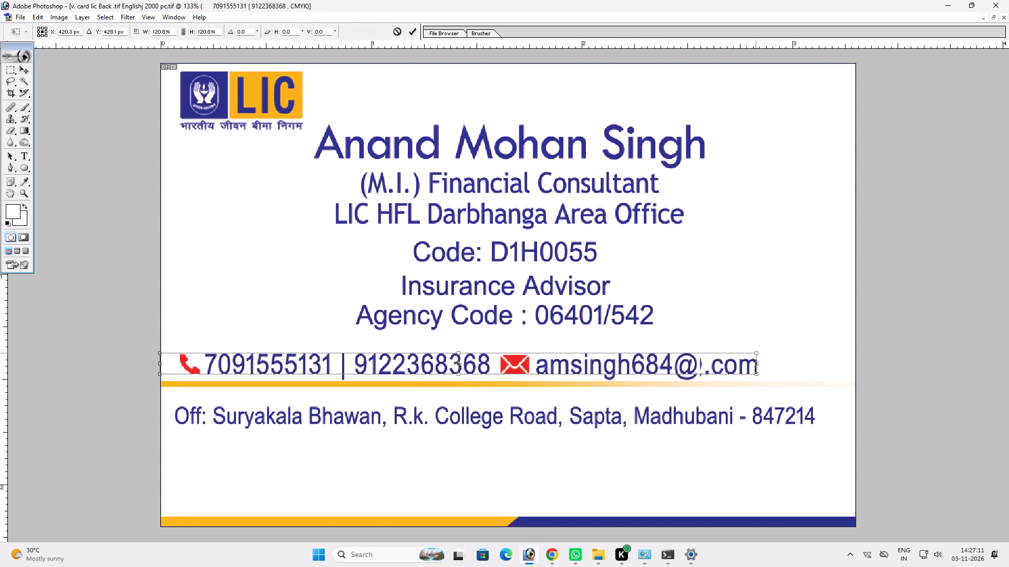
{"action": "left_click_drag", "start_coordinate": [760, 353], "coordinate": [768, 353], "text": "shift"}
{"action": "left_click_drag", "start_coordinate": [768, 363], "coordinate": [786, 361], "text": "shift"}
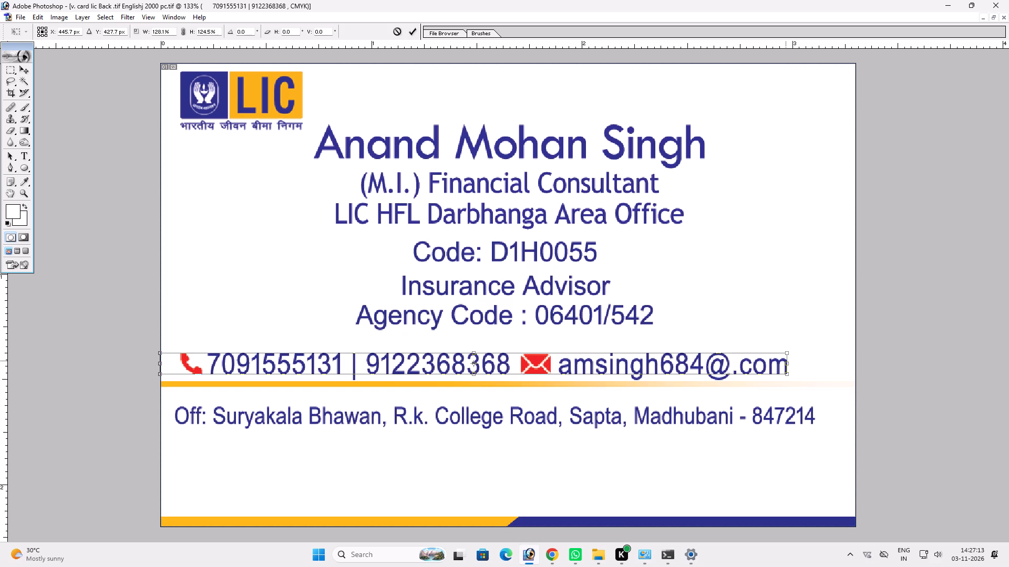
{"action": "left_click_drag", "start_coordinate": [784, 374], "coordinate": [769, 370], "text": "alt+shift"}
{"action": "left_click_drag", "start_coordinate": [728, 354], "coordinate": [721, 354], "text": "shift"}
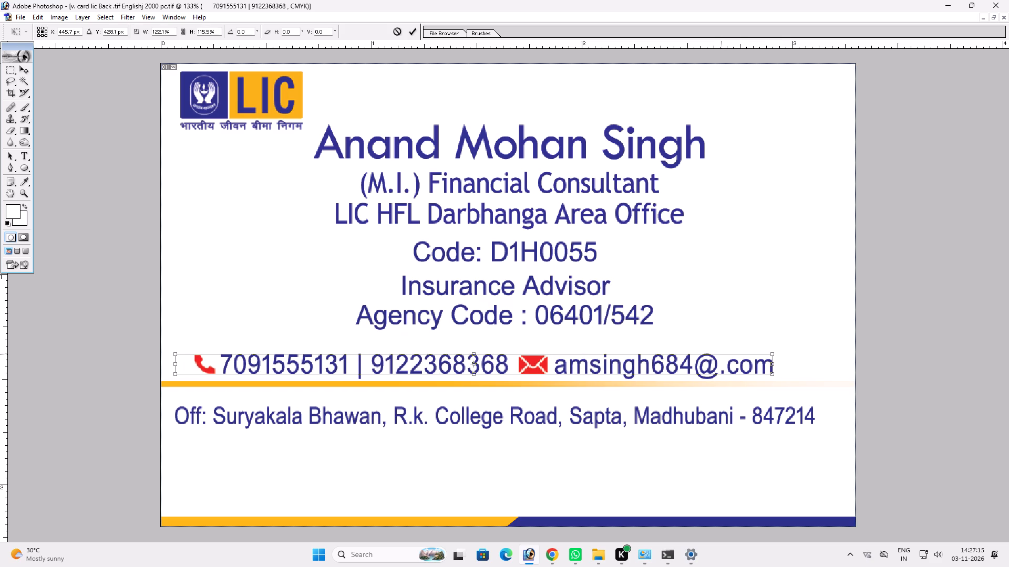
{"action": "left_click_drag", "start_coordinate": [721, 354], "coordinate": [721, 355], "text": "shift"}
{"action": "left_click_drag", "start_coordinate": [770, 361], "coordinate": [774, 361], "text": "shift"}
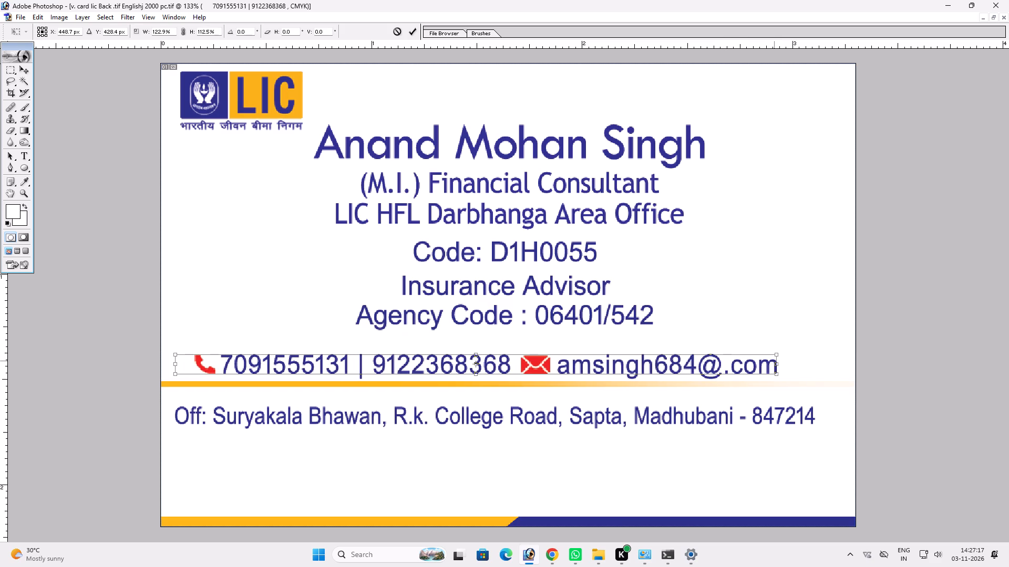
{"action": "left_click_drag", "start_coordinate": [774, 361], "coordinate": [776, 360], "text": "shift"}
{"action": "key", "text": "shift+Return"}
Move the orange gradient divider slightly down, away from the enlarged contact line.
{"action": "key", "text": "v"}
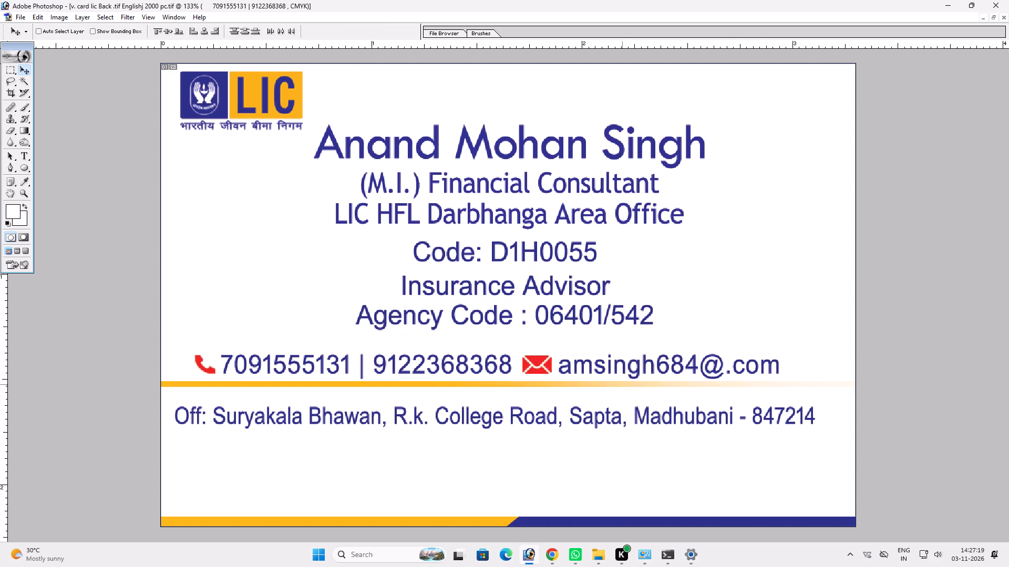
{"action": "left_click", "coordinate": [617, 384], "text": "ctrl"}
{"action": "left_click_drag", "start_coordinate": [616, 384], "coordinate": [616, 389]}
{"action": "key", "text": "ctrl+z"}
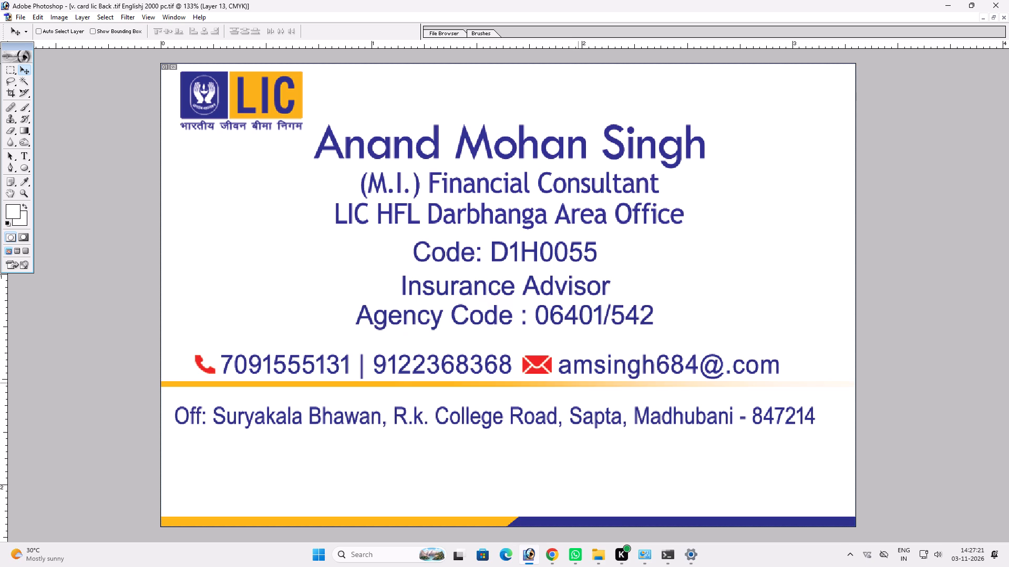
{"action": "left_click", "coordinate": [578, 383], "text": "ctrl"}
{"action": "left_click_drag", "start_coordinate": [578, 383], "coordinate": [576, 388]}
{"action": "key", "text": "ctrl+t"}
{"action": "key", "text": "Return"}
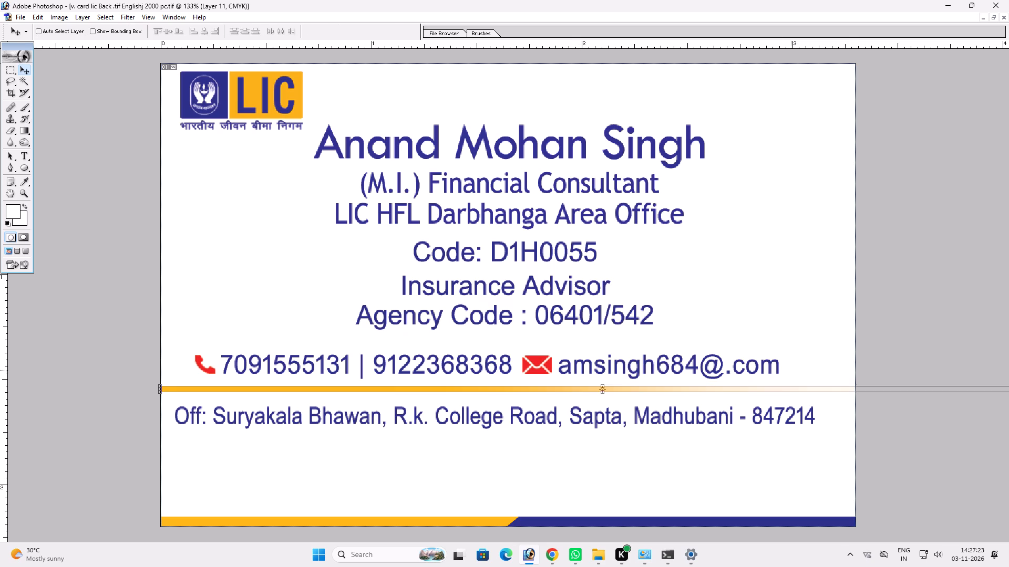
Move the office address line slightly up, closer beneath the divider.
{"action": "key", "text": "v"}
{"action": "left_click", "coordinate": [416, 417], "text": "ctrl"}
{"action": "left_click_drag", "start_coordinate": [416, 417], "coordinate": [414, 411]}
Replace the entire office address text under the divider with "LIC Housing Finance Ltd, ".
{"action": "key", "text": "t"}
{"action": "left_click", "coordinate": [410, 411]}
{"action": "key", "text": "ctrl+a"}
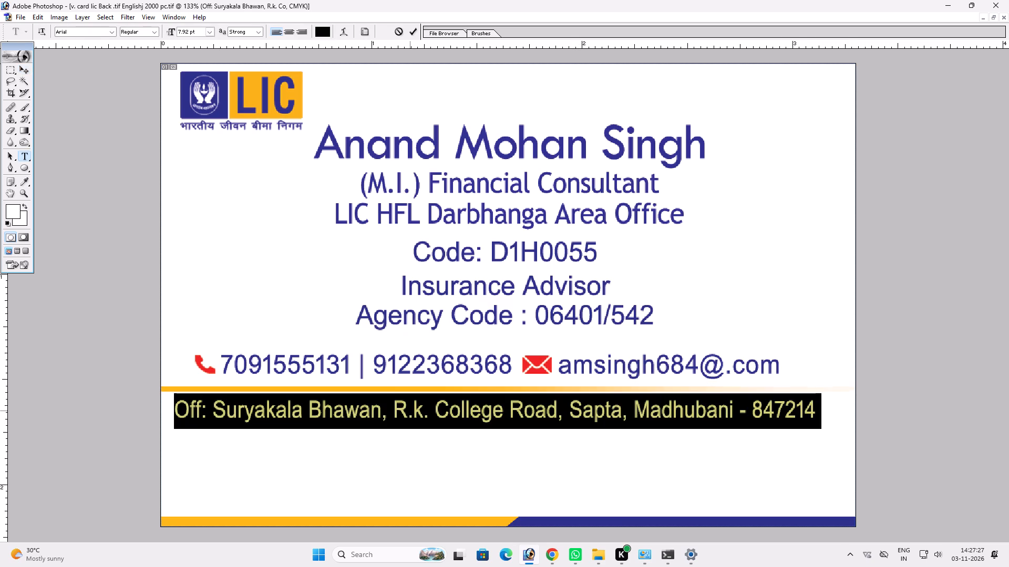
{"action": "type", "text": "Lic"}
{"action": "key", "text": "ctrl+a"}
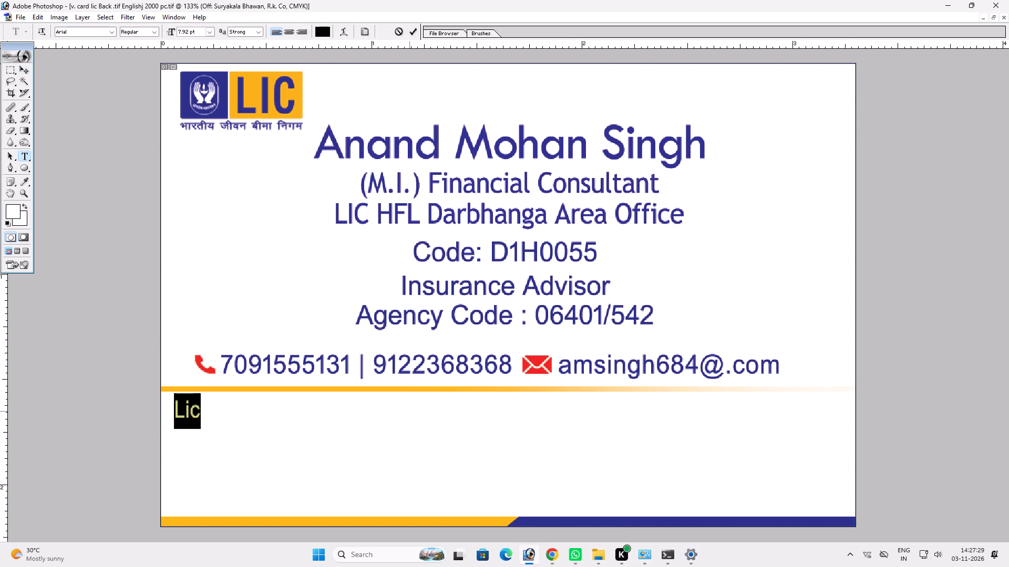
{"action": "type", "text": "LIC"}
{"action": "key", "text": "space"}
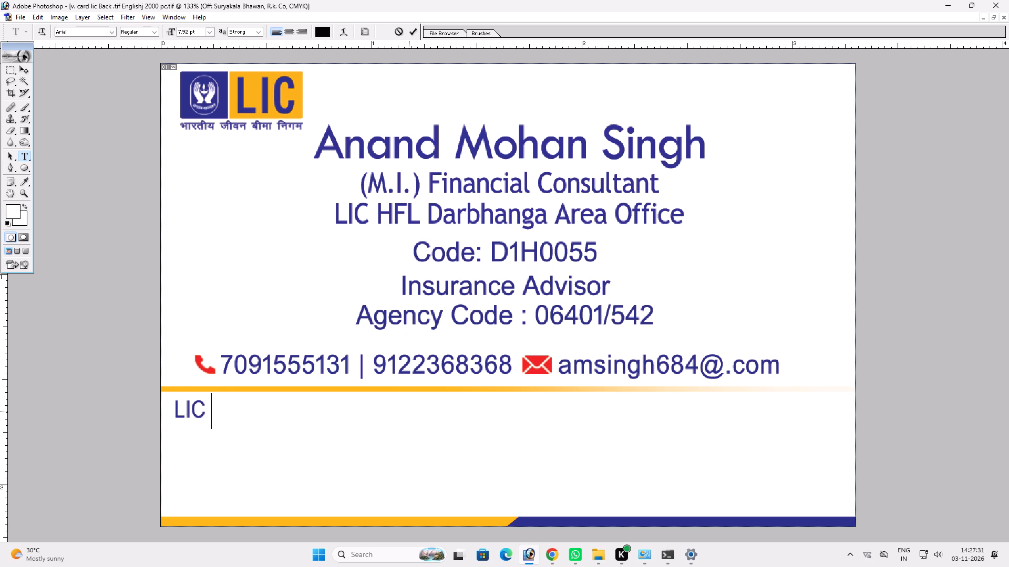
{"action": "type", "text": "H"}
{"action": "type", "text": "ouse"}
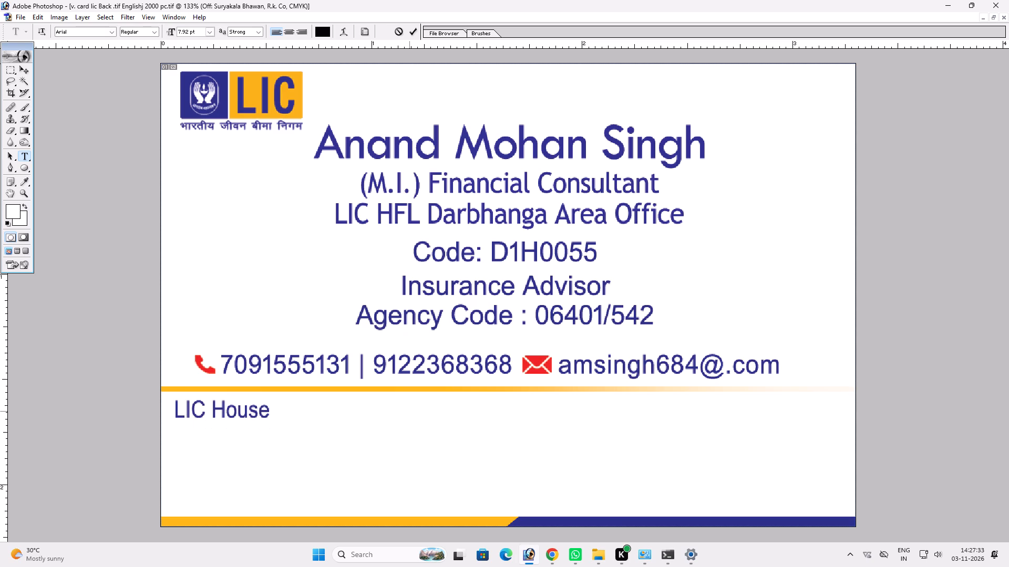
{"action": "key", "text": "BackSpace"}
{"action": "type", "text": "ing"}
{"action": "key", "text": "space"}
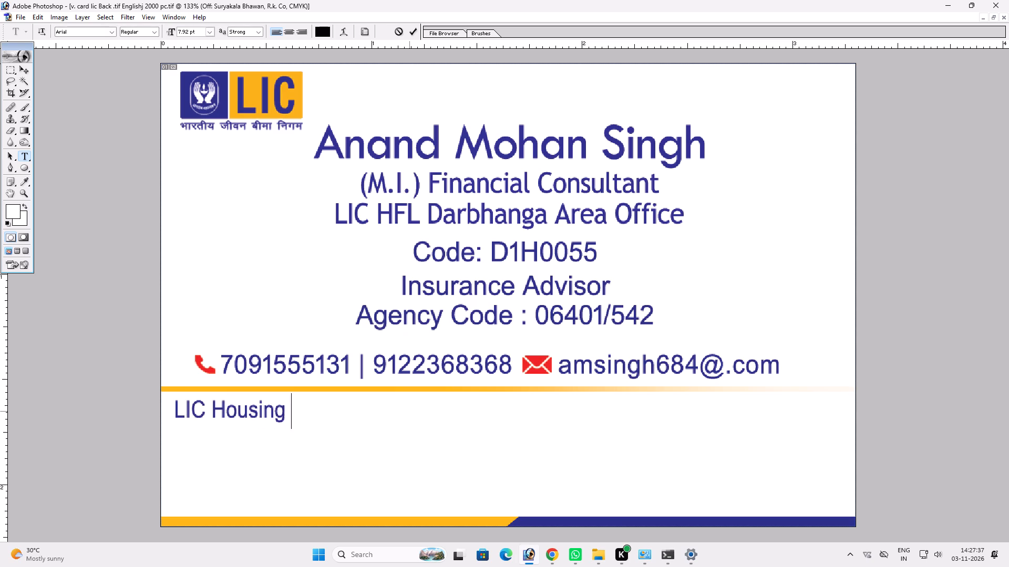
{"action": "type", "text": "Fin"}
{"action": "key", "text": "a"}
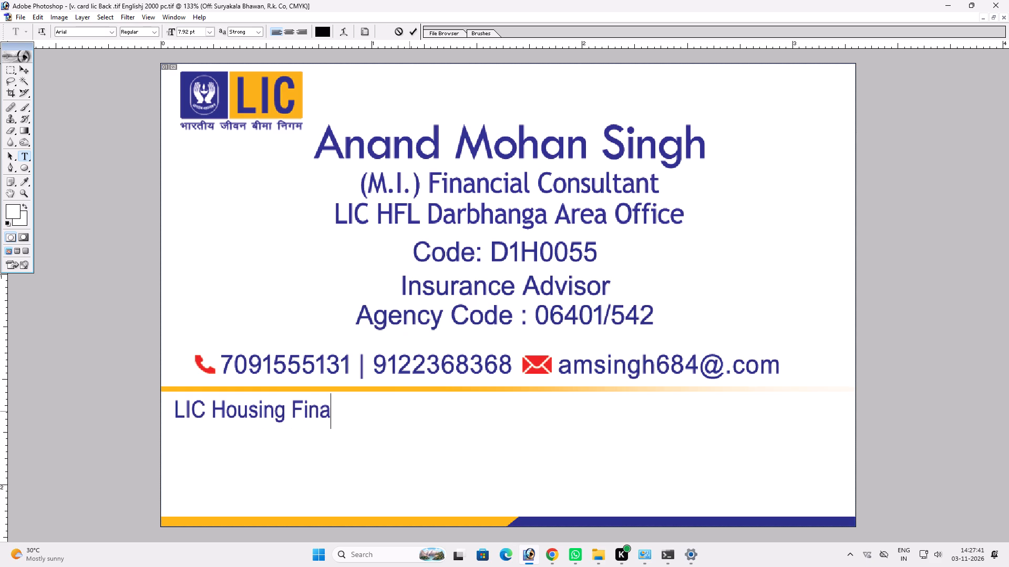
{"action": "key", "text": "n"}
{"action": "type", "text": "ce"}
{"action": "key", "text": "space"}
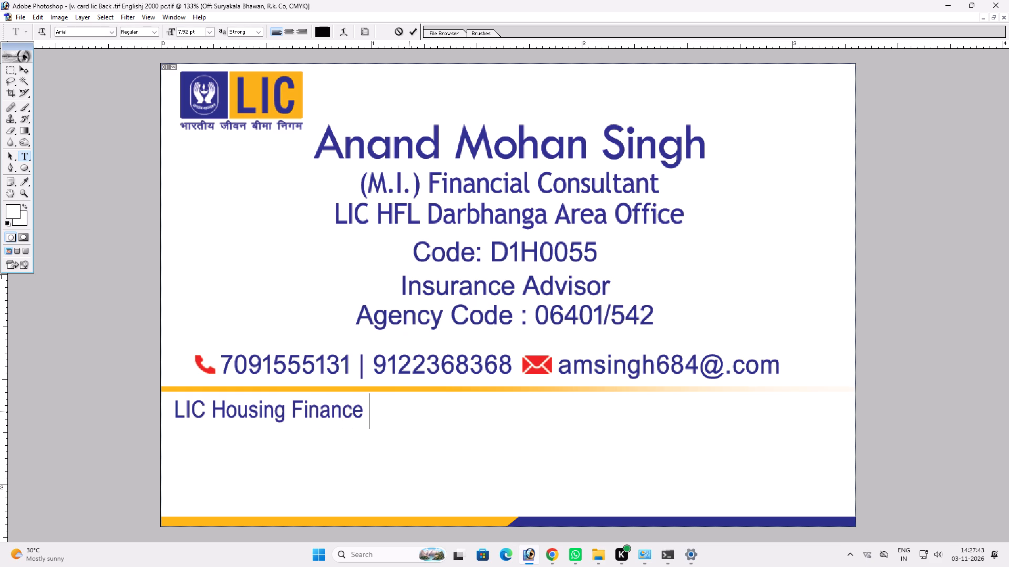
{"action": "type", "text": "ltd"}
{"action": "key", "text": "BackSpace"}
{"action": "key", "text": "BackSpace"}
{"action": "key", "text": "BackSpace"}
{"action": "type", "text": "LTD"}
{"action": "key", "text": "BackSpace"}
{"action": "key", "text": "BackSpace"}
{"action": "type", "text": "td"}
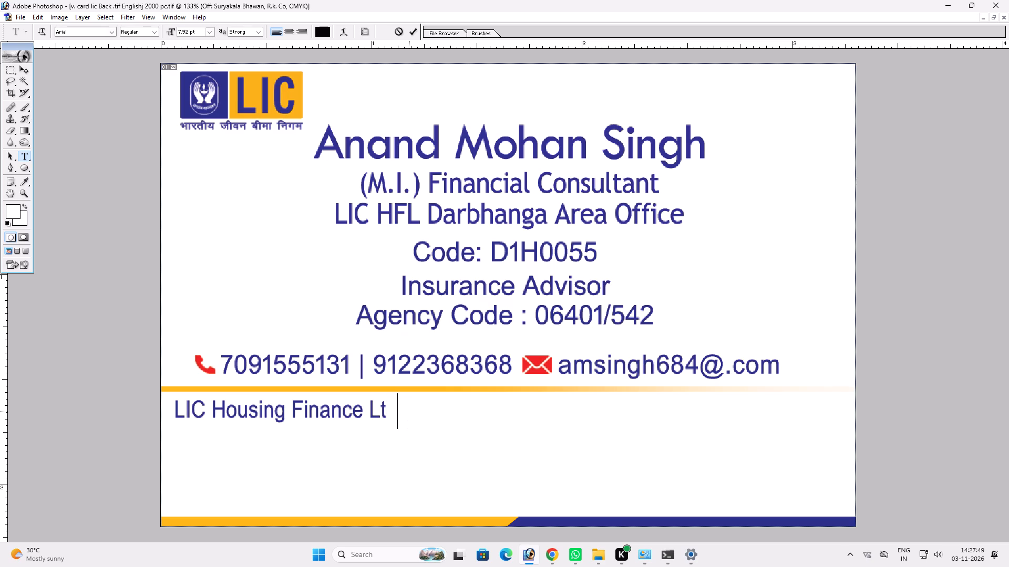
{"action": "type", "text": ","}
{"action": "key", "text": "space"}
Continue the new address line after the company name with "2nd Floor".
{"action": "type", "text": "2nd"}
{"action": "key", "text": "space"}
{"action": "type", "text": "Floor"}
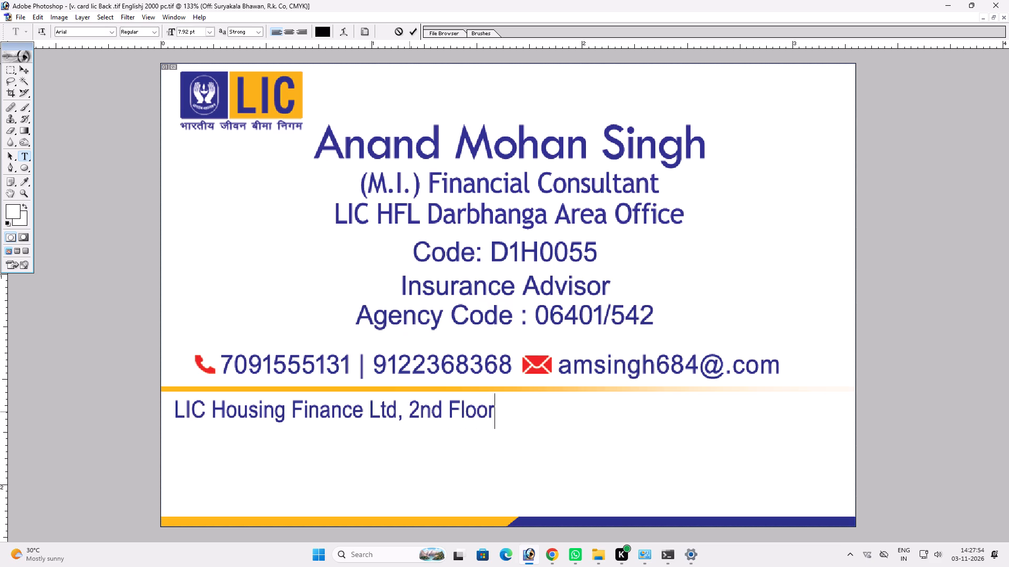
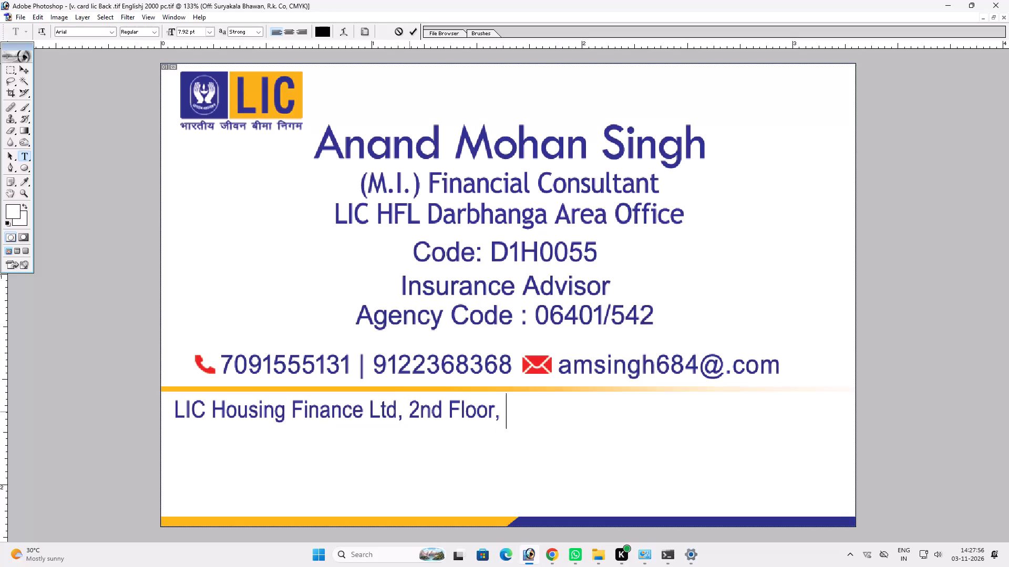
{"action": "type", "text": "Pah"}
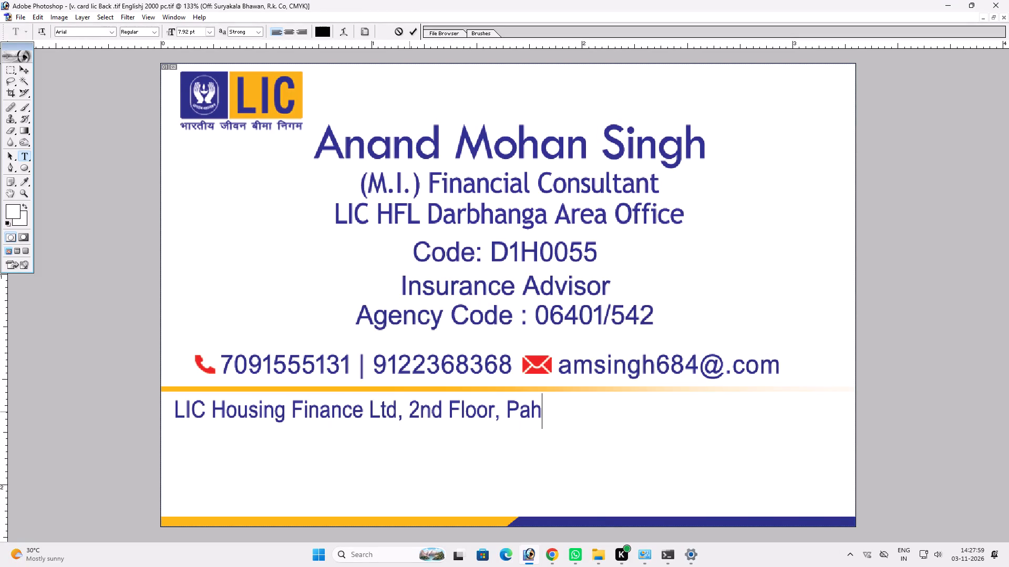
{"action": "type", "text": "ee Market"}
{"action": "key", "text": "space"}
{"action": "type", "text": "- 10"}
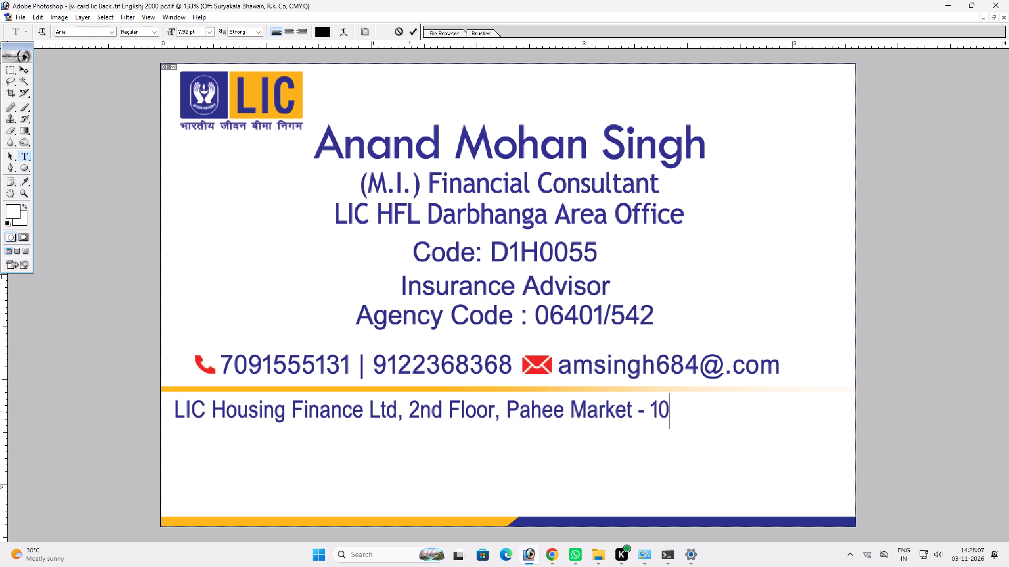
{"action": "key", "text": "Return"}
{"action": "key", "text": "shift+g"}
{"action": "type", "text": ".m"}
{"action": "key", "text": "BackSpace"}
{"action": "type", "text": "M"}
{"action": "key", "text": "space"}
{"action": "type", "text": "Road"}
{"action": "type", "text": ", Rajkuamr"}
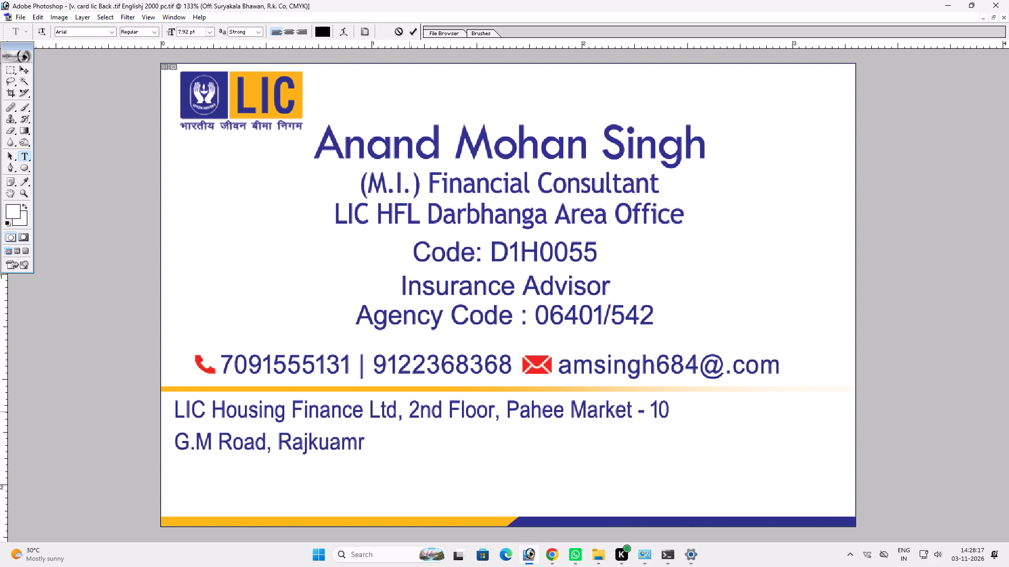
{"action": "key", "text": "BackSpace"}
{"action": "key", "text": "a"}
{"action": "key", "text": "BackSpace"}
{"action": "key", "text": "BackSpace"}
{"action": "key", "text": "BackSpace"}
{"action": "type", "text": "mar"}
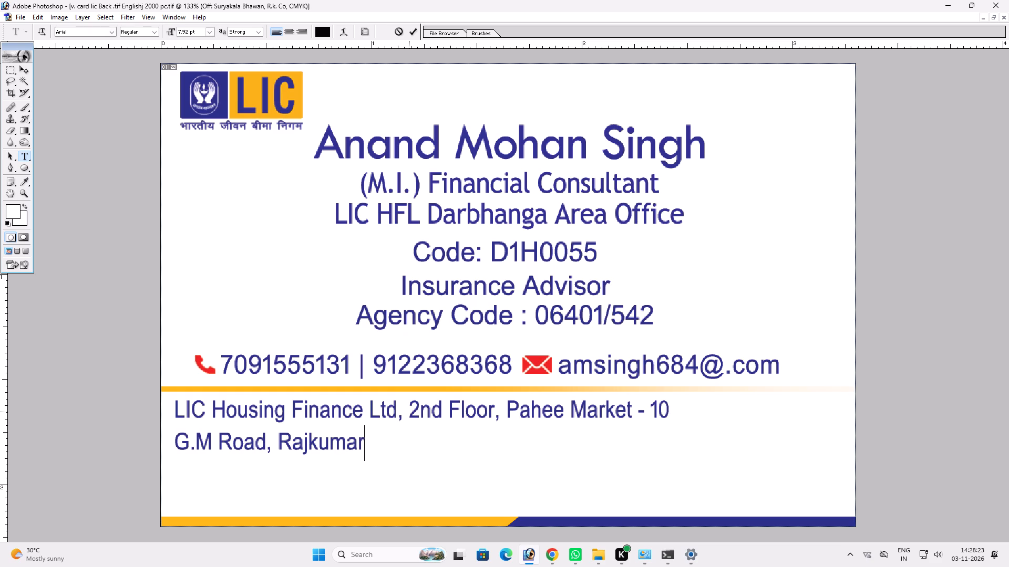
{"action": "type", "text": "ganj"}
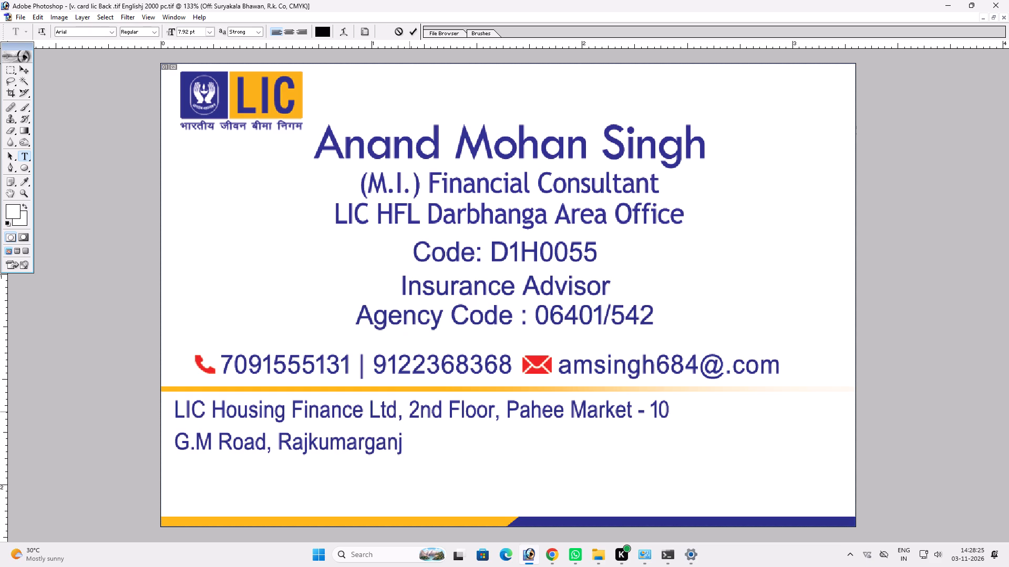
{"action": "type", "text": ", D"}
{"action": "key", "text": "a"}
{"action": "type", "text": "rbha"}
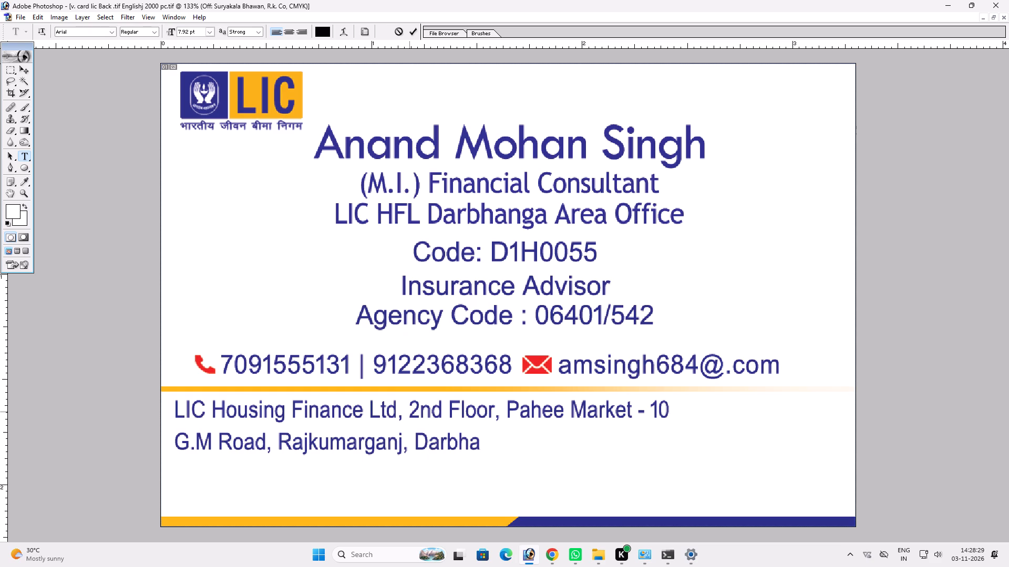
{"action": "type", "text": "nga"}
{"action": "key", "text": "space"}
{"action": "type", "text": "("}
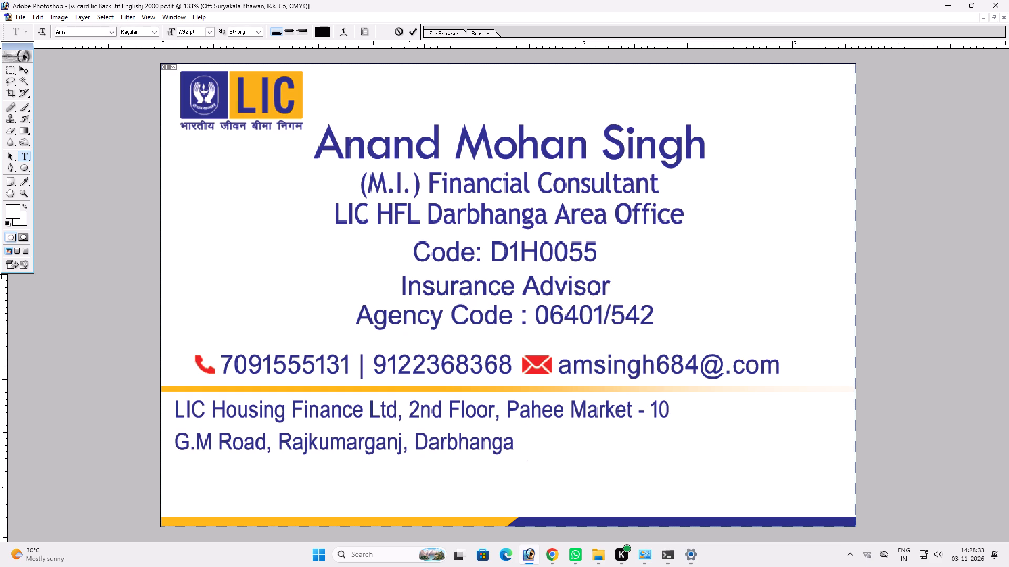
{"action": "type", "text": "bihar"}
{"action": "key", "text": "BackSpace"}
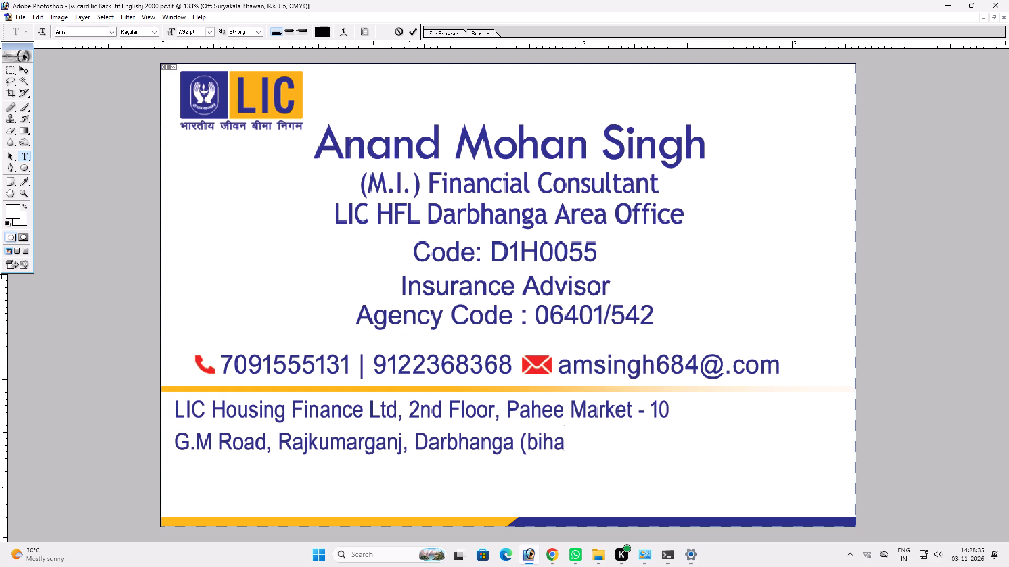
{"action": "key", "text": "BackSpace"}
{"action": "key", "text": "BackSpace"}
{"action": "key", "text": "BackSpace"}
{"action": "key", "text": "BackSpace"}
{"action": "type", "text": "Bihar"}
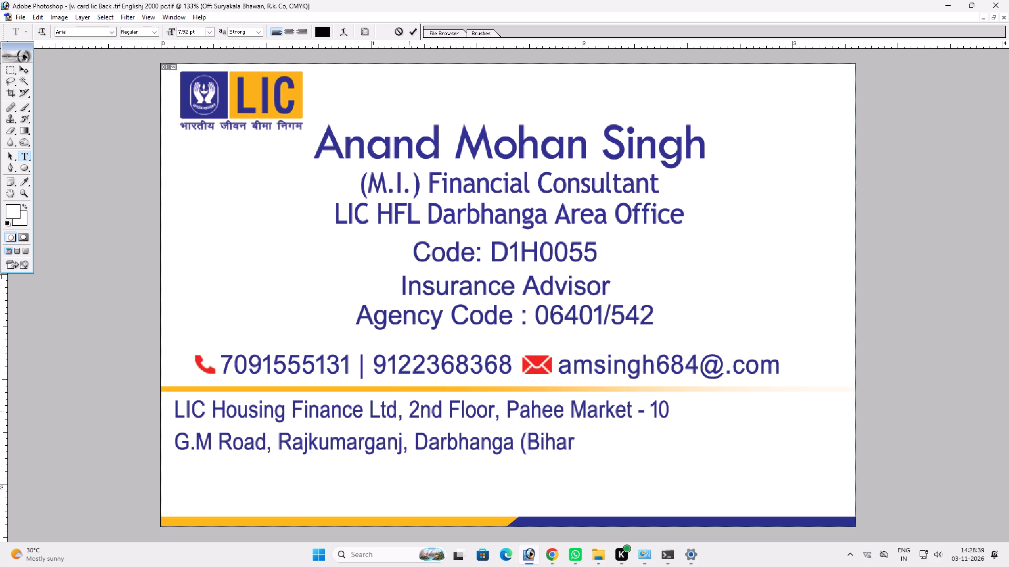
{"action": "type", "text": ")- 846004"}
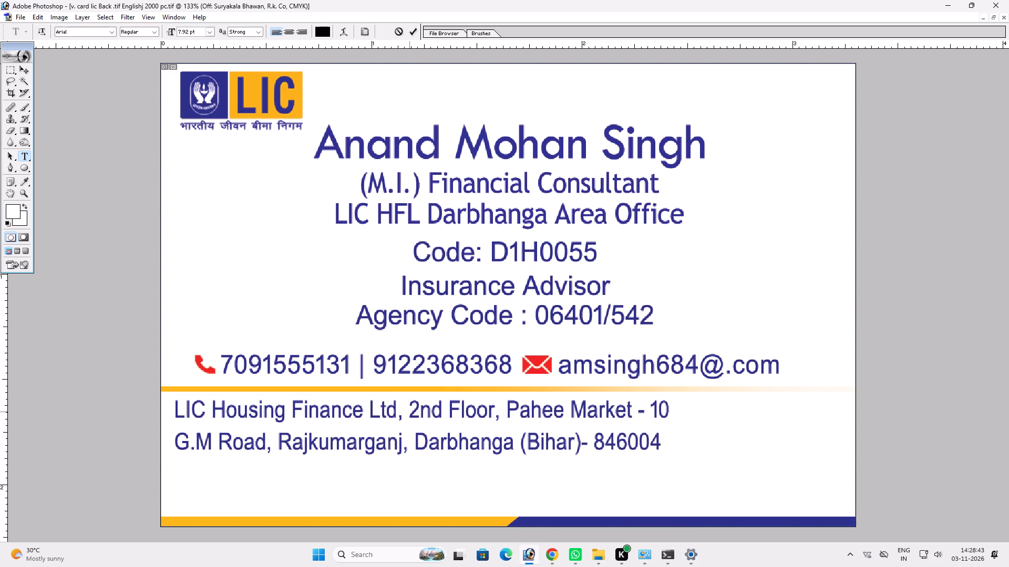
Tighten the line spacing of the whole two-line office address by one increment and commit the text.
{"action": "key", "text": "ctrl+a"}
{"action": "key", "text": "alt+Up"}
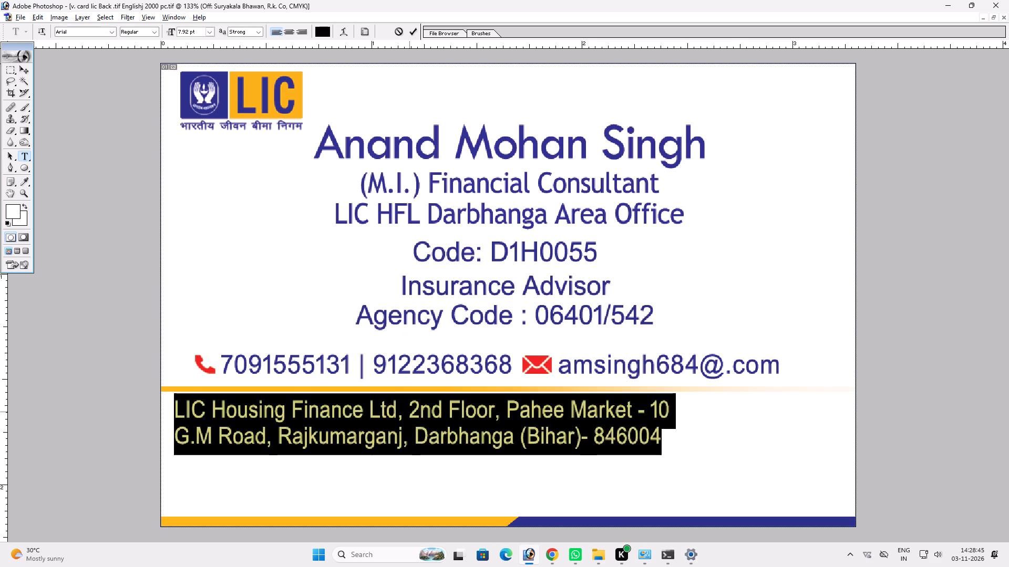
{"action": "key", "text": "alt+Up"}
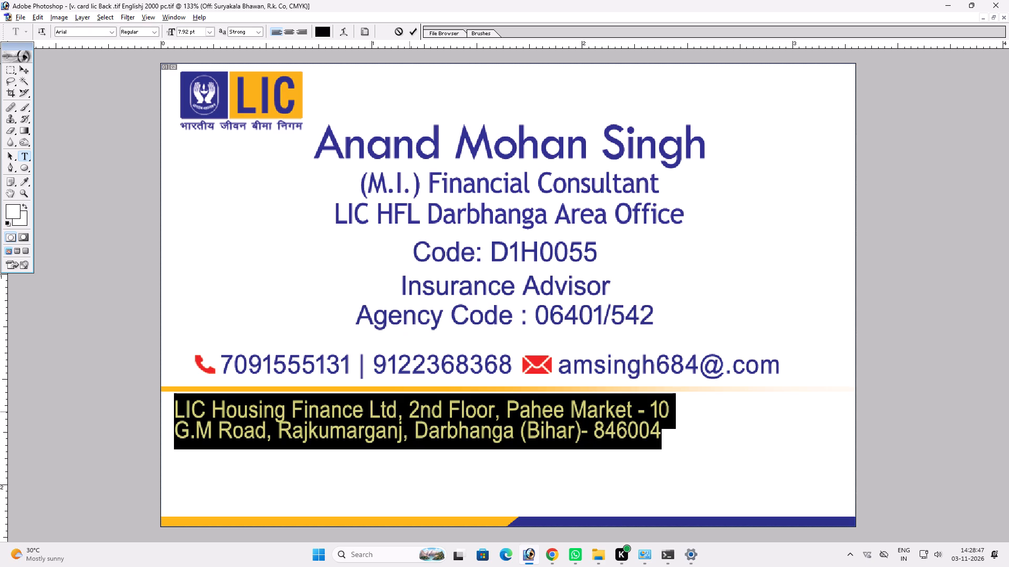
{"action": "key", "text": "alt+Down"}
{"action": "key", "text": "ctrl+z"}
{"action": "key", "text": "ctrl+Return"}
Stretch the office address block horizontally to about 125% so it spans most of the card's width.
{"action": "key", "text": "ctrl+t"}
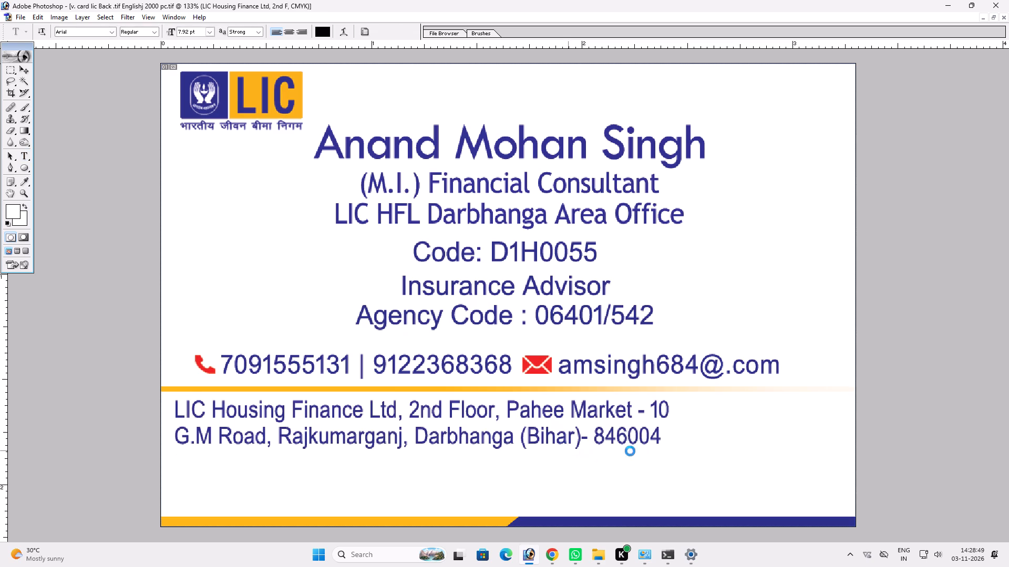
{"action": "left_click_drag", "start_coordinate": [668, 428], "coordinate": [795, 407], "text": "shift"}
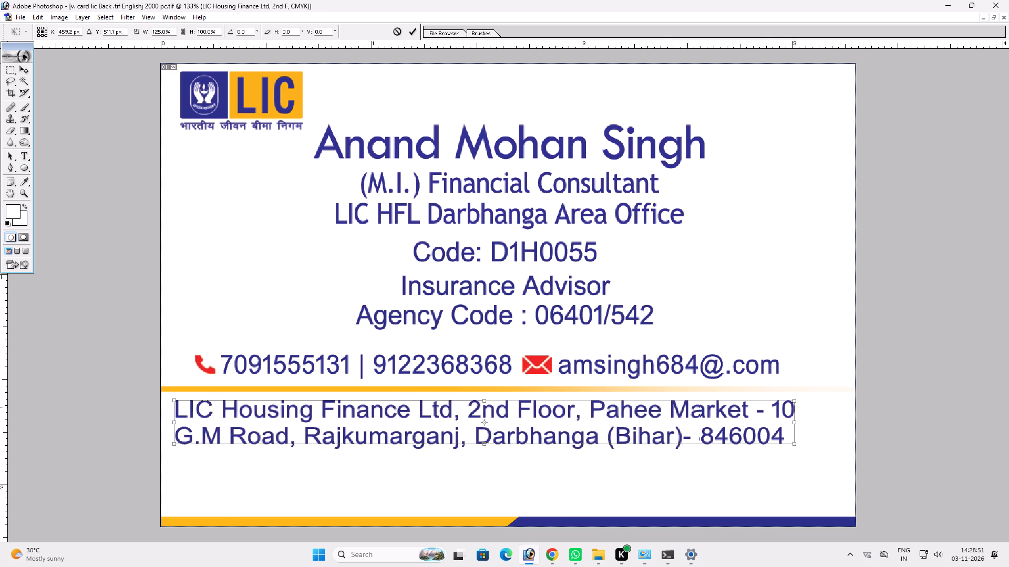
{"action": "left_click_drag", "start_coordinate": [795, 407], "coordinate": [799, 407], "text": "shift"}
{"action": "key", "text": "Return"}
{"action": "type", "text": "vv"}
{"action": "left_click", "coordinate": [626, 440]}
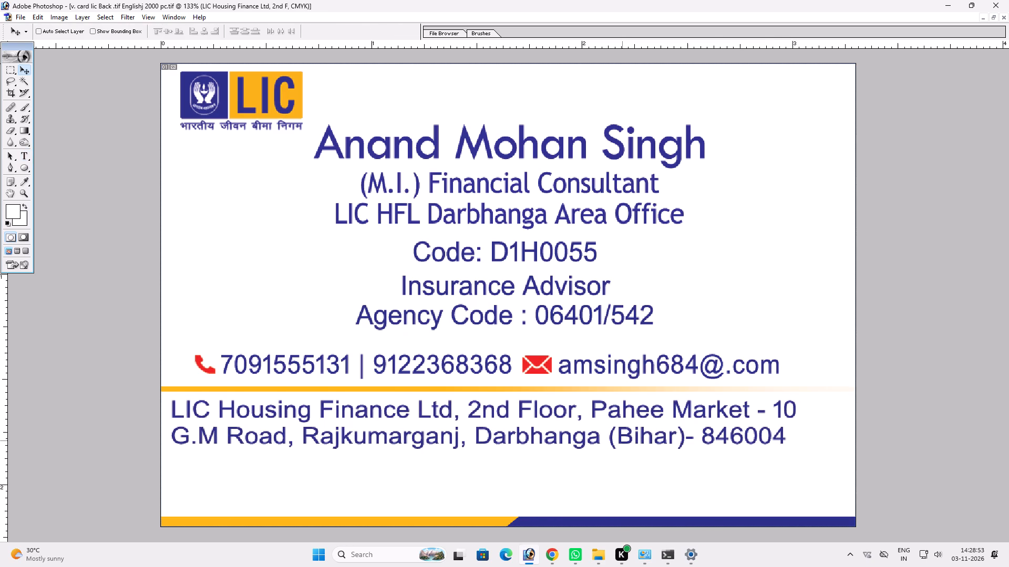
Increase the address block's height by roughly 6% or more, widen it slightly, and place it a little lower beneath the divider.
{"action": "key", "text": "ctrl+t"}
{"action": "left_click_drag", "start_coordinate": [670, 406], "coordinate": [676, 403], "text": "shift"}
{"action": "left_click_drag", "start_coordinate": [797, 447], "coordinate": [804, 447], "text": "shift"}
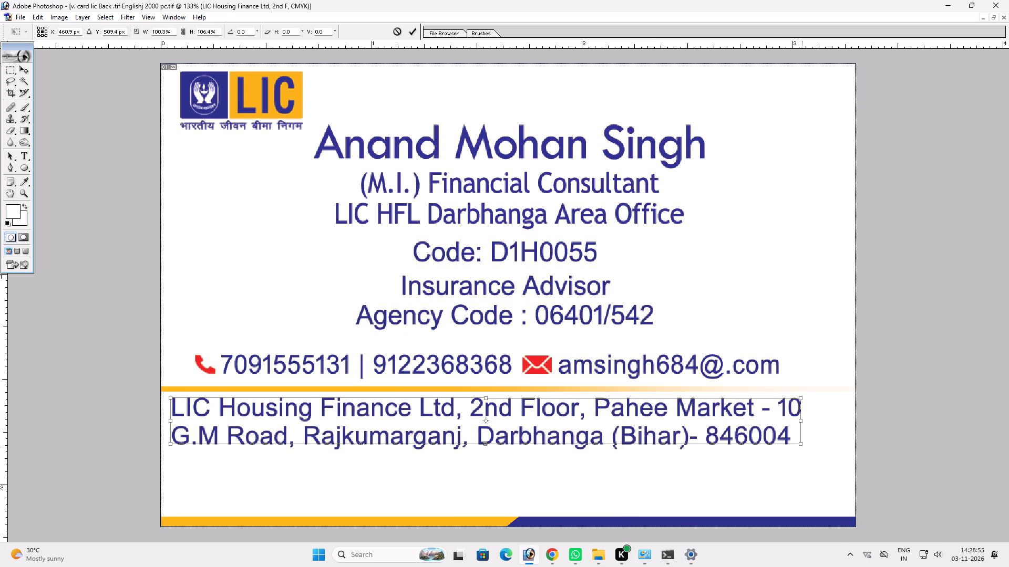
{"action": "left_click_drag", "start_coordinate": [804, 447], "coordinate": [806, 447], "text": "shift"}
{"action": "key", "text": "shift+Return"}
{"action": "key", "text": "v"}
{"action": "left_click", "coordinate": [692, 442]}
{"action": "key", "text": "ctrl+t"}
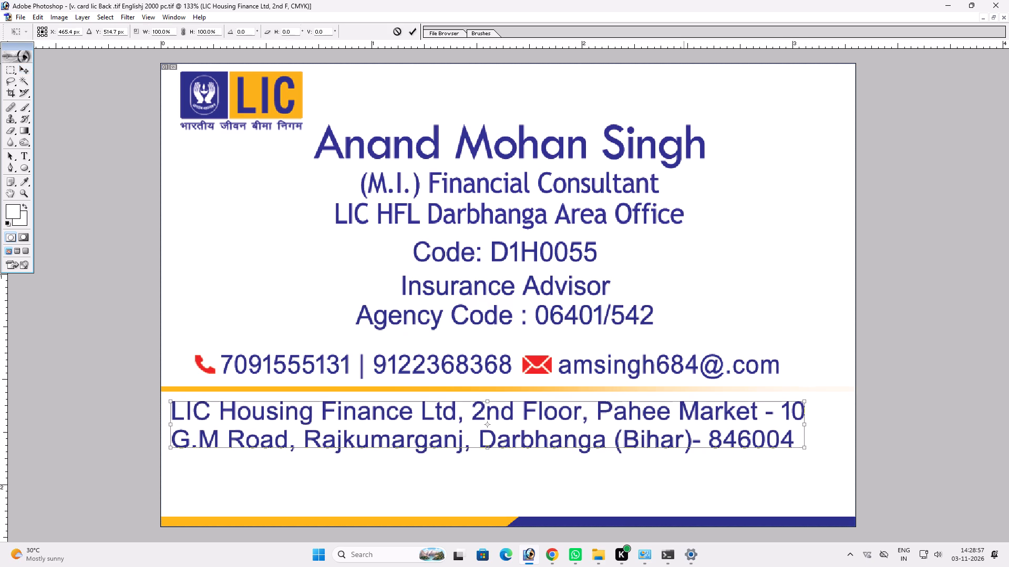
{"action": "left_click", "coordinate": [676, 397], "text": "shift"}
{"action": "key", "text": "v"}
{"action": "key", "text": "Return"}
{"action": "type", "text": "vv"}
{"action": "left_click", "coordinate": [600, 383], "text": "shift"}
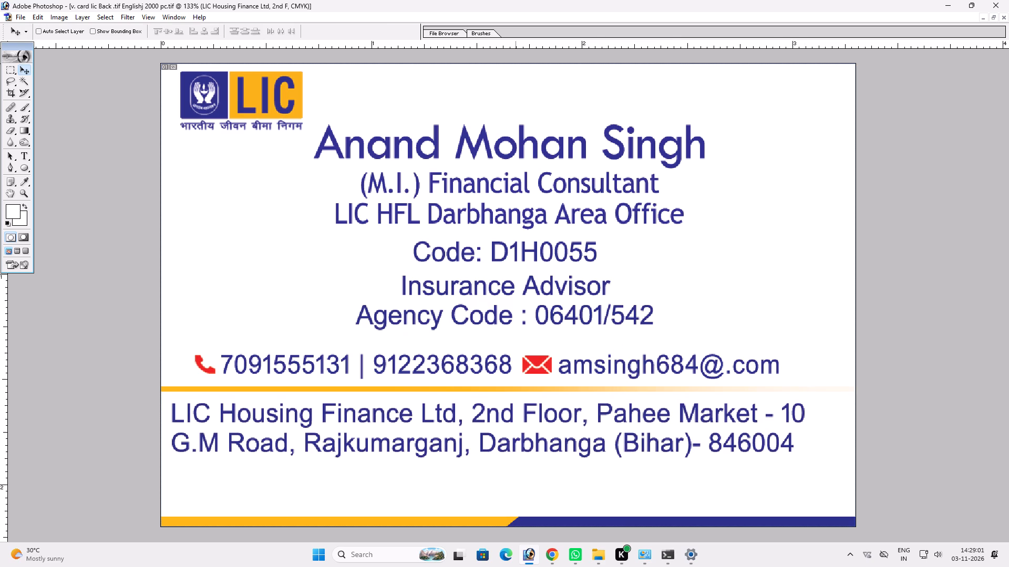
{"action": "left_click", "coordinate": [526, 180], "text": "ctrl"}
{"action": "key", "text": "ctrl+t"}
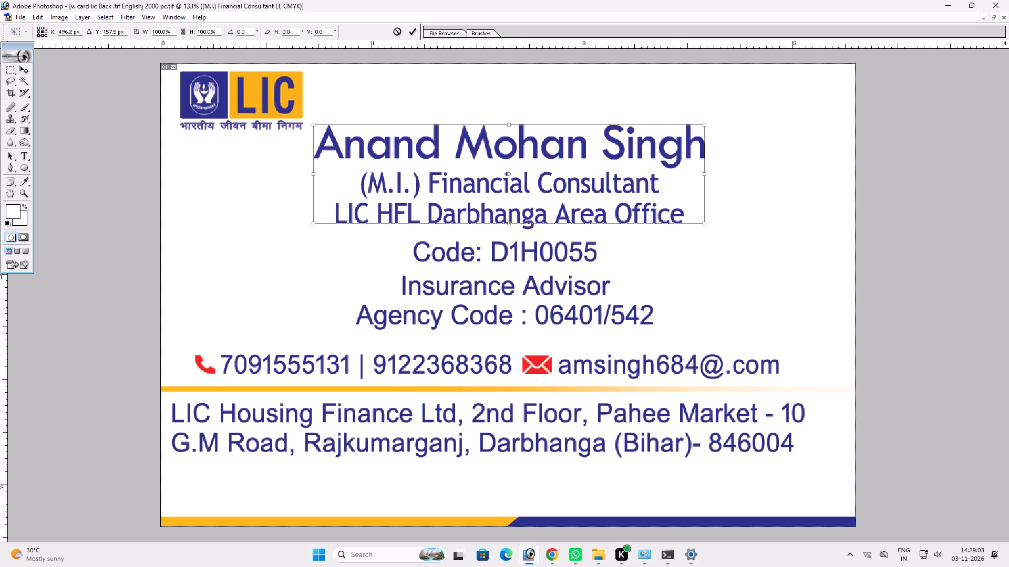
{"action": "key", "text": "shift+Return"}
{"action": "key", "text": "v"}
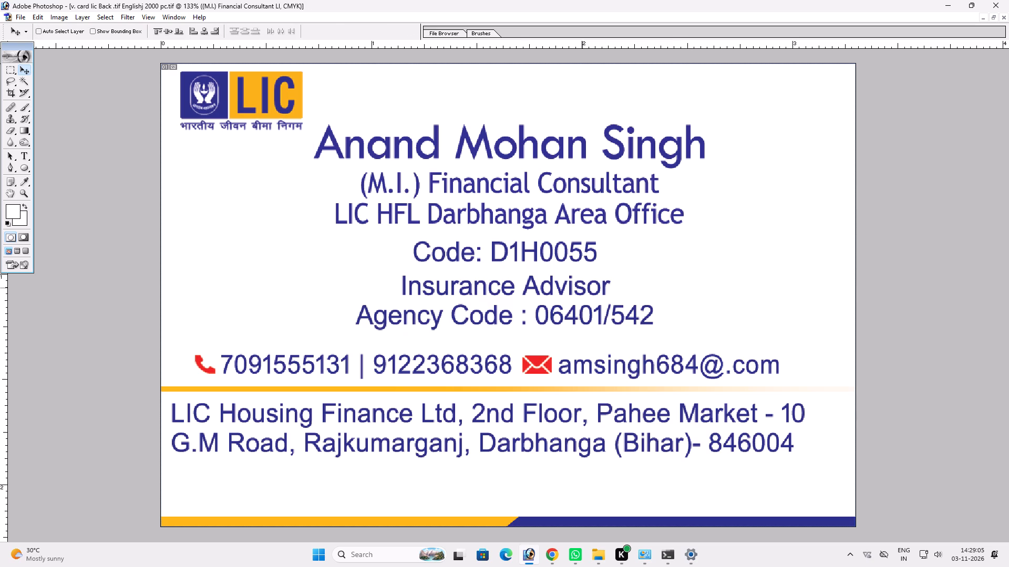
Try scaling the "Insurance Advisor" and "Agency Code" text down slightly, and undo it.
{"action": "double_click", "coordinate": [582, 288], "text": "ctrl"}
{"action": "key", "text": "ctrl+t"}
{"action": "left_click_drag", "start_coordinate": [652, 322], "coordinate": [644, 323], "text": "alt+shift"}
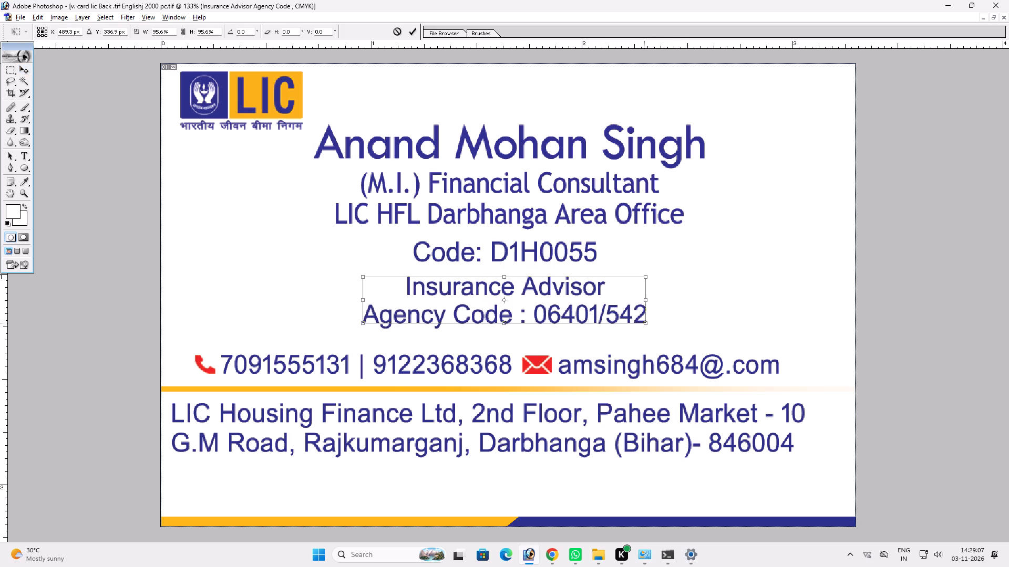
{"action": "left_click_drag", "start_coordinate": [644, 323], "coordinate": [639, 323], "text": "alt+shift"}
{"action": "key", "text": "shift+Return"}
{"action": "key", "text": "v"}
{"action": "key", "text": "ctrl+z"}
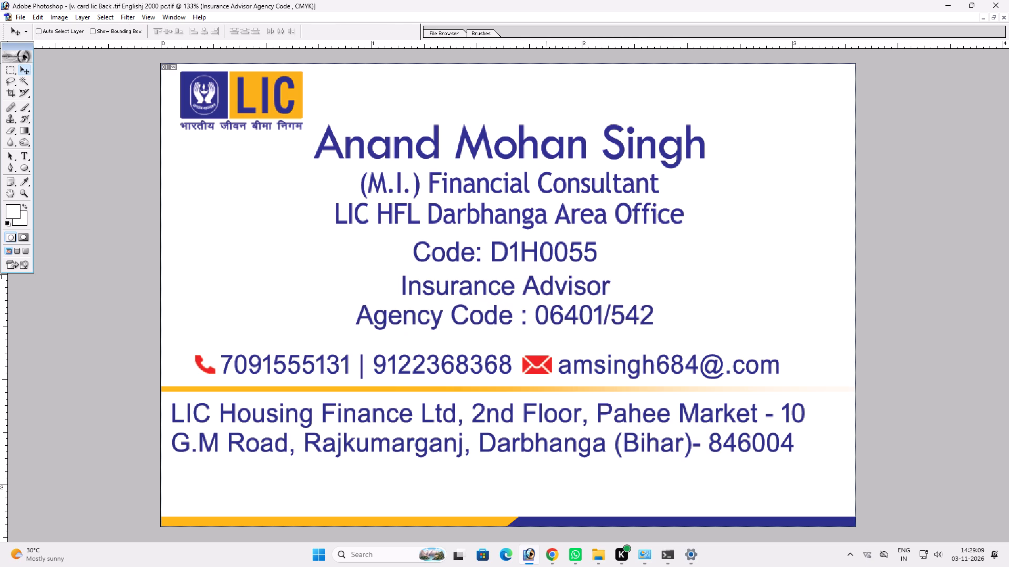
{"action": "left_click", "coordinate": [536, 250], "text": "ctrl"}
{"action": "left_click_drag", "start_coordinate": [536, 250], "coordinate": [536, 257]}
{"action": "key", "text": "ctrl+t"}
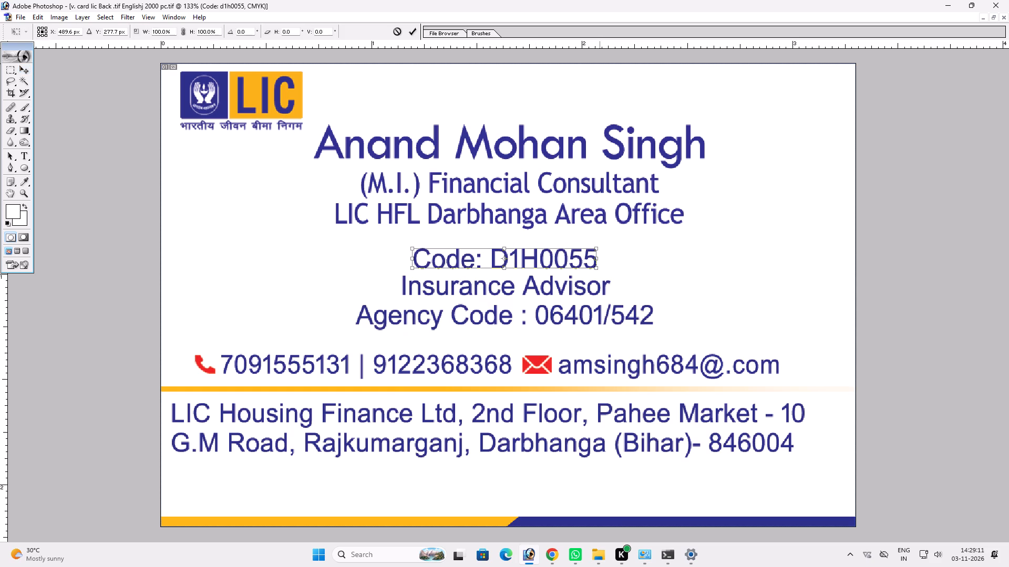
{"action": "left_click_drag", "start_coordinate": [594, 249], "coordinate": [588, 250], "text": "alt+shift"}
{"action": "key", "text": "Return"}
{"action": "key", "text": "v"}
{"action": "left_click", "coordinate": [567, 257]}
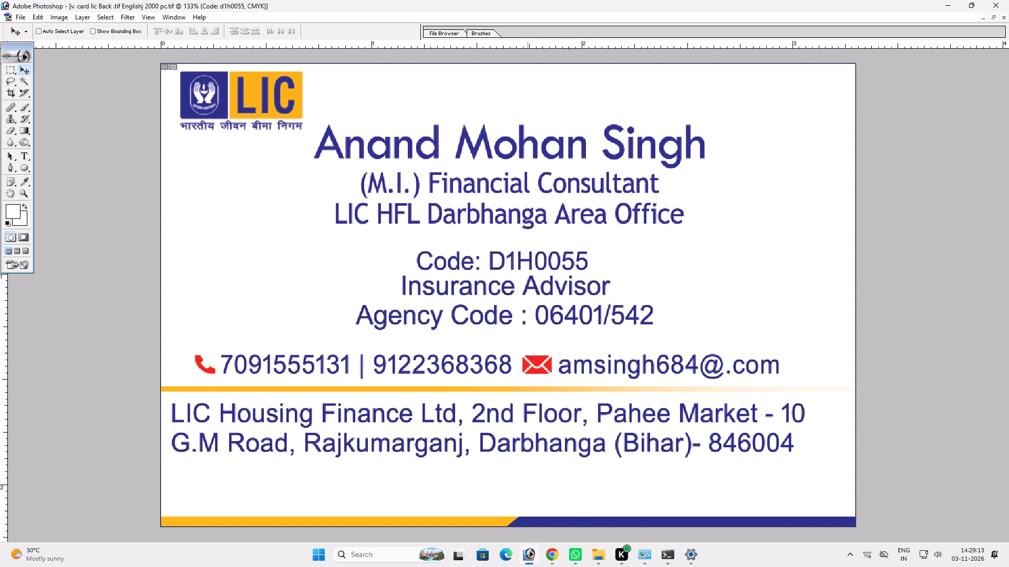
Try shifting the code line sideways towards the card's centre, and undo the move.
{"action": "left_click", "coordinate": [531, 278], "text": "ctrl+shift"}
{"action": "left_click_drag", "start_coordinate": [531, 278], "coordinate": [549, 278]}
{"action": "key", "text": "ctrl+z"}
Align the code line and the linked "Insurance Advisor" text to the horizontal centre of the whole card.
{"action": "key", "text": "ctrl+a"}
{"action": "key", "text": "alt+l"}
{"action": "key", "text": "alt+i"}
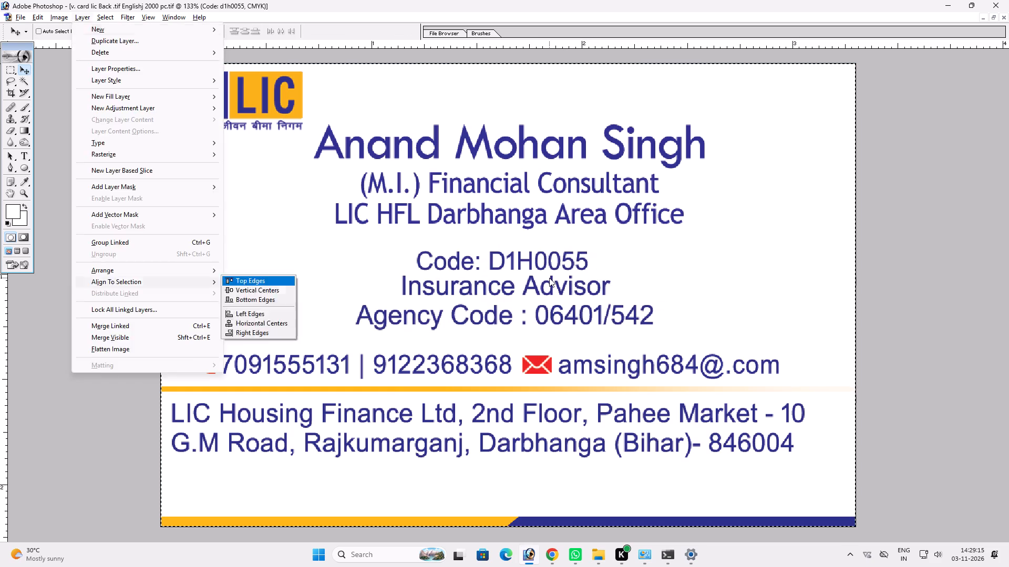
{"action": "key", "text": "alt+h"}
{"action": "key", "text": "ctrl+d"}
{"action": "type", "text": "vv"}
{"action": "left_click", "coordinate": [544, 290]}
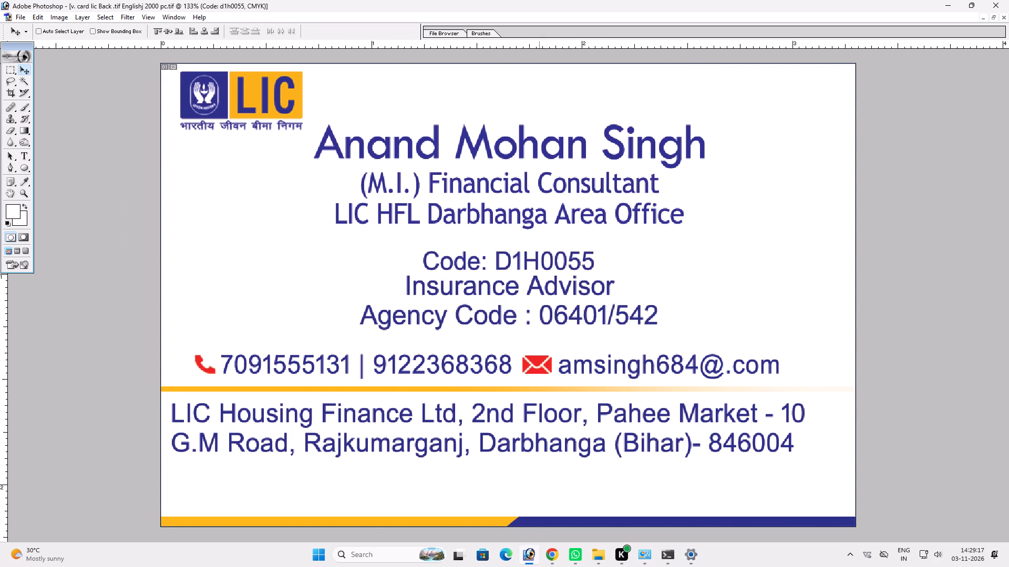
Enlarge the cardholder's name and title block slightly and move it a little higher on the card.
{"action": "double_click", "coordinate": [530, 217], "text": "ctrl"}
{"action": "key", "text": "ctrl+t"}
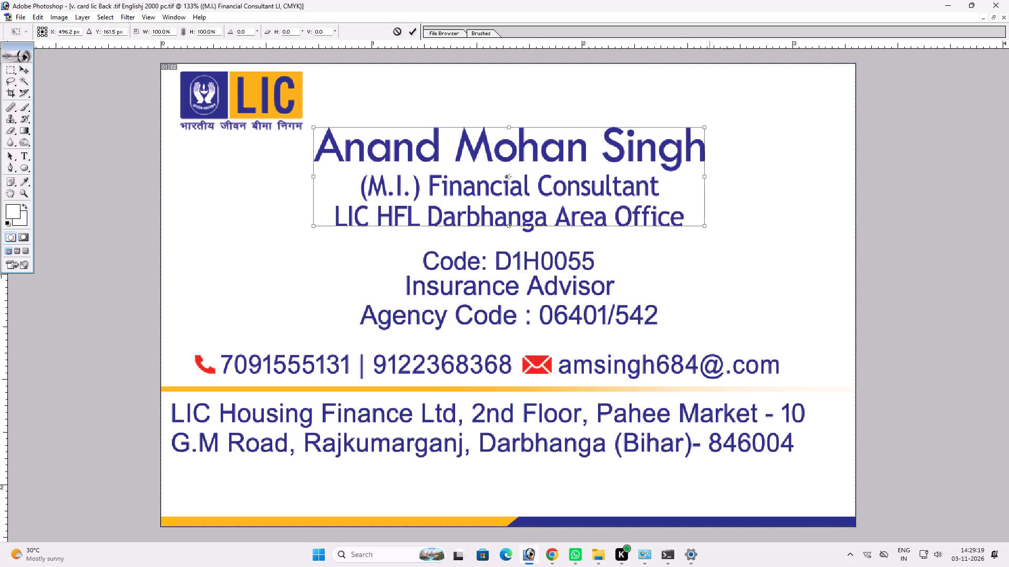
{"action": "left_click_drag", "start_coordinate": [706, 127], "coordinate": [716, 124], "text": "alt+shift"}
{"action": "key", "text": "shift+Return"}
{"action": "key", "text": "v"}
{"action": "left_click_drag", "start_coordinate": [626, 164], "coordinate": [630, 159]}
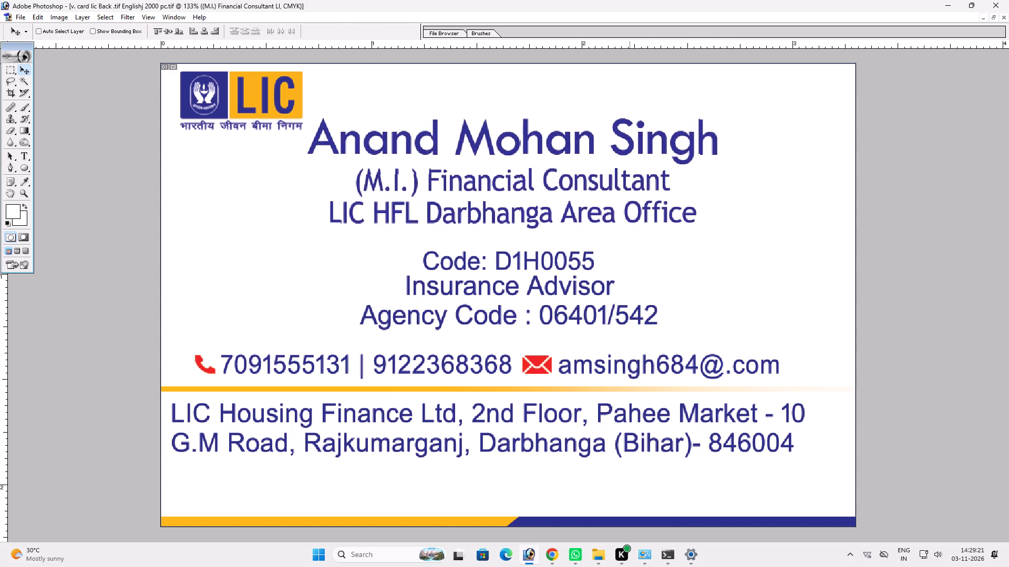
{"action": "left_click_drag", "start_coordinate": [630, 159], "coordinate": [634, 156]}
{"action": "left_click", "coordinate": [569, 193]}
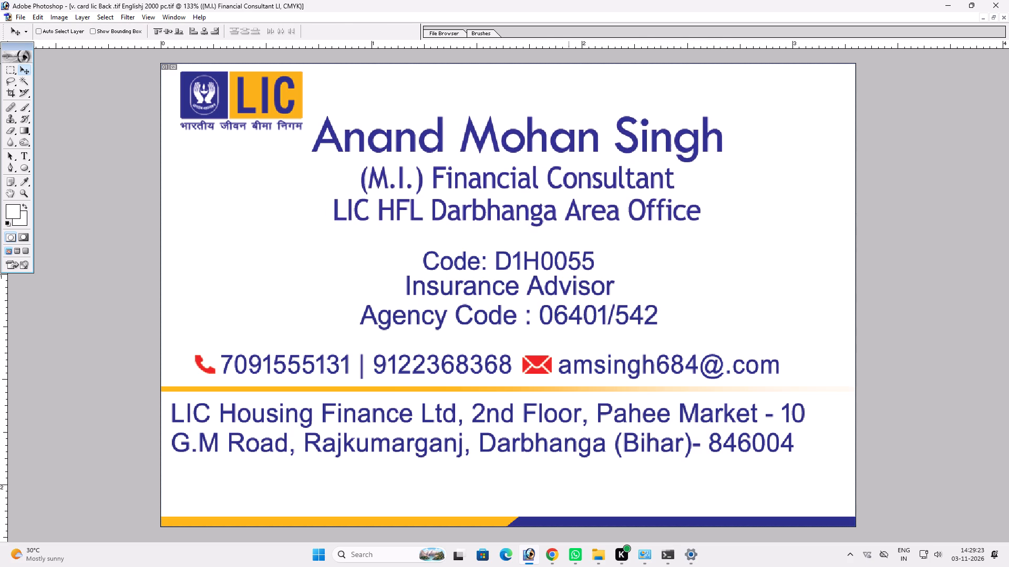
Move the code line together with the "Insurance Advisor" and "Agency Code" text slightly up, closer to the title block.
{"action": "left_click", "coordinate": [526, 256], "text": "ctrl"}
{"action": "left_click_drag", "start_coordinate": [526, 256], "coordinate": [526, 249]}
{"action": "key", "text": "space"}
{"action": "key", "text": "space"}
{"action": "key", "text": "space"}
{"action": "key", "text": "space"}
{"action": "left_click_drag", "start_coordinate": [520, 277], "coordinate": [522, 199]}
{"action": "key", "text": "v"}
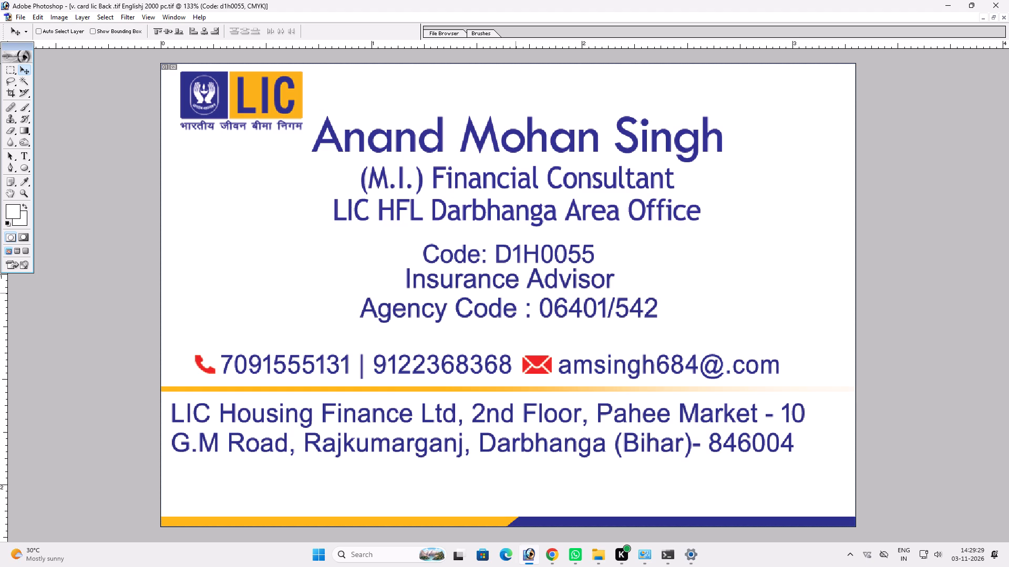
Nudge the two-line office address block slightly up, closer beneath the divider.
{"action": "double_click", "coordinate": [526, 409], "text": "ctrl"}
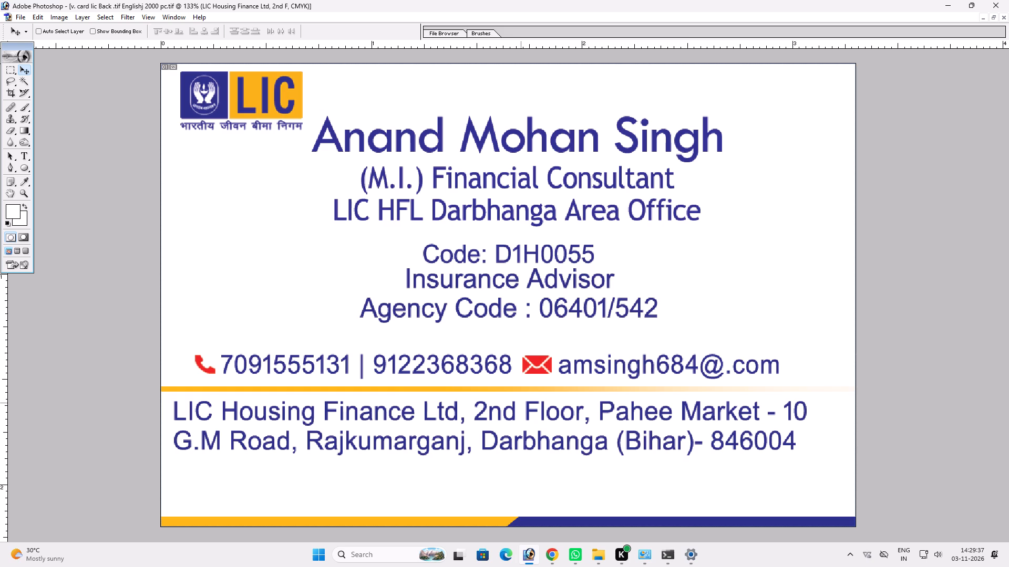
Duplicate the two-line office address block directly beneath itself and replace the copy's text with "thou".
{"action": "double_click", "coordinate": [512, 412], "text": "ctrl"}
{"action": "right_click", "coordinate": [512, 409], "text": "ctrl+shift"}
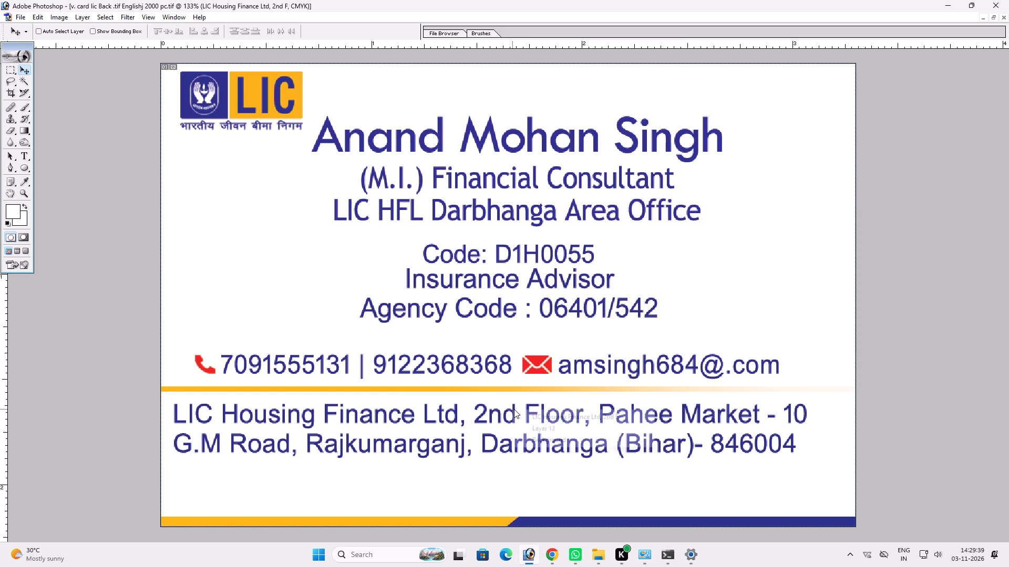
{"action": "left_click", "coordinate": [523, 415], "text": "ctrl+shift"}
{"action": "left_click_drag", "start_coordinate": [516, 411], "coordinate": [517, 469], "text": "alt"}
{"action": "left_click", "coordinate": [516, 470]}
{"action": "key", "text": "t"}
{"action": "left_click", "coordinate": [512, 469]}
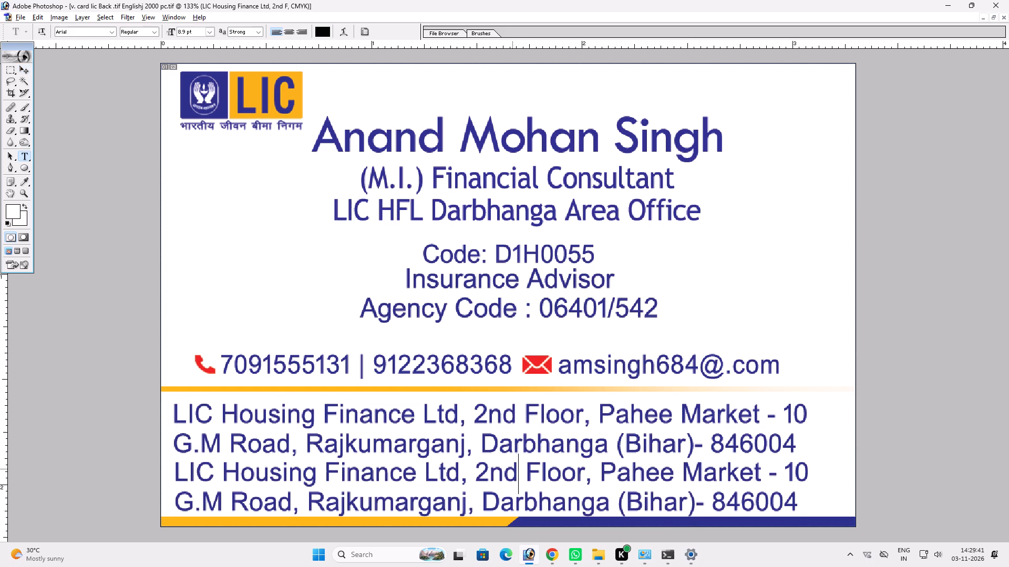
{"action": "key", "text": "ctrl+a"}
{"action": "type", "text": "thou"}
Set the copied line's font to the Hindi typeface RAJ 113, browsing through the RAJ fonts.
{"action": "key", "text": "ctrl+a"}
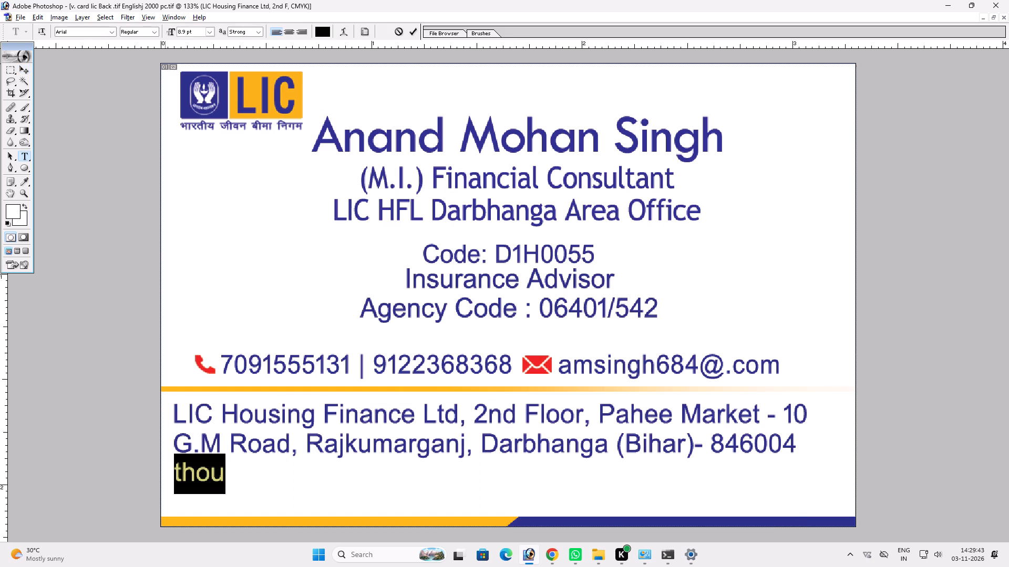
{"action": "left_click", "coordinate": [83, 34]}
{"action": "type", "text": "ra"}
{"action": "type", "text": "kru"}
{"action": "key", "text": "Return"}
{"action": "left_click", "coordinate": [83, 34]}
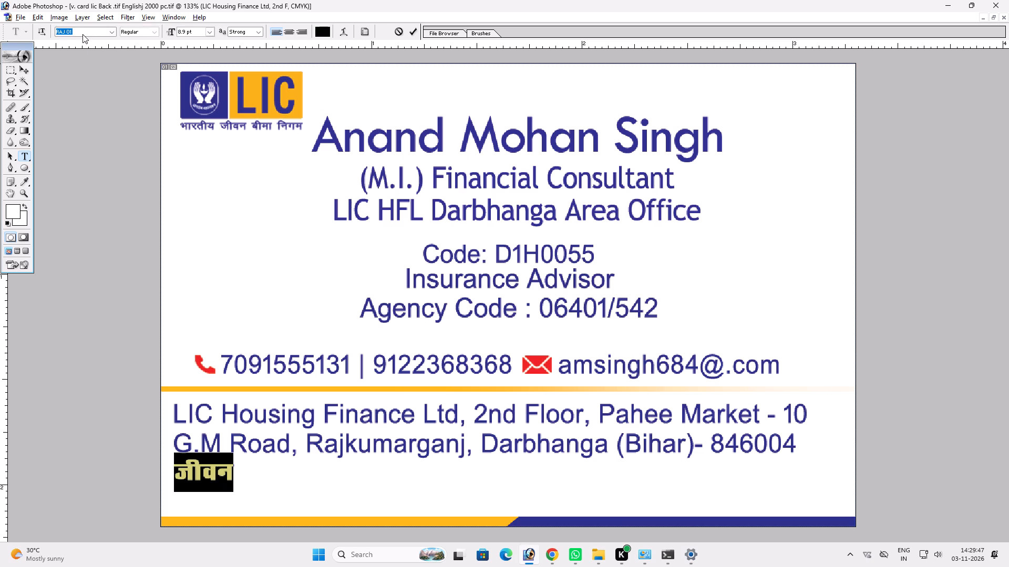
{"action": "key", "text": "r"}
{"action": "key", "text": "Down"}
{"action": "key", "text": "Down"}
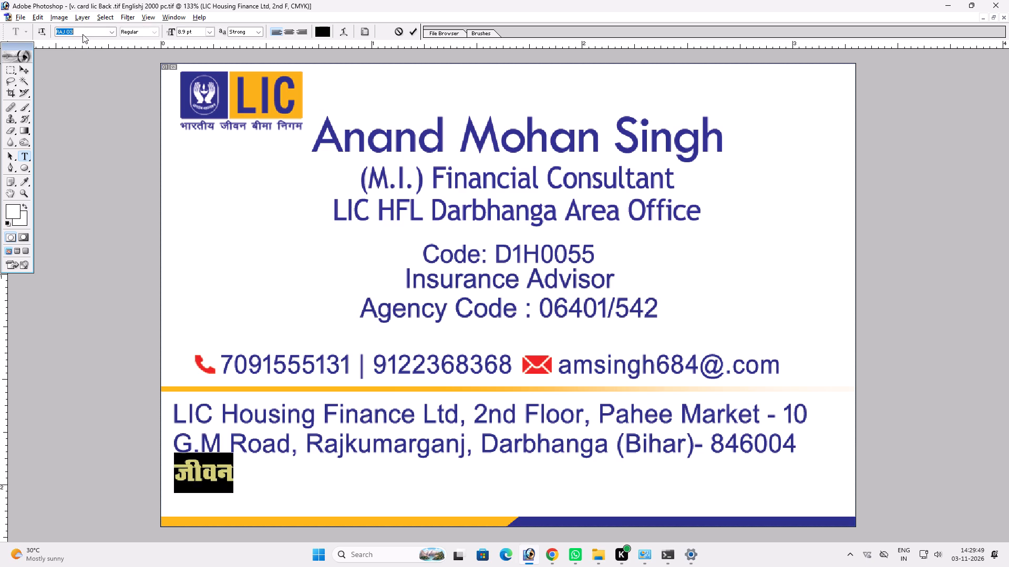
{"action": "key", "text": "Down"}
{"action": "key", "text": "Down"}
{"action": "key", "text": "Down"}
{"action": "key", "text": "Down"}
{"action": "key", "text": "Down"}
{"action": "key", "text": "Down"}
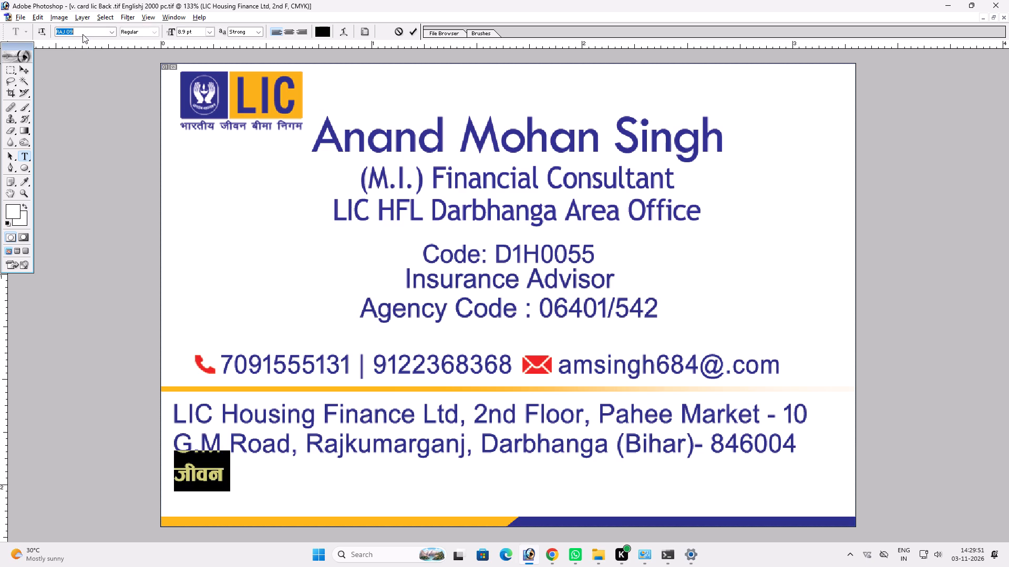
{"action": "key", "text": "Down"}
{"action": "key", "text": "Down"}
{"action": "key", "text": "Down"}
{"action": "key", "text": "Down"}
{"action": "key", "text": "Down"}
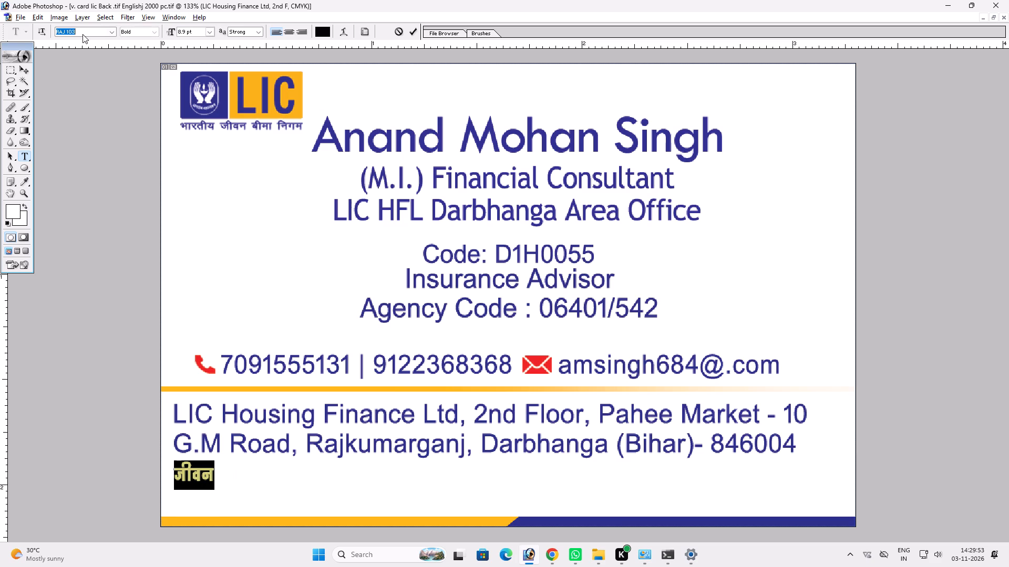
{"action": "key", "text": "Down"}
{"action": "key", "text": "Down"}
{"action": "key", "text": "Down"}
{"action": "key", "text": "Down"}
{"action": "key", "text": "Down"}
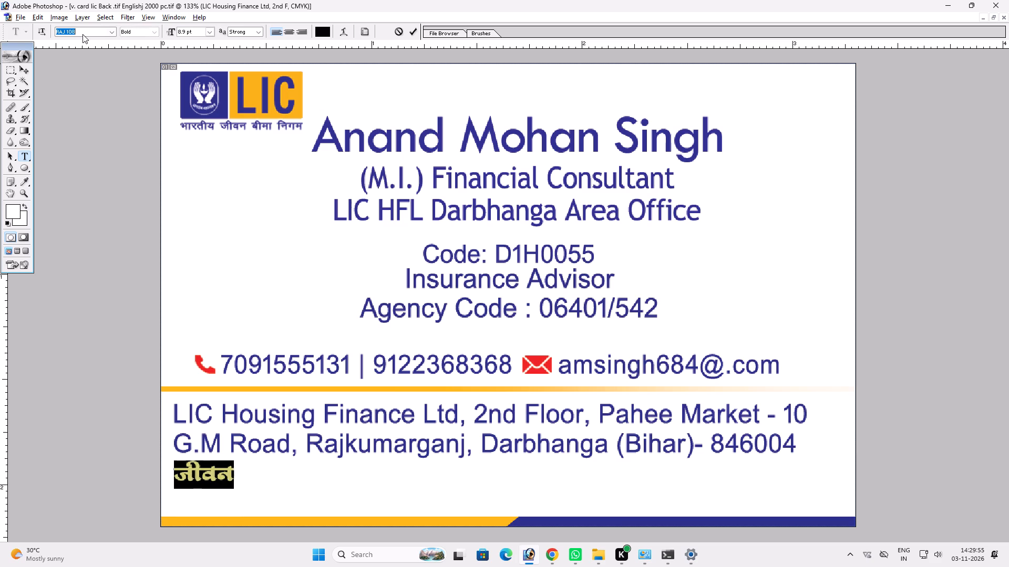
{"action": "key", "text": "Down"}
{"action": "key", "text": "Down"}
{"action": "key", "text": "Down"}
{"action": "key", "text": "Down"}
{"action": "key", "text": "Down"}
{"action": "key", "text": "Down"}
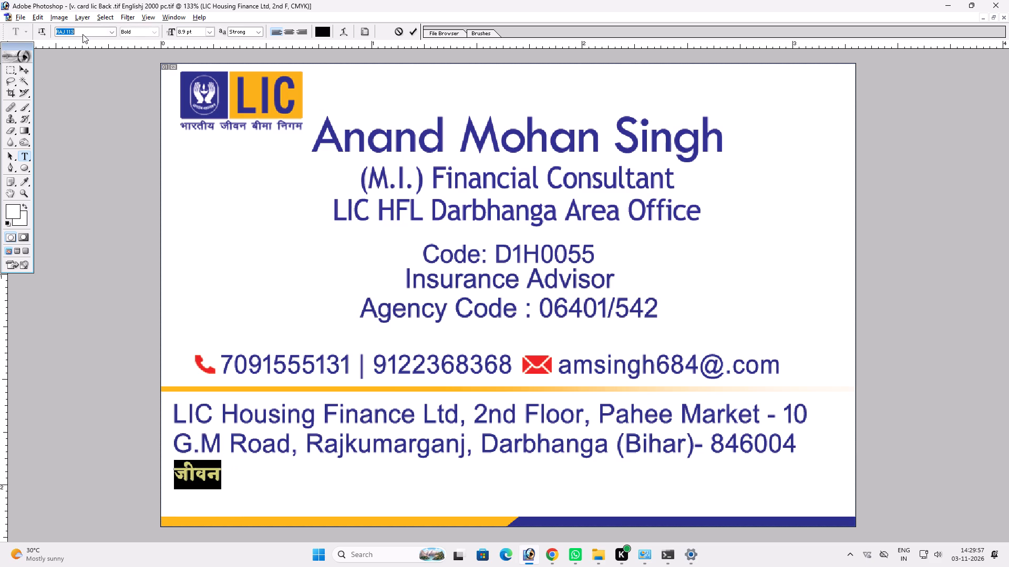
Continue the Hindi line after "जीवन" with "बीमा संबंधित सभी कार्य के लिए सम्पर्क करें ।" and shift it toward the card's centre.
{"action": "left_click", "coordinate": [225, 478]}
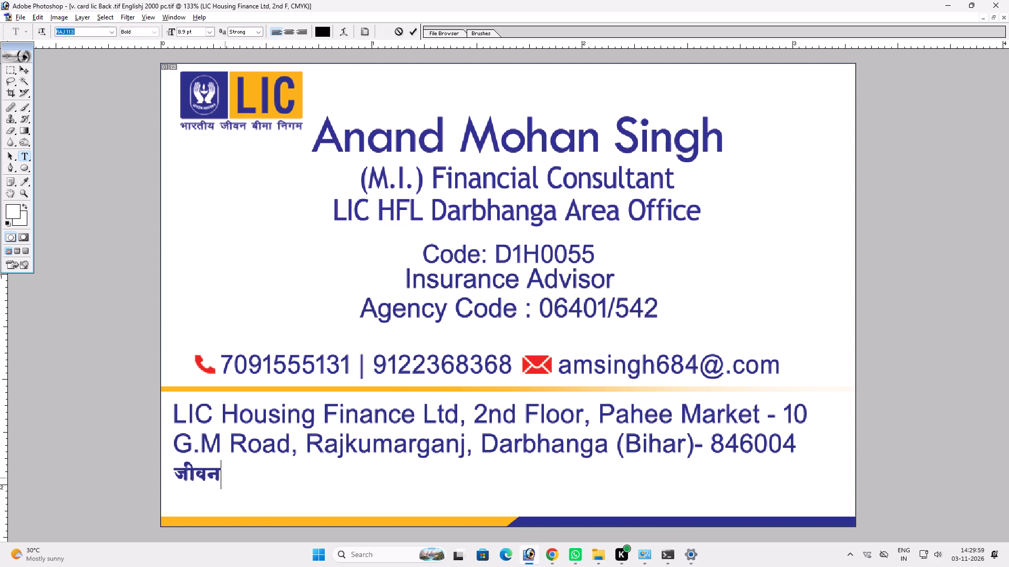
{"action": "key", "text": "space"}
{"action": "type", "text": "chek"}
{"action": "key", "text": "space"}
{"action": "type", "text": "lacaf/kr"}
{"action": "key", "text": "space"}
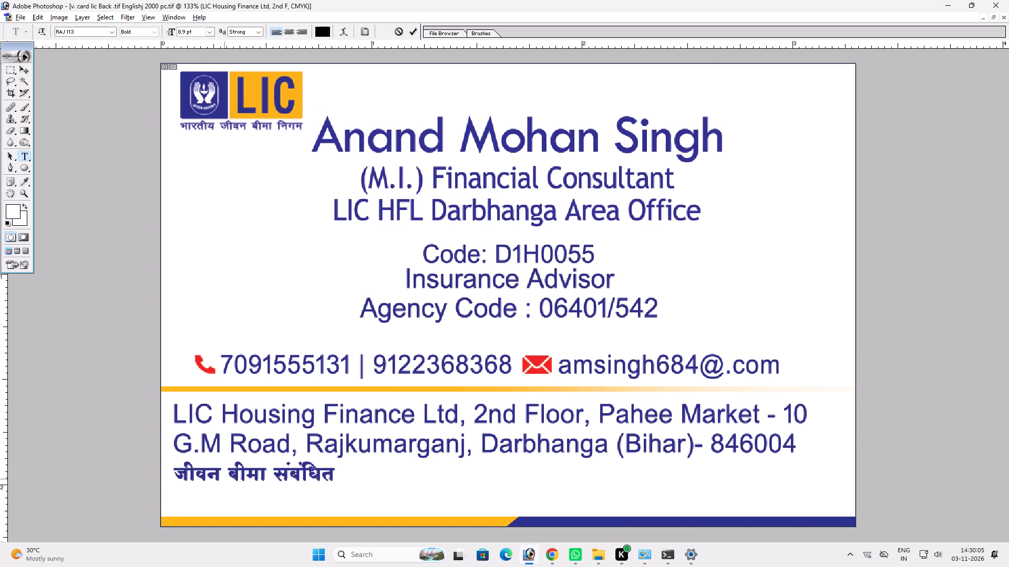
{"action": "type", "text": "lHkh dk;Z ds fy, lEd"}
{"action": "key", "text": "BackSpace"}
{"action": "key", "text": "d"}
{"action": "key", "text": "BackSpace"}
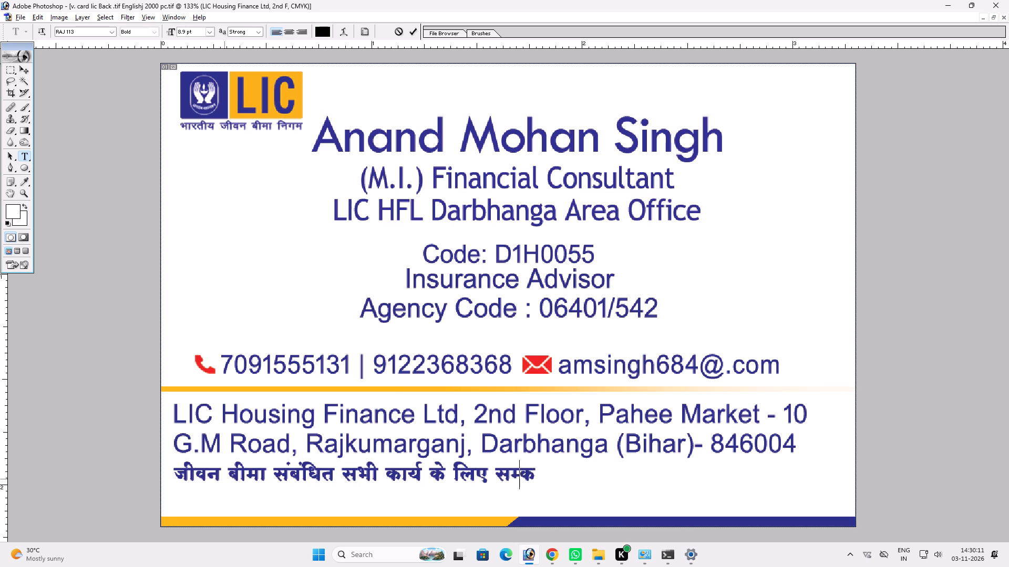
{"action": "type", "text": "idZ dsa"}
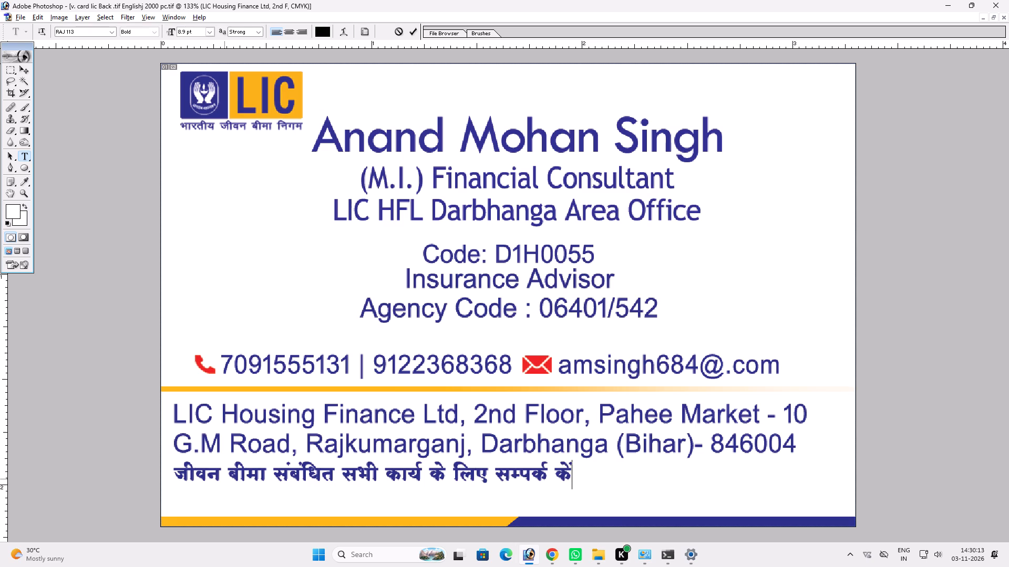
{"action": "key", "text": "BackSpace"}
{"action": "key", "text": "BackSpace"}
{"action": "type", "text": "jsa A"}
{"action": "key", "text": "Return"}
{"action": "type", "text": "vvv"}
{"action": "left_click_drag", "start_coordinate": [265, 487], "coordinate": [316, 489]}
Change the font of the whole Hindi line to RAJ 12.
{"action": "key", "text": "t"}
{"action": "left_click", "coordinate": [323, 475]}
{"action": "key", "text": "ctrl+a"}
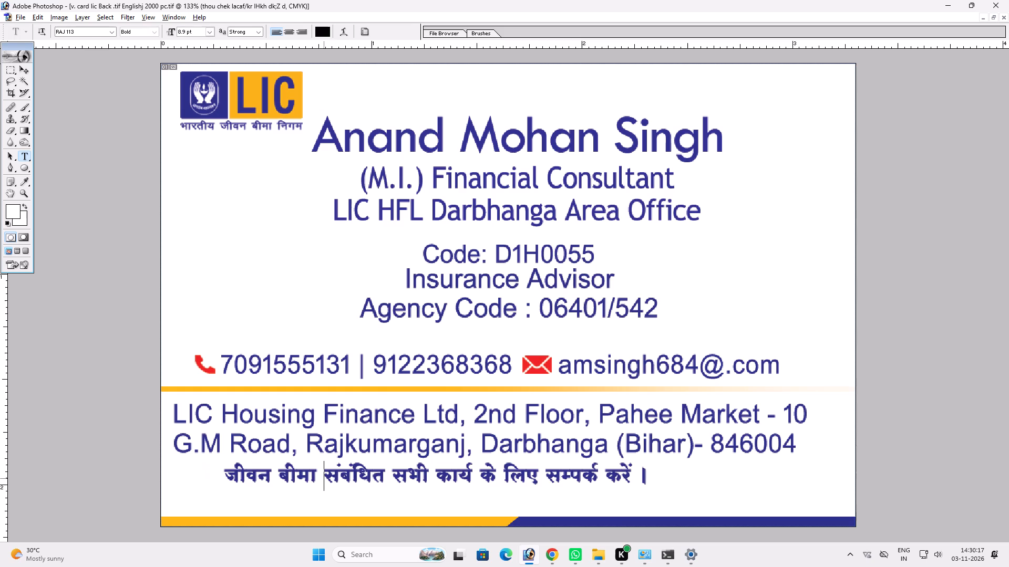
{"action": "left_click", "coordinate": [89, 33]}
{"action": "key", "text": "Down"}
{"action": "key", "text": "Down"}
{"action": "key", "text": "Down"}
{"action": "key", "text": "Down"}
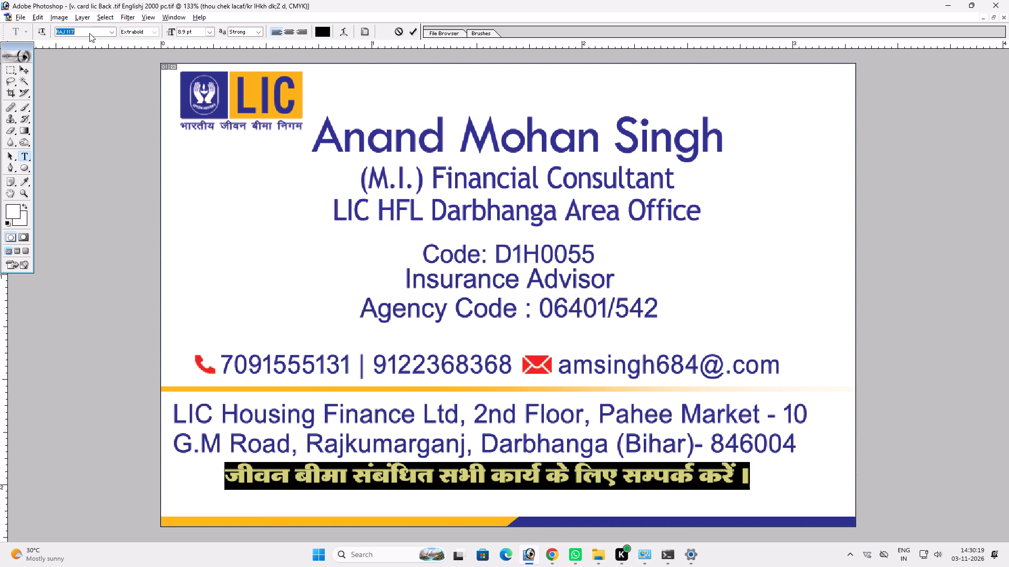
{"action": "key", "text": "Up"}
{"action": "key", "text": "Down"}
{"action": "key", "text": "Down"}
{"action": "key", "text": "Down"}
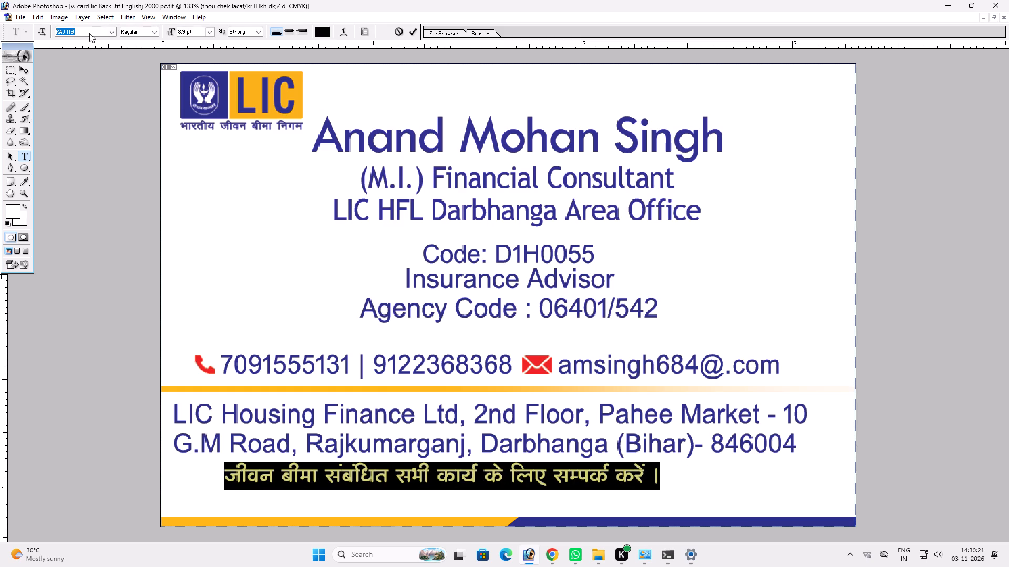
{"action": "key", "text": "Down"}
{"action": "key", "text": "Down"}
{"action": "key", "text": "Up"}
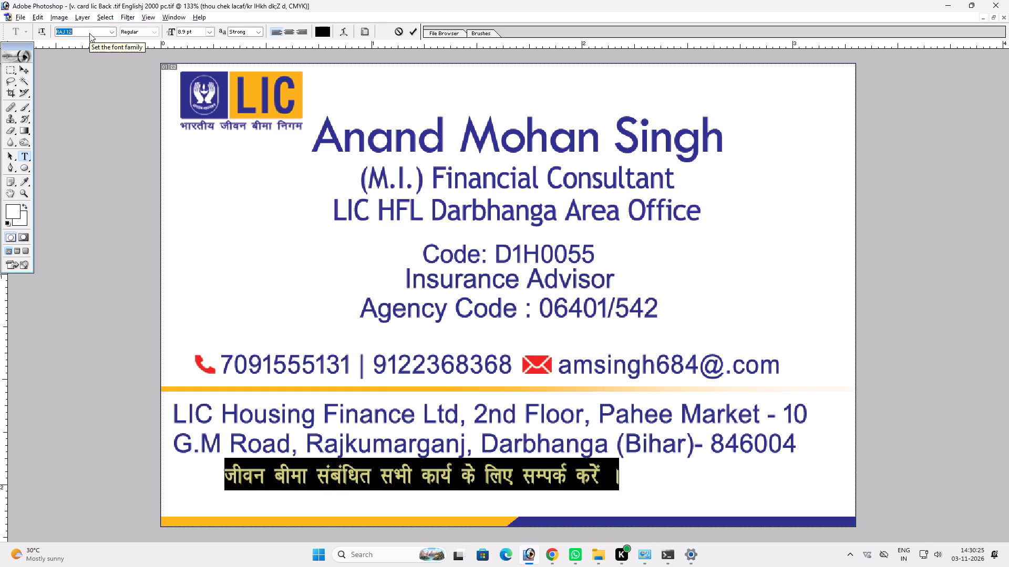
{"action": "key", "text": "Return"}
{"action": "key", "text": "Return"}
Move the Hindi line down near the bottom colour band and scale it to about 117% width and 107% height.
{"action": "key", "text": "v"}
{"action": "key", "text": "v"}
{"action": "left_click_drag", "start_coordinate": [487, 466], "coordinate": [521, 475]}
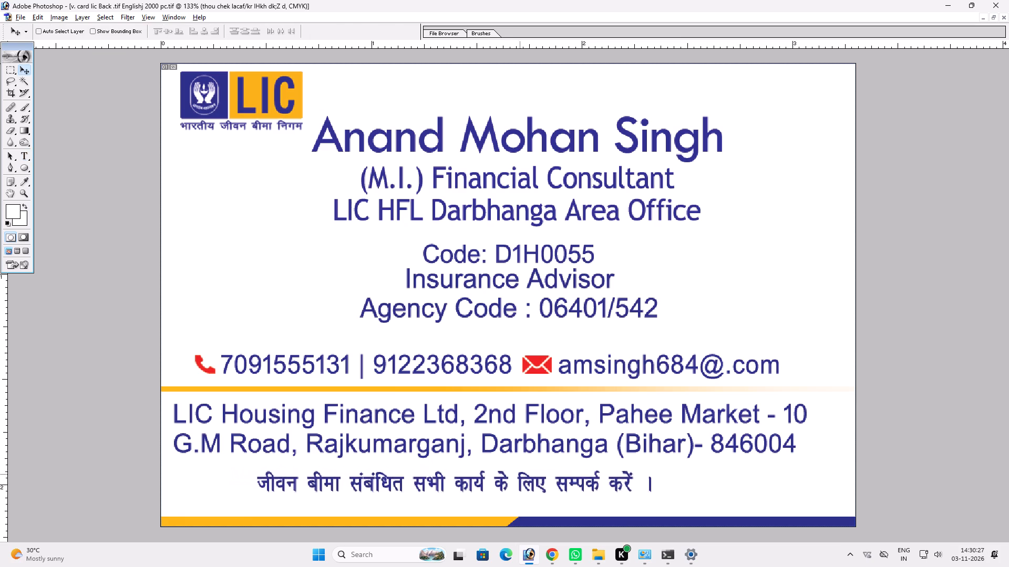
{"action": "left_click_drag", "start_coordinate": [521, 475], "coordinate": [538, 484]}
{"action": "key", "text": "ctrl+t"}
{"action": "left_click_drag", "start_coordinate": [671, 493], "coordinate": [690, 488], "text": "alt+shift"}
{"action": "left_click_drag", "start_coordinate": [689, 502], "coordinate": [719, 502], "text": "shift"}
{"action": "left_click", "coordinate": [701, 502], "text": "shift"}
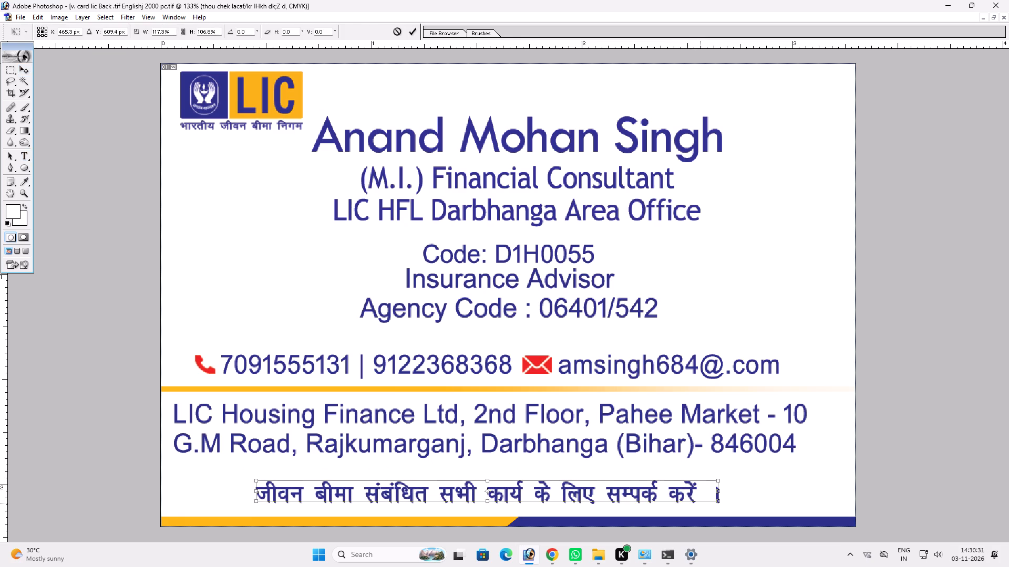
{"action": "key", "text": "shift+Return"}
Tighten the letter spacing of the whole Hindi line slightly.
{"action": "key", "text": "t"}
{"action": "left_click", "coordinate": [687, 501]}
{"action": "key", "text": "ctrl+a"}
{"action": "key", "text": "alt+Left"}
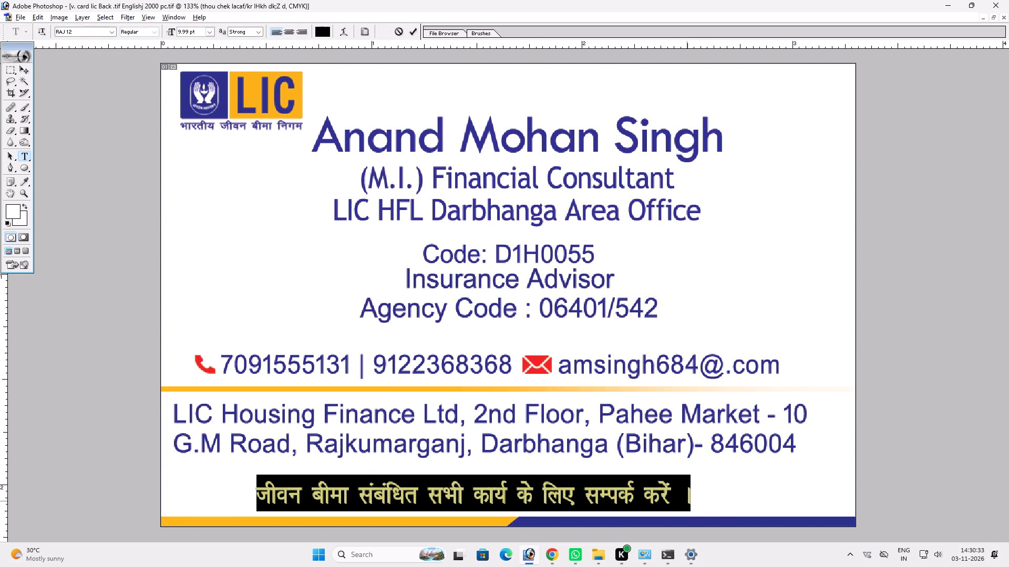
{"action": "key", "text": "ctrl+z"}
{"action": "key", "text": "ctrl+Return"}
Stretch the Hindi line horizontally toward the card's right edge so it spans more of the card's width.
{"action": "key", "text": "ctrl+t"}
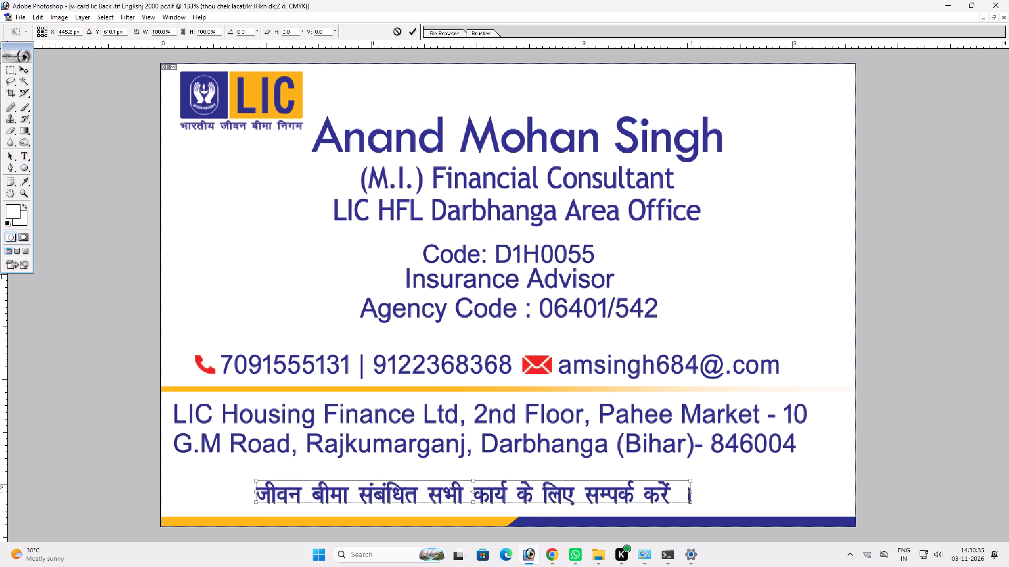
{"action": "left_click_drag", "start_coordinate": [691, 493], "coordinate": [733, 494], "text": "shift"}
{"action": "key", "text": "shift+Return"}
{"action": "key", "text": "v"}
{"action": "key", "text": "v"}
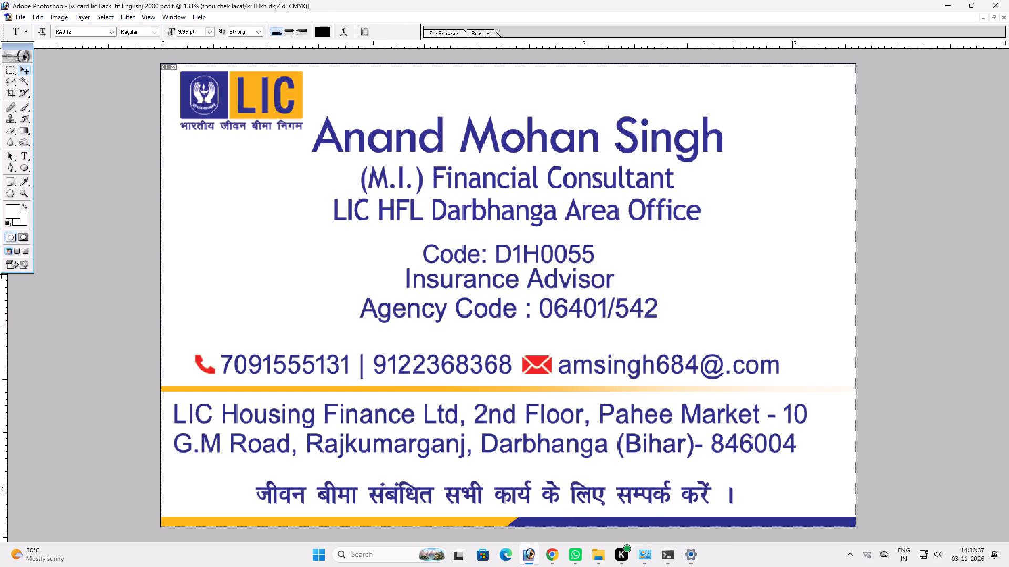
{"action": "left_click", "coordinate": [670, 497]}
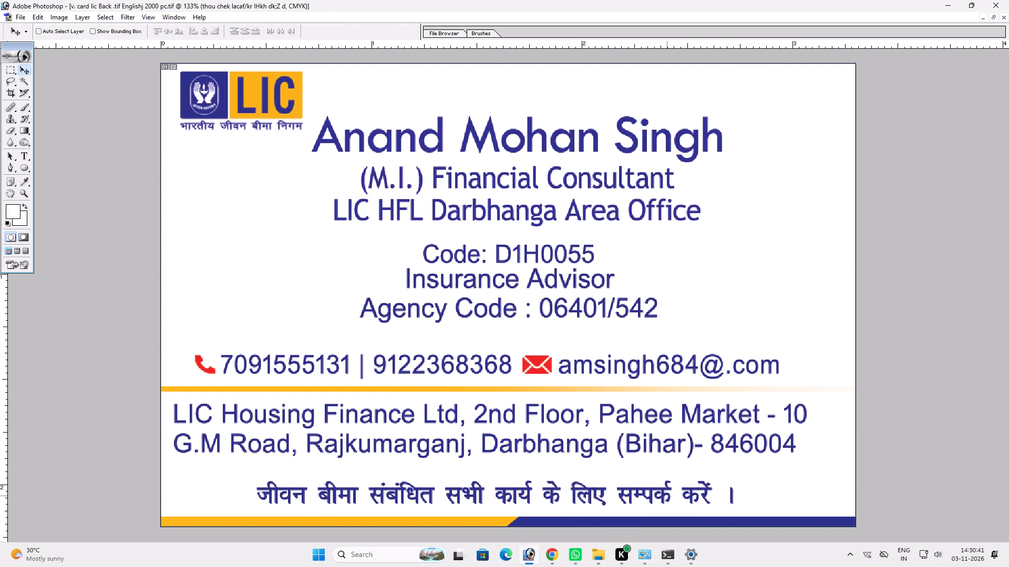
Move the two-line office address block slightly down and to the right, closer to the Hindi line.
{"action": "left_click", "coordinate": [620, 438], "text": "ctrl"}
{"action": "left_click_drag", "start_coordinate": [620, 438], "coordinate": [619, 445]}
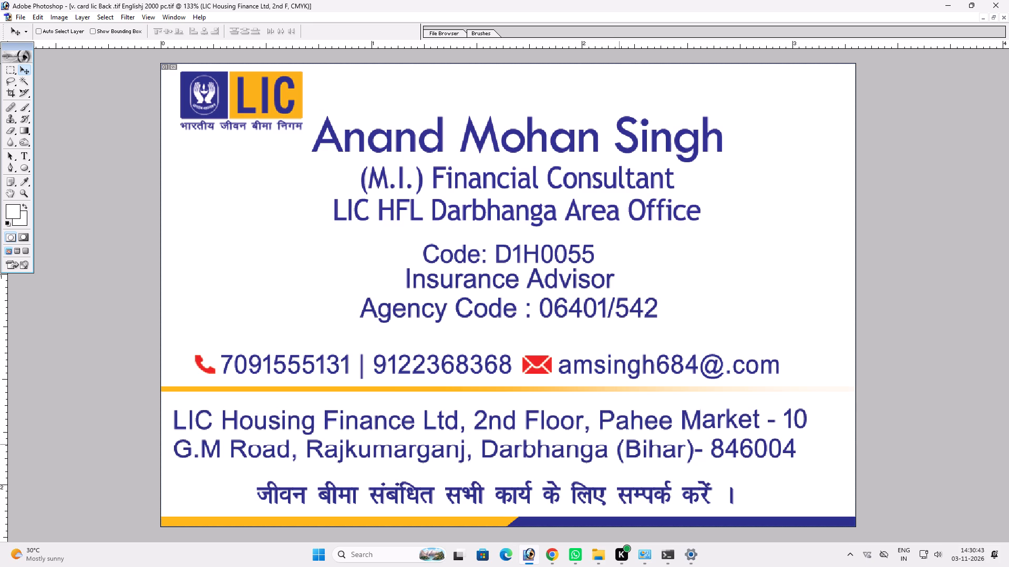
{"action": "left_click_drag", "start_coordinate": [619, 445], "coordinate": [619, 445]}
{"action": "left_click_drag", "start_coordinate": [620, 445], "coordinate": [626, 445]}
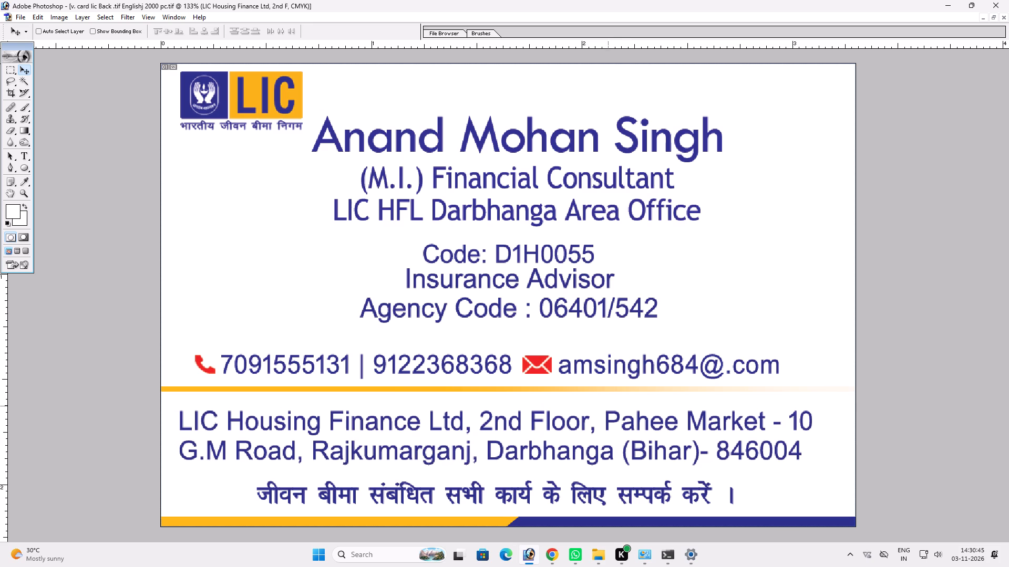
Lower the yellow divider toward the address block and bring the phone and e-mail row down and slightly left above it.
{"action": "left_click", "coordinate": [601, 390], "text": "ctrl"}
{"action": "left_click_drag", "start_coordinate": [601, 390], "coordinate": [601, 398]}
{"action": "left_click", "coordinate": [534, 371], "text": "ctrl"}
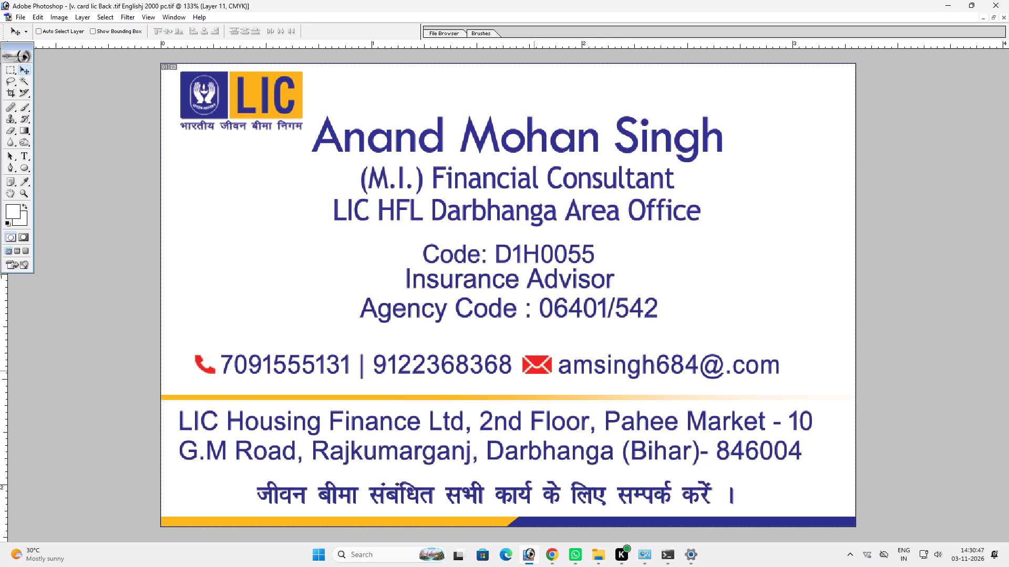
{"action": "left_click_drag", "start_coordinate": [534, 371], "coordinate": [522, 379]}
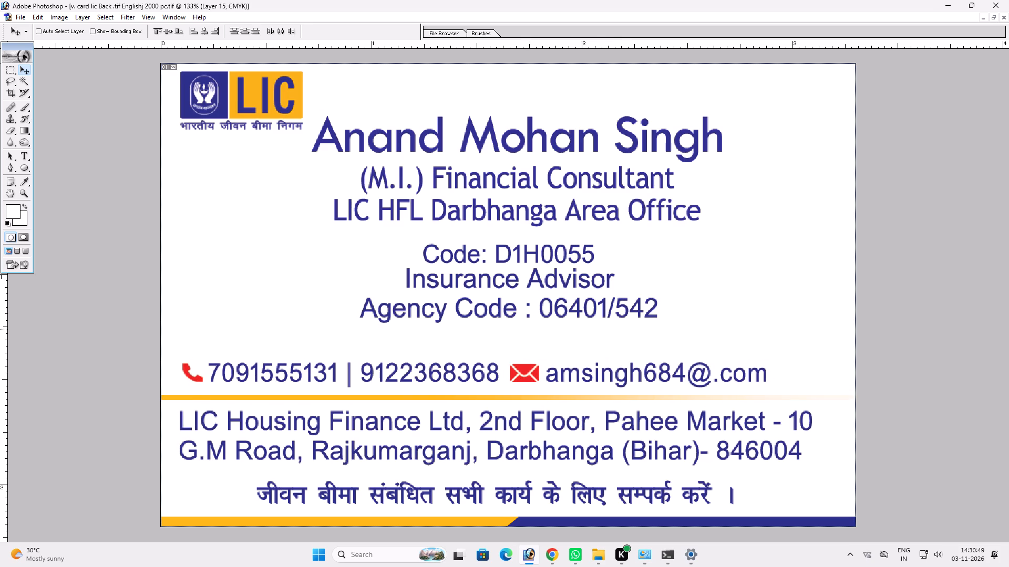
Slightly enlarge the linked code, "Insurance Advisor" and "Agency Code" lines and move them a little lower.
{"action": "scroll", "coordinate": [530, 333], "scroll_direction": "up", "scroll_amount": 1}
{"action": "left_click", "coordinate": [517, 254], "text": "ctrl"}
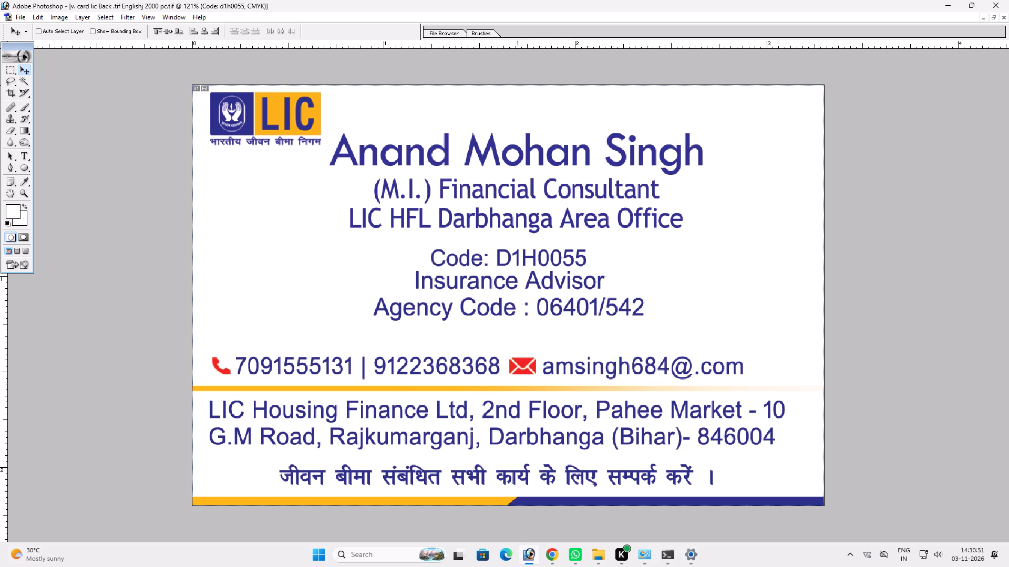
{"action": "key", "text": "ctrl+t"}
{"action": "left_click_drag", "start_coordinate": [643, 314], "coordinate": [650, 312], "text": "alt+shift"}
{"action": "key", "text": "shift+Return"}
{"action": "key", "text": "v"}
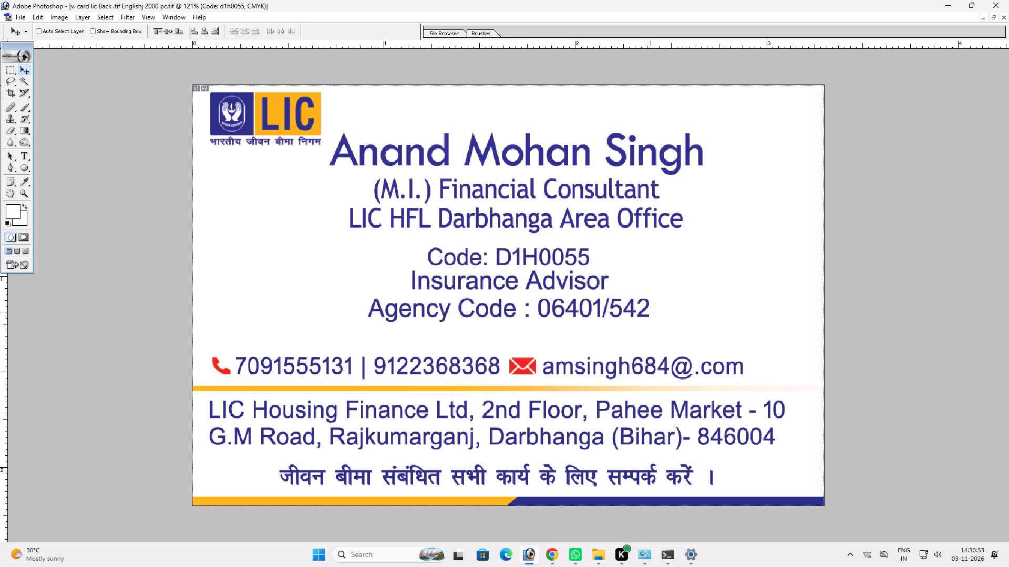
{"action": "left_click_drag", "start_coordinate": [640, 314], "coordinate": [639, 320], "text": "shift"}
Lower the cardholder's name and title block and the code lines to balance the vertical spacing above the contact row.
{"action": "left_click", "coordinate": [549, 218], "text": "ctrl"}
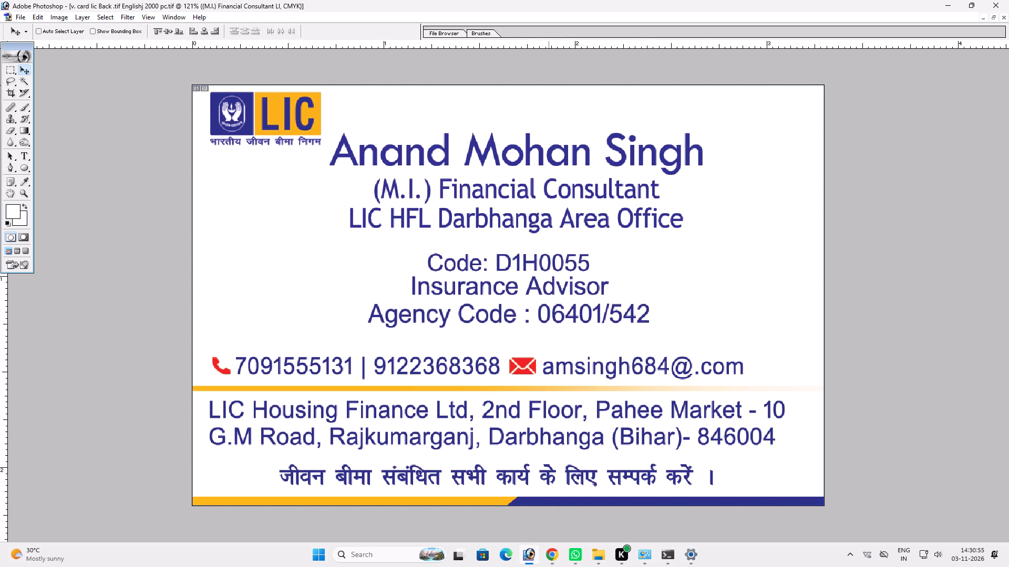
{"action": "left_click_drag", "start_coordinate": [549, 218], "coordinate": [549, 227]}
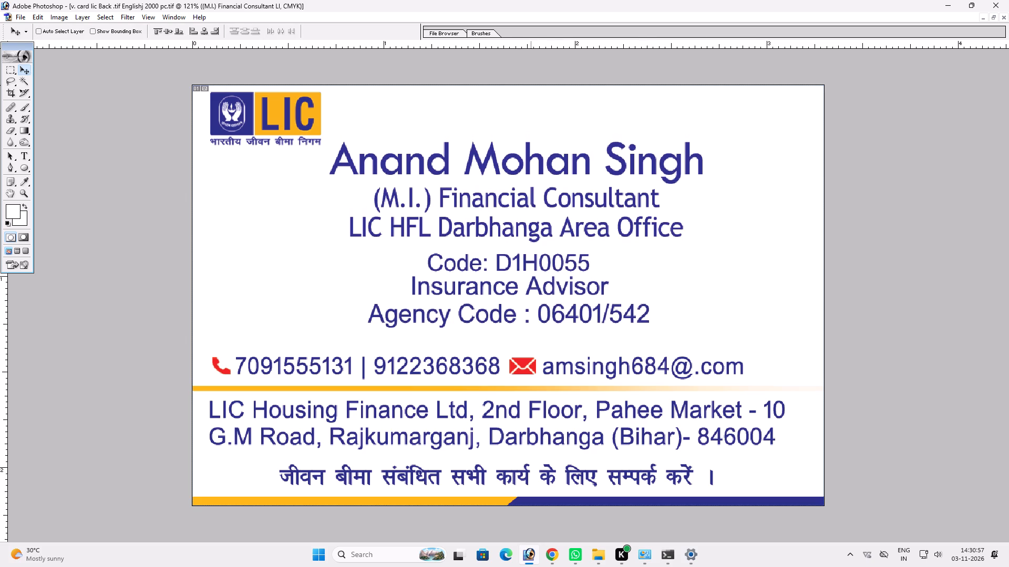
{"action": "left_click", "coordinate": [529, 262], "text": "ctrl"}
{"action": "left_click_drag", "start_coordinate": [529, 262], "coordinate": [529, 269]}
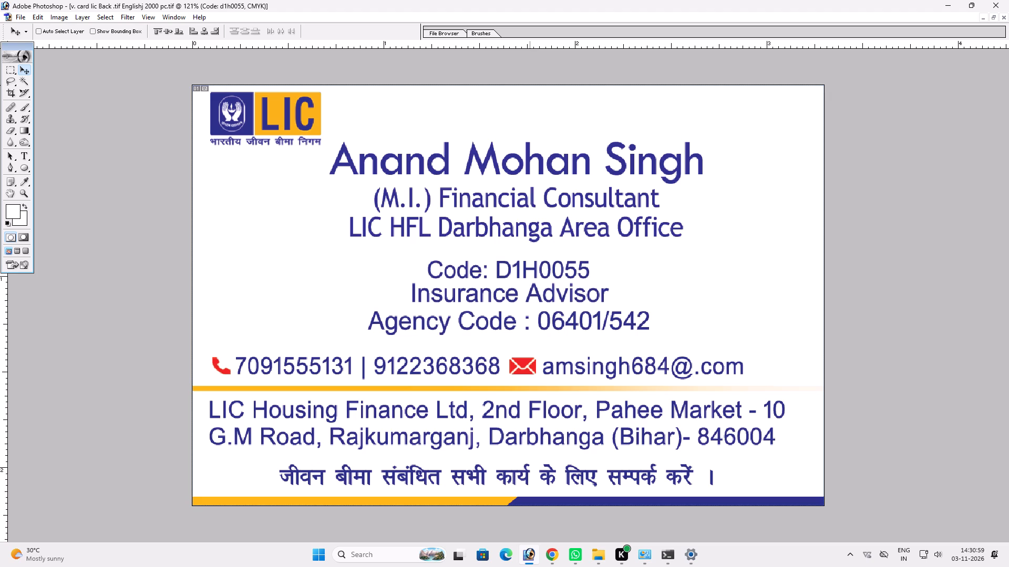
{"action": "left_click", "coordinate": [525, 225], "text": "ctrl"}
{"action": "left_click_drag", "start_coordinate": [525, 225], "coordinate": [525, 229]}
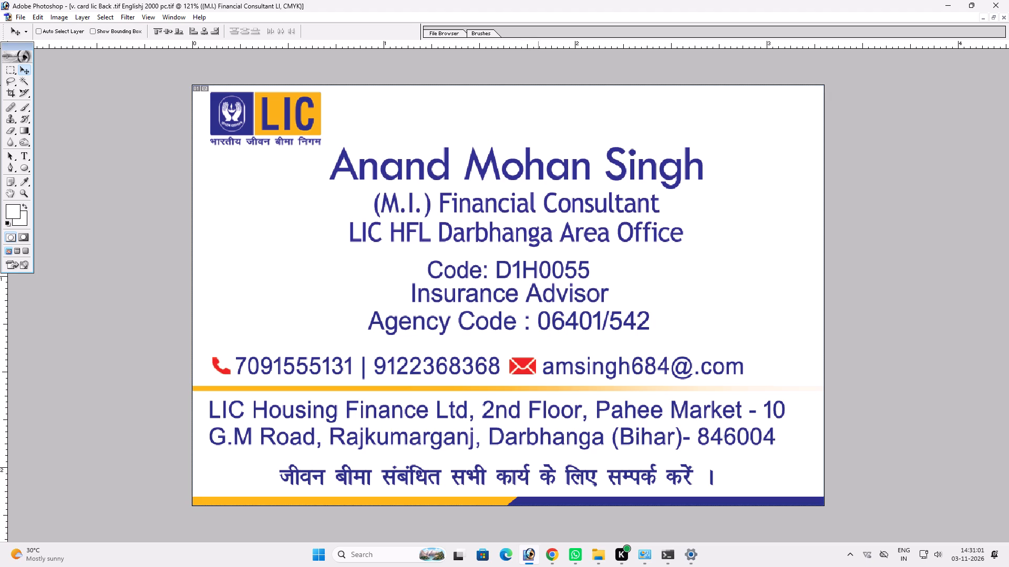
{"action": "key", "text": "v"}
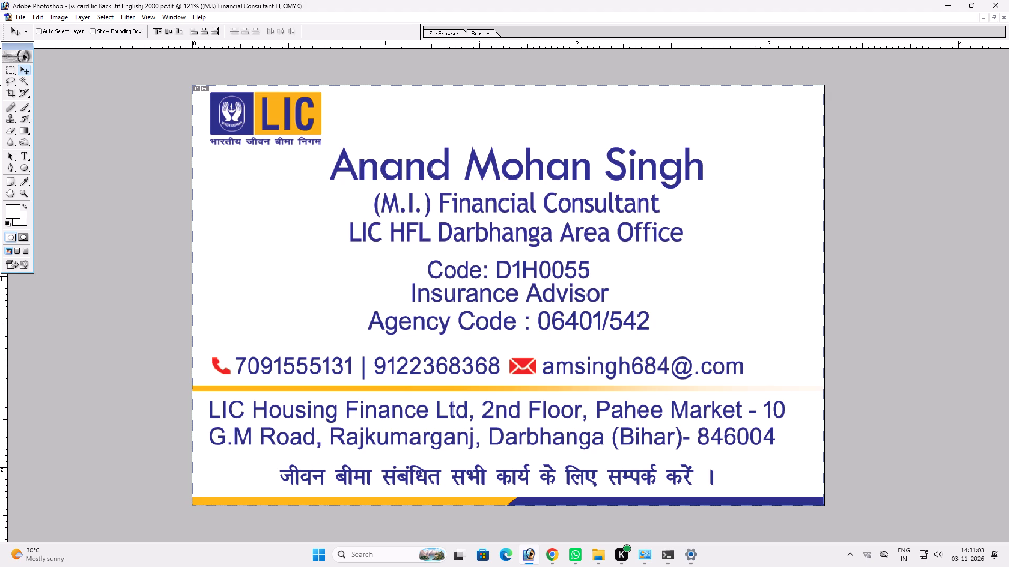
Move the cardholder's name and title block slightly up, away from the code lines.
{"action": "double_click", "coordinate": [477, 164], "text": "ctrl"}
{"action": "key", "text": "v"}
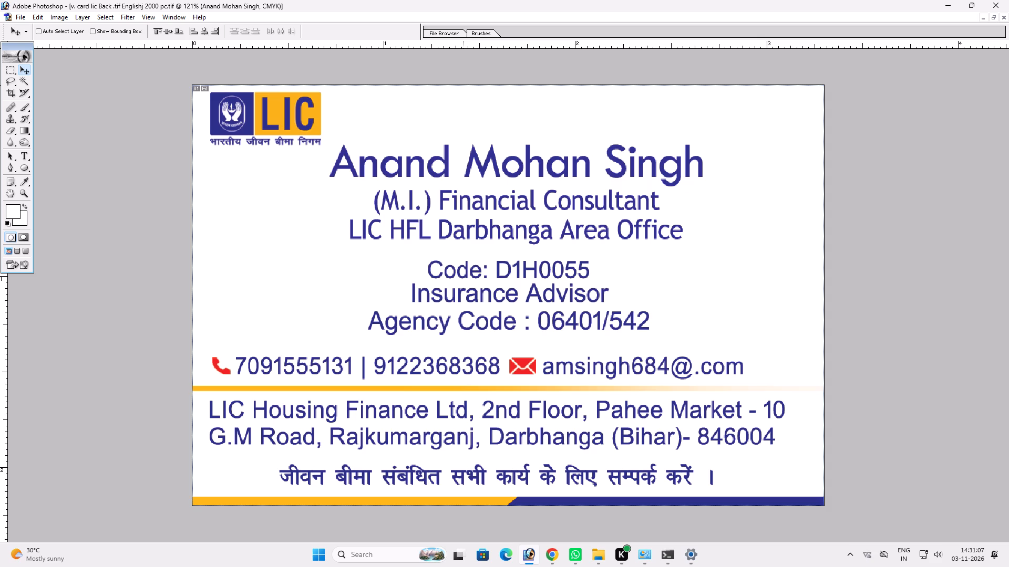
In Chrome, search images for "lic hfl logo" and save the Wikipedia result to Downloads as LIC_Housing_Finance_logo.
{"action": "left_click", "coordinate": [553, 552]}
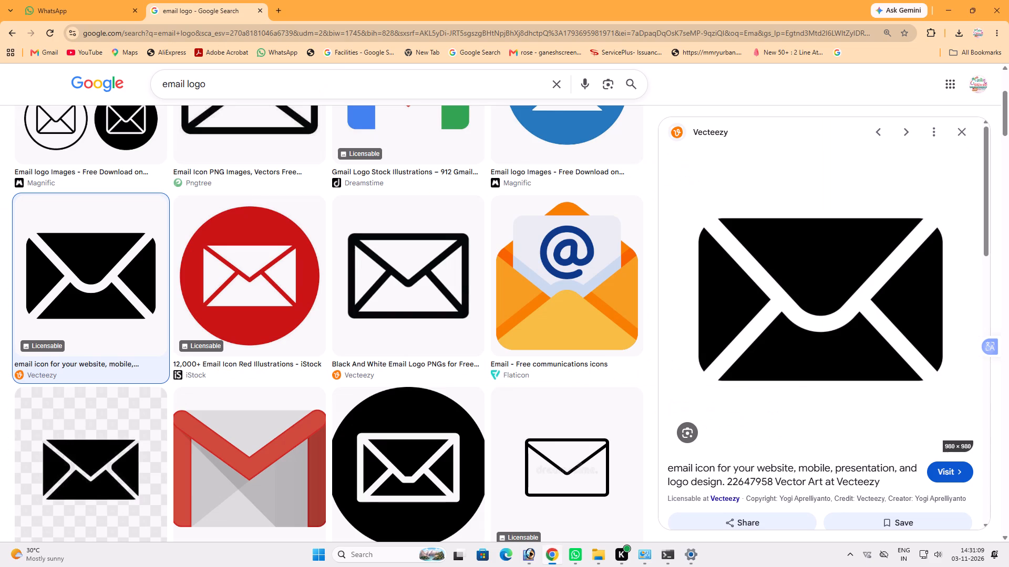
{"action": "left_click", "coordinate": [260, 73]}
{"action": "key", "text": "ctrl+a"}
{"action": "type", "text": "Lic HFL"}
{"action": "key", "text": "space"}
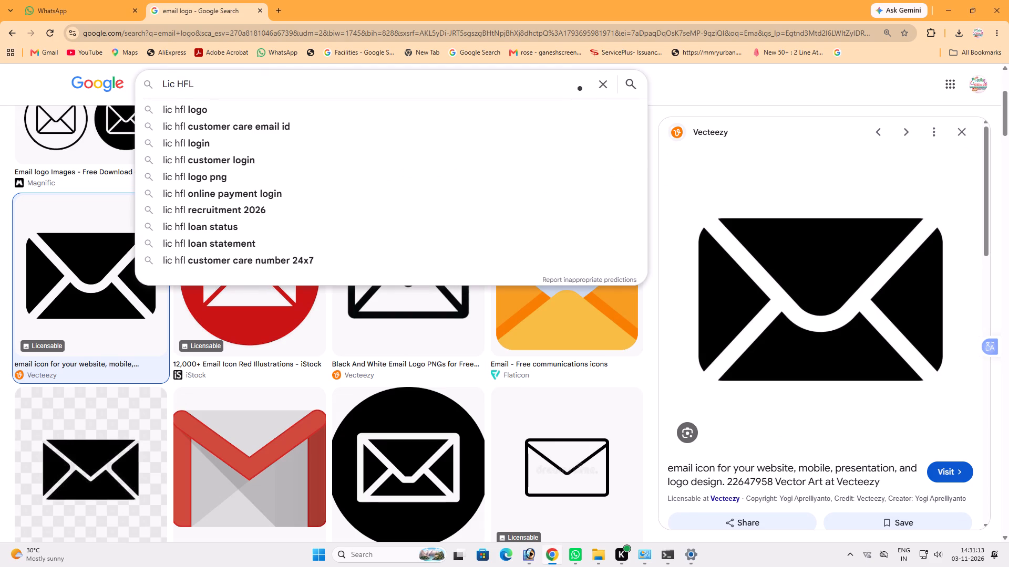
{"action": "left_click", "coordinate": [249, 104]}
{"action": "left_click", "coordinate": [119, 227]}
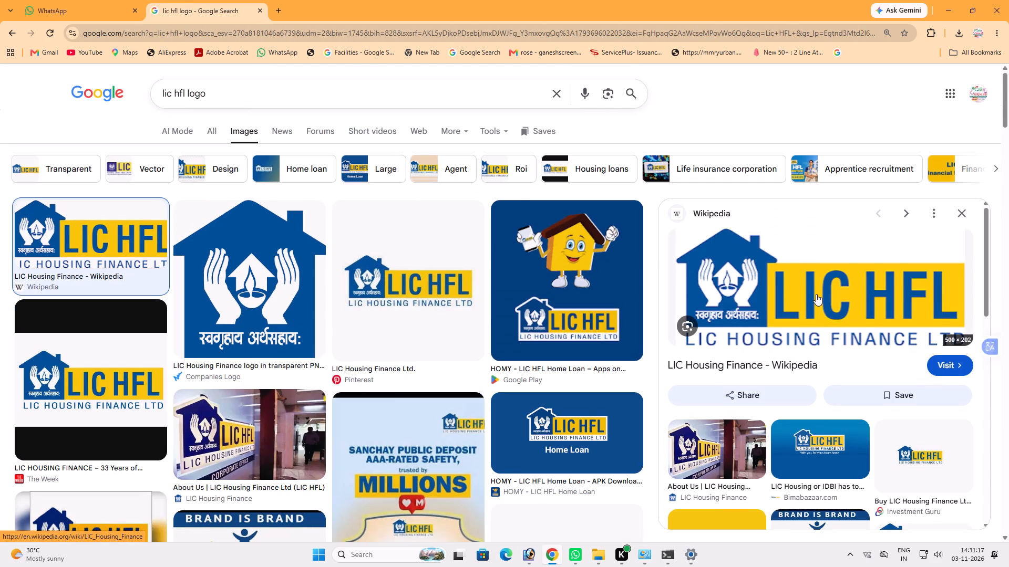
{"action": "right_click", "coordinate": [769, 276]}
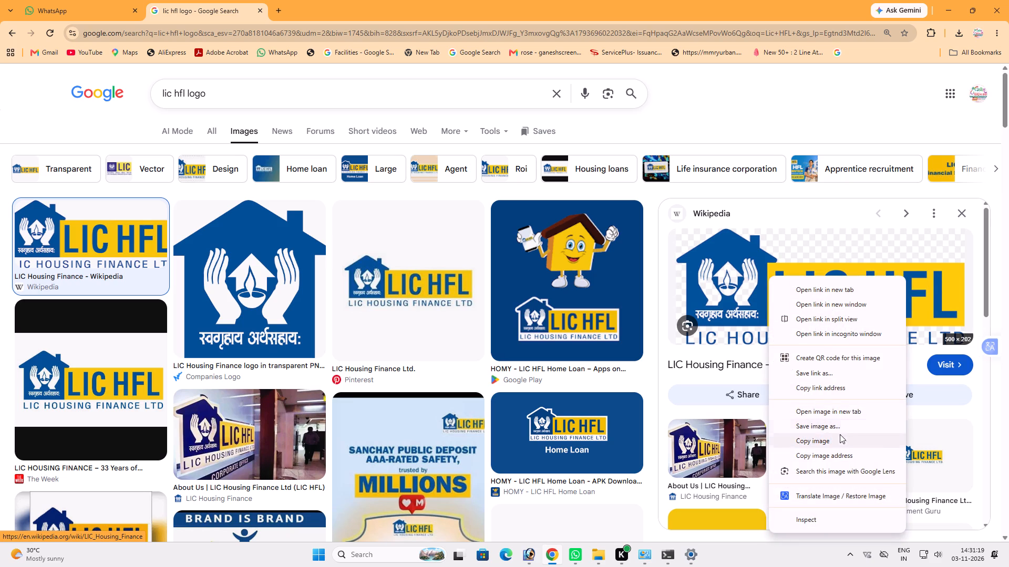
{"action": "left_click", "coordinate": [834, 428]}
{"action": "key", "text": "Return"}
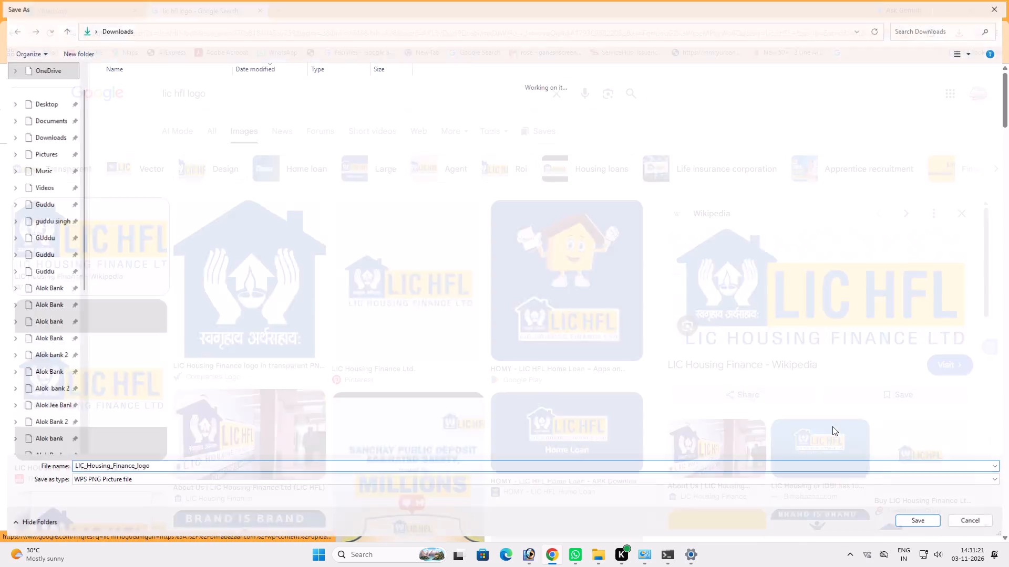
Open the downloaded LIC HFL logo in Photoshop, copy it into the visiting card as a layer and maximize the card's window.
{"action": "left_click_drag", "start_coordinate": [858, 61], "coordinate": [528, 558]}
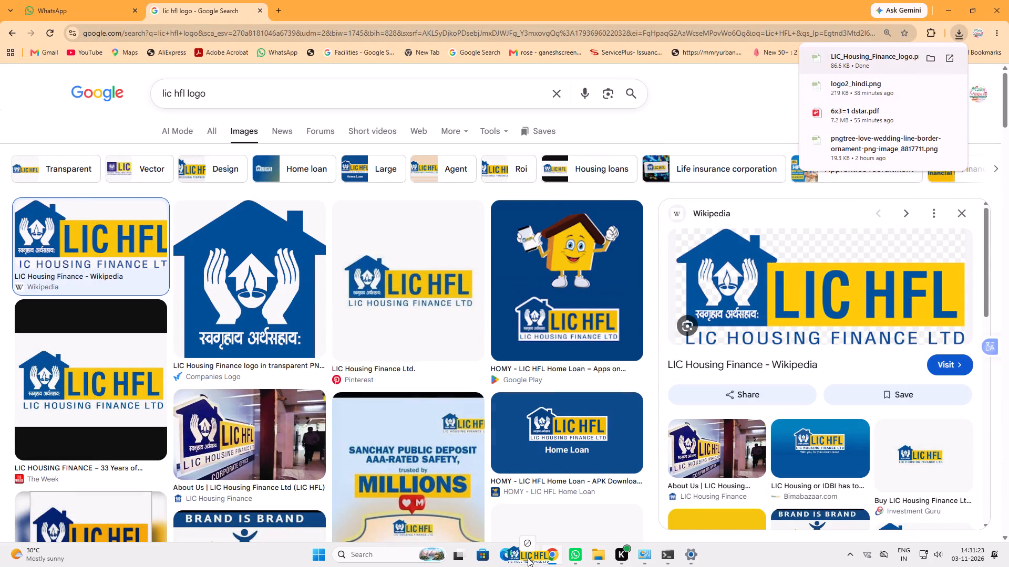
{"action": "left_click_drag", "start_coordinate": [528, 558], "coordinate": [509, 370]}
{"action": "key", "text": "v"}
{"action": "left_click_drag", "start_coordinate": [264, 141], "coordinate": [442, 197]}
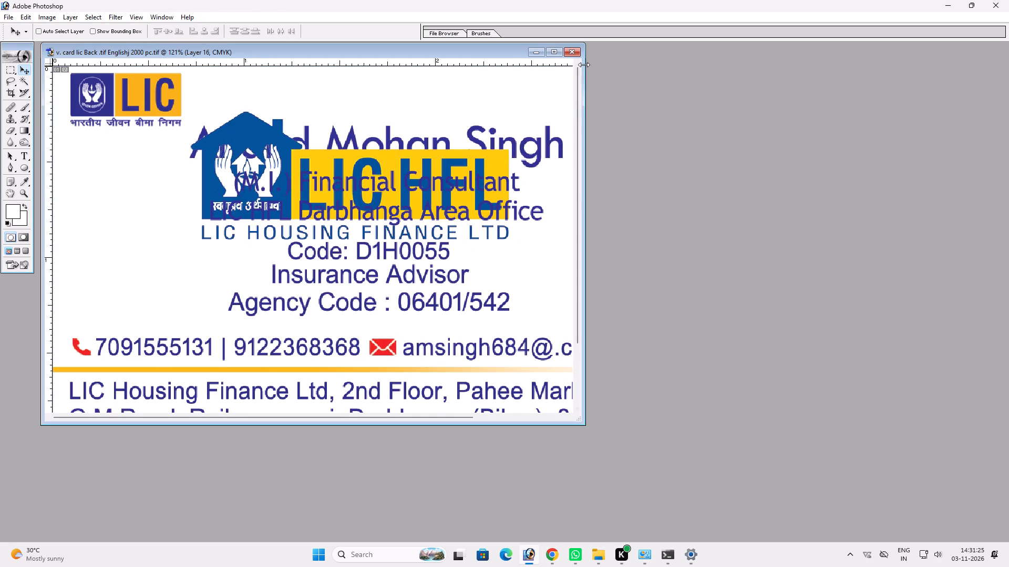
{"action": "left_click", "coordinate": [553, 52]}
Scale the LIC HFL logo down proportionally and place it in the card's upper right corner, level with the LIC logo.
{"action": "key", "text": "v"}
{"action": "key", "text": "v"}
{"action": "left_click_drag", "start_coordinate": [507, 157], "coordinate": [655, 121]}
{"action": "key", "text": "ctrl+t"}
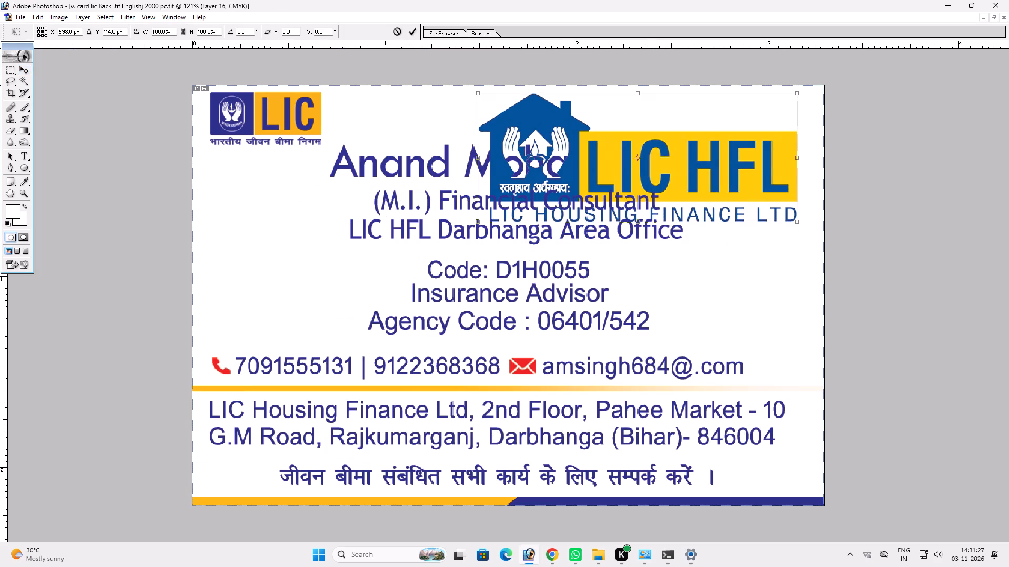
{"action": "left_click_drag", "start_coordinate": [800, 223], "coordinate": [722, 201], "text": "alt+shift"}
{"action": "key", "text": "Return"}
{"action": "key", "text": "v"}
{"action": "left_click_drag", "start_coordinate": [683, 183], "coordinate": [781, 146]}
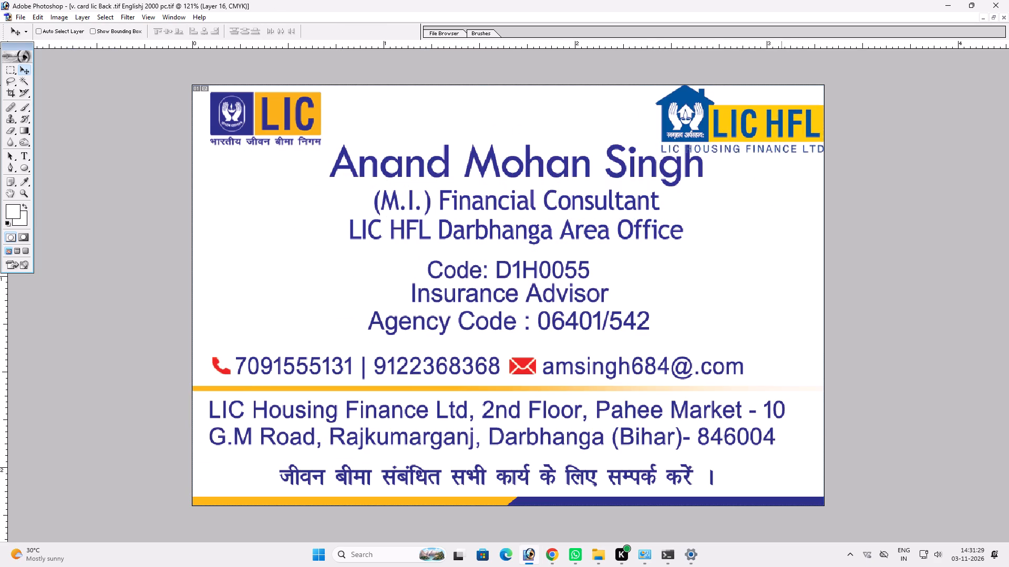
{"action": "left_click_drag", "start_coordinate": [781, 146], "coordinate": [775, 143]}
{"action": "key", "text": "ctrl+t"}
{"action": "left_click_drag", "start_coordinate": [816, 151], "coordinate": [797, 147], "text": "alt+shift"}
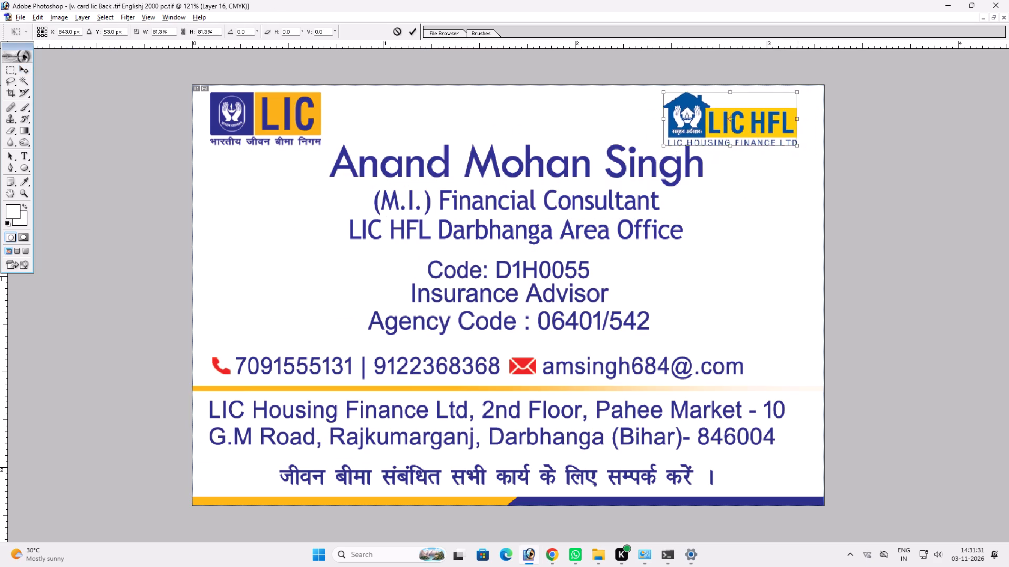
{"action": "left_click_drag", "start_coordinate": [797, 147], "coordinate": [794, 147], "text": "alt+shift"}
{"action": "key", "text": "shift+Return"}
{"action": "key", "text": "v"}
{"action": "left_click_drag", "start_coordinate": [775, 137], "coordinate": [789, 132]}
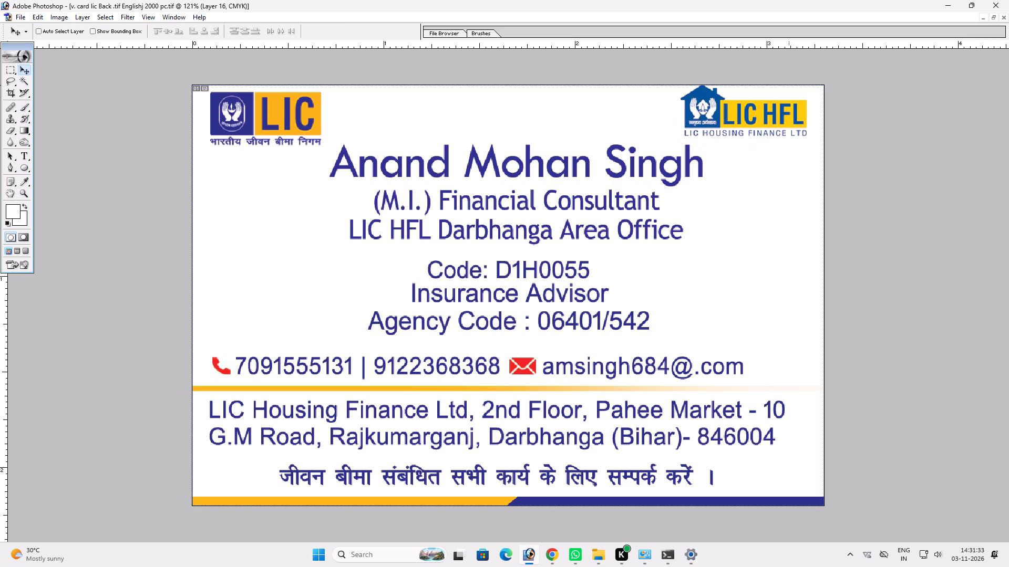
{"action": "left_click_drag", "start_coordinate": [789, 132], "coordinate": [789, 133]}
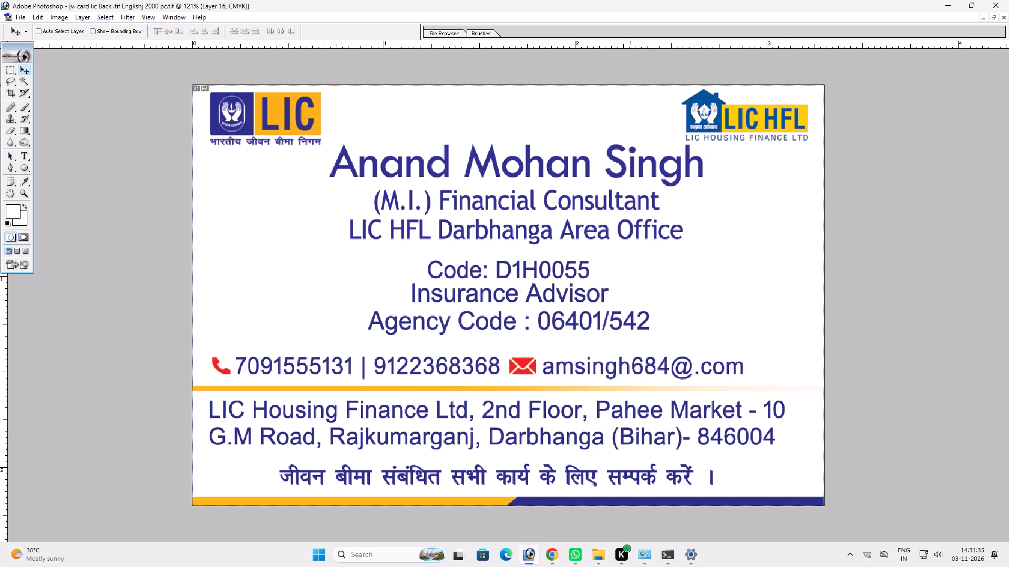
Reduce the name and title block's height to about 94% and move it down clear of both logos.
{"action": "left_click", "coordinate": [632, 164], "text": "ctrl"}
{"action": "key", "text": "ctrl+t"}
{"action": "left_click_drag", "start_coordinate": [641, 142], "coordinate": [637, 148], "text": "shift"}
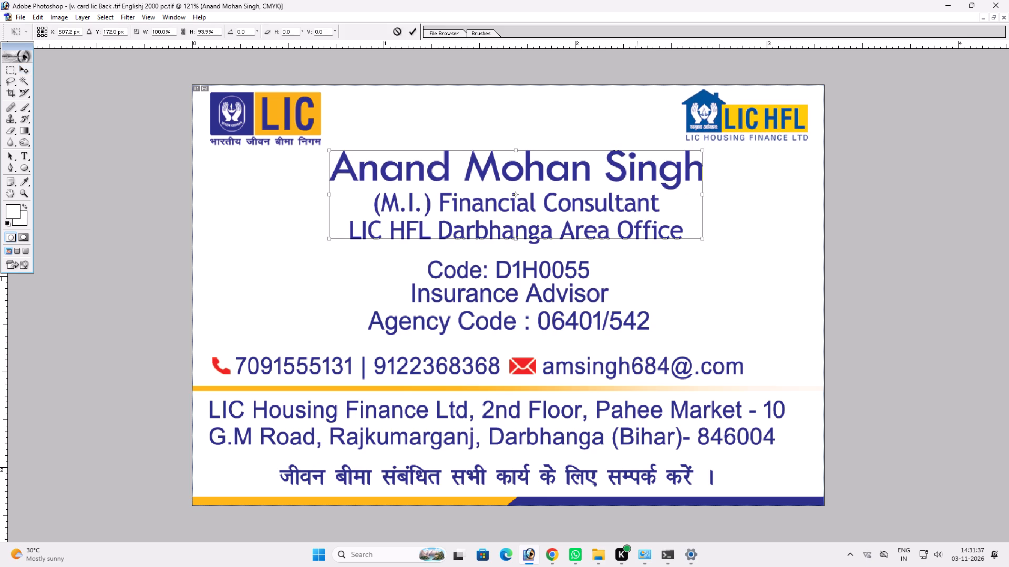
{"action": "key", "text": "Return"}
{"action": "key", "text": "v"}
{"action": "left_click_drag", "start_coordinate": [633, 156], "coordinate": [633, 163], "text": "shift"}
Stretch the LIC HFL logo slightly wider and taller, and nudge it a little right and down.
{"action": "left_click", "coordinate": [701, 117], "text": "ctrl"}
{"action": "key", "text": "ctrl+t"}
{"action": "left_click_drag", "start_coordinate": [684, 117], "coordinate": [681, 117], "text": "shift"}
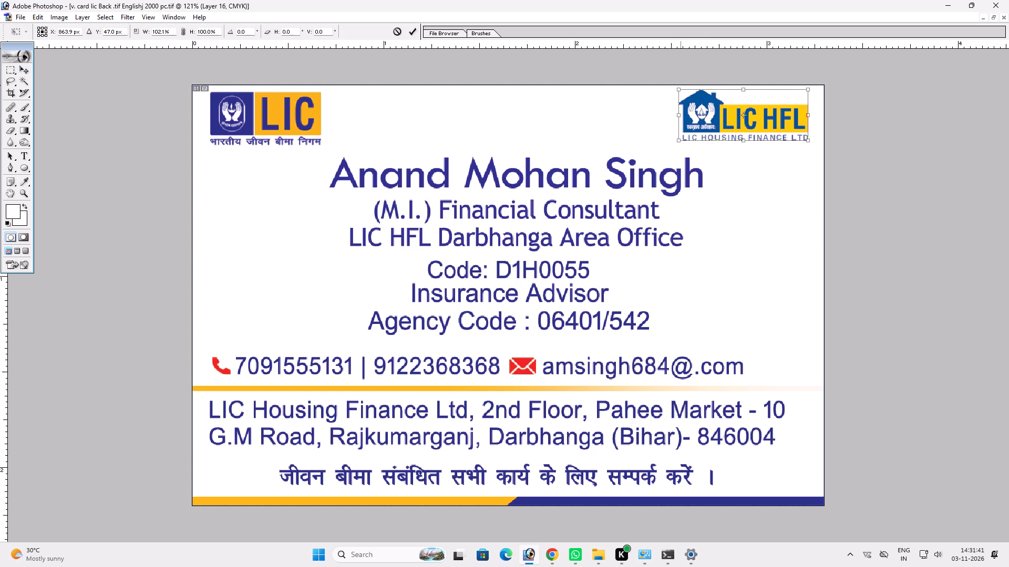
{"action": "left_click_drag", "start_coordinate": [681, 117], "coordinate": [678, 119], "text": "shift"}
{"action": "left_click_drag", "start_coordinate": [736, 146], "coordinate": [730, 148], "text": "shift"}
{"action": "key", "text": "shift+Return"}
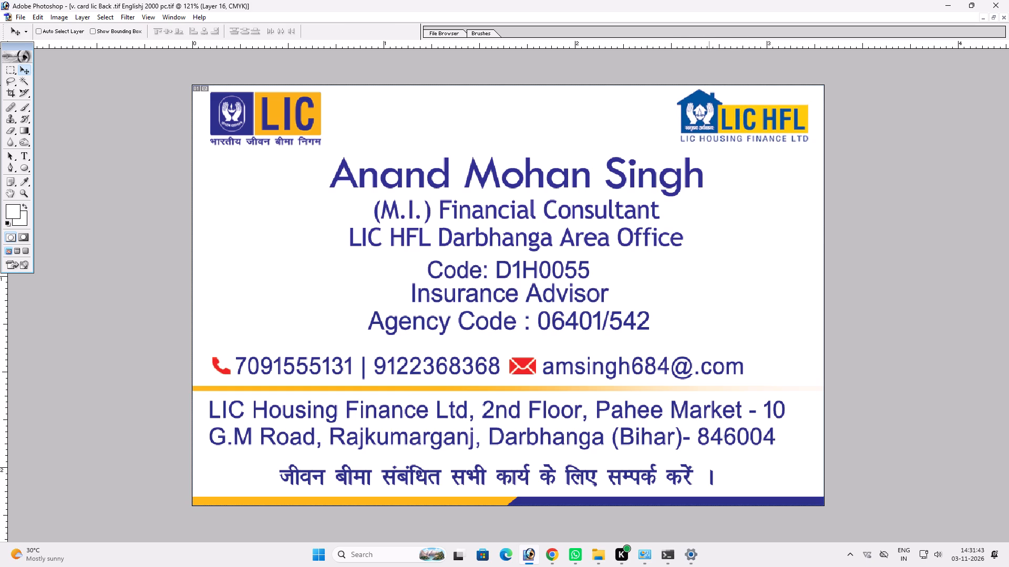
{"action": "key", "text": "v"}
{"action": "left_click", "coordinate": [709, 153], "text": "shift"}
{"action": "key", "text": "ctrl+z"}
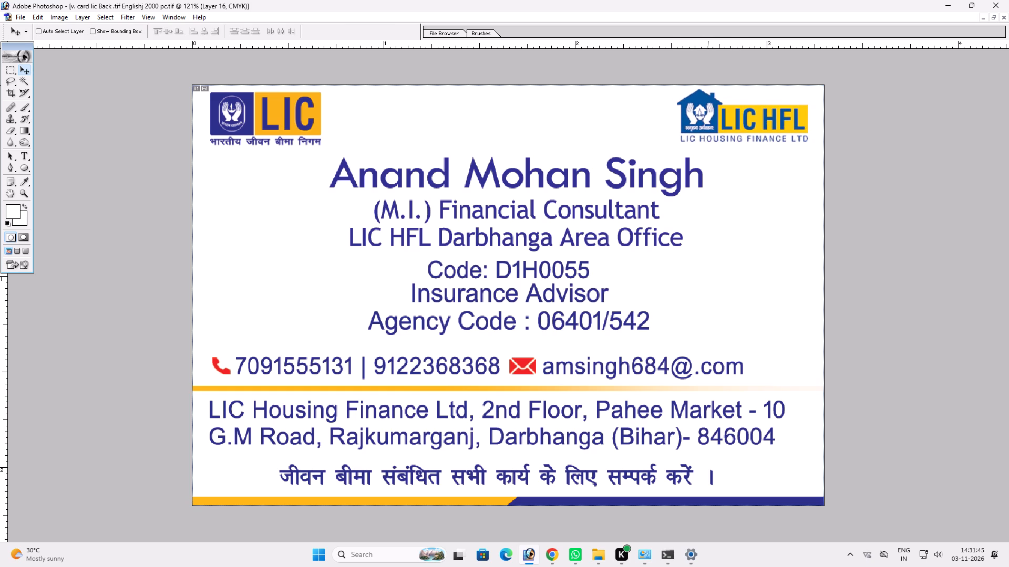
{"action": "left_click", "coordinate": [708, 134]}
{"action": "key", "text": "Down"}
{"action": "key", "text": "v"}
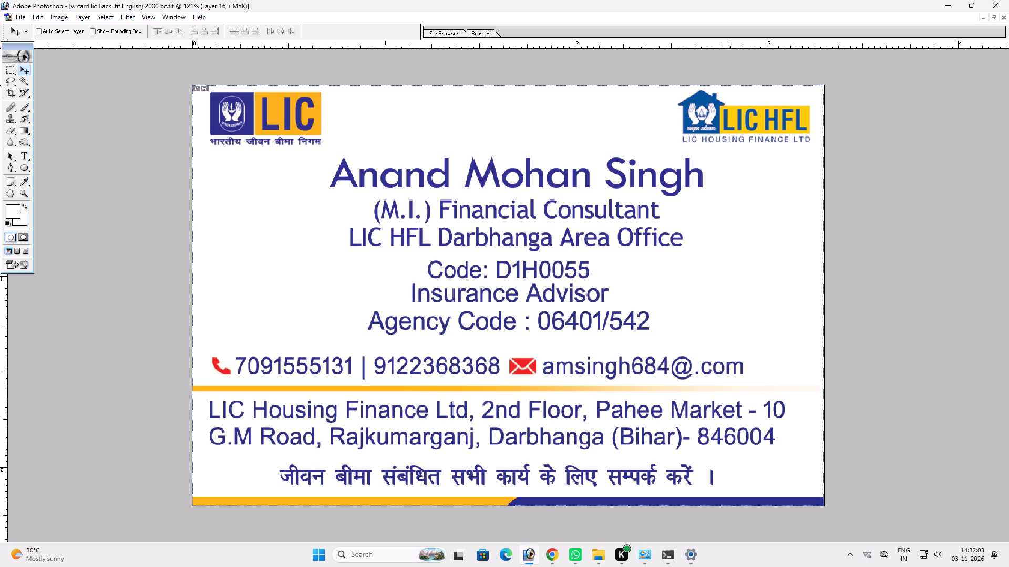
Move the Hindi contact line slightly up, away from the bottom colour band.
{"action": "left_click", "coordinate": [618, 476], "text": "ctrl"}
{"action": "left_click_drag", "start_coordinate": [618, 476], "coordinate": [619, 471]}
{"action": "key", "text": "ctrl+t"}
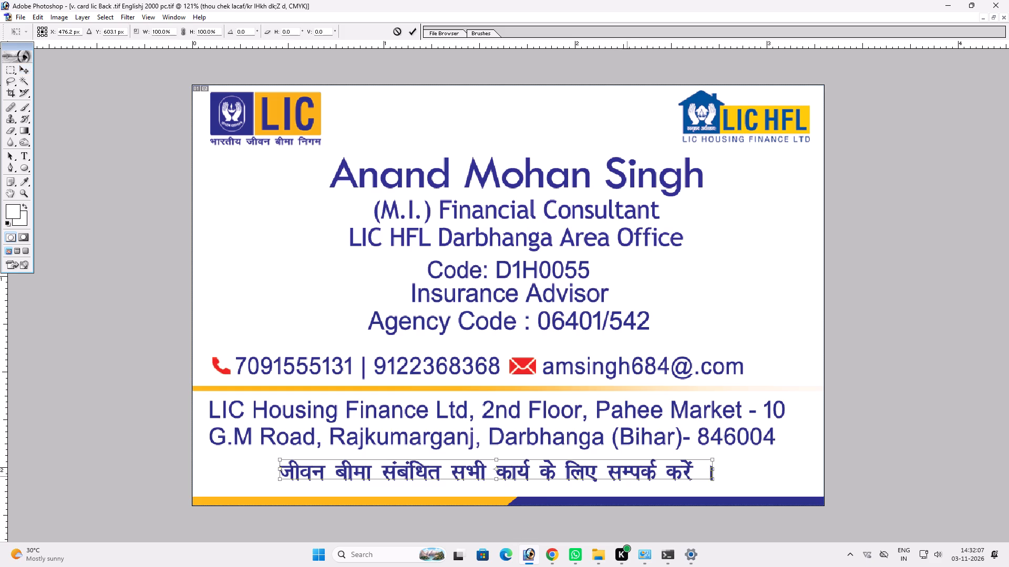
{"action": "left_click", "coordinate": [627, 479], "text": "shift"}
{"action": "key", "text": "shift+Return"}
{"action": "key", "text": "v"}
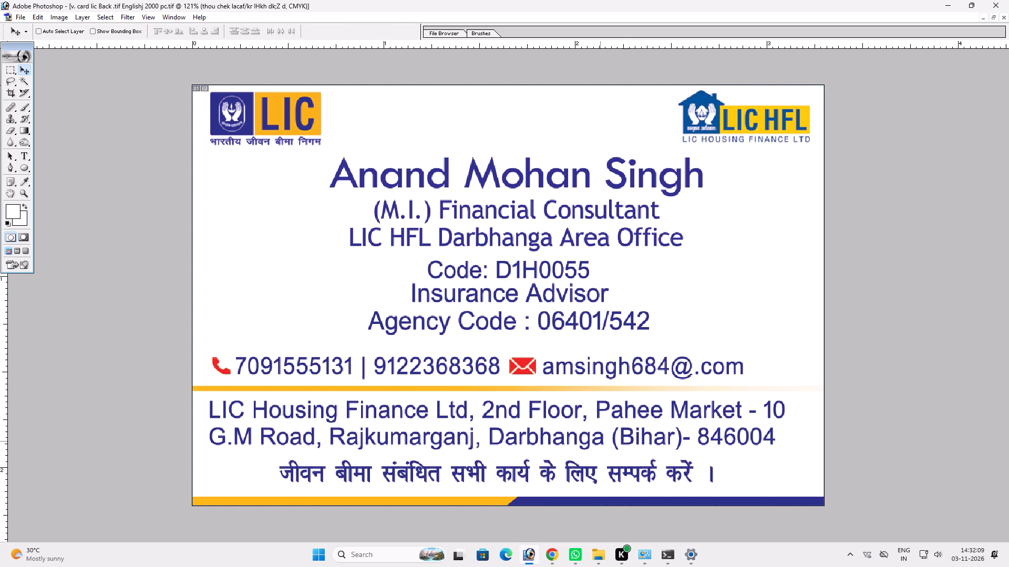
Lower the two-line address block and the code and "Insurance Advisor" lines slightly to even out the spacing.
{"action": "double_click", "coordinate": [601, 437], "text": "ctrl"}
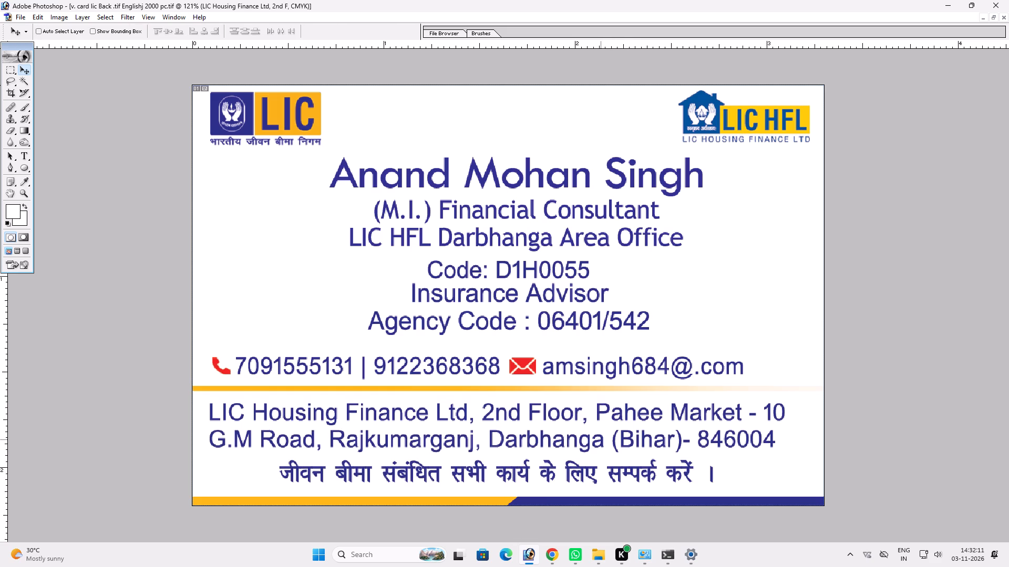
{"action": "double_click", "coordinate": [554, 321], "text": "ctrl"}
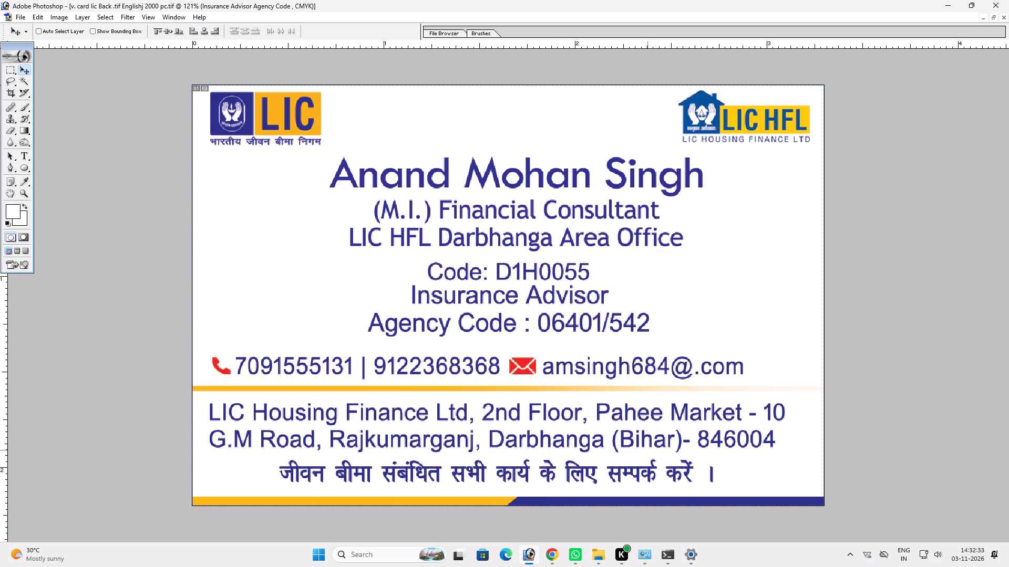
Save the card as a layered TIFF in the November folder 03.11.2026, named with the cardholder's name followed by "Lic V card".
{"action": "key", "text": "ctrl+shift+s"}
{"action": "double_click", "coordinate": [222, 23]}
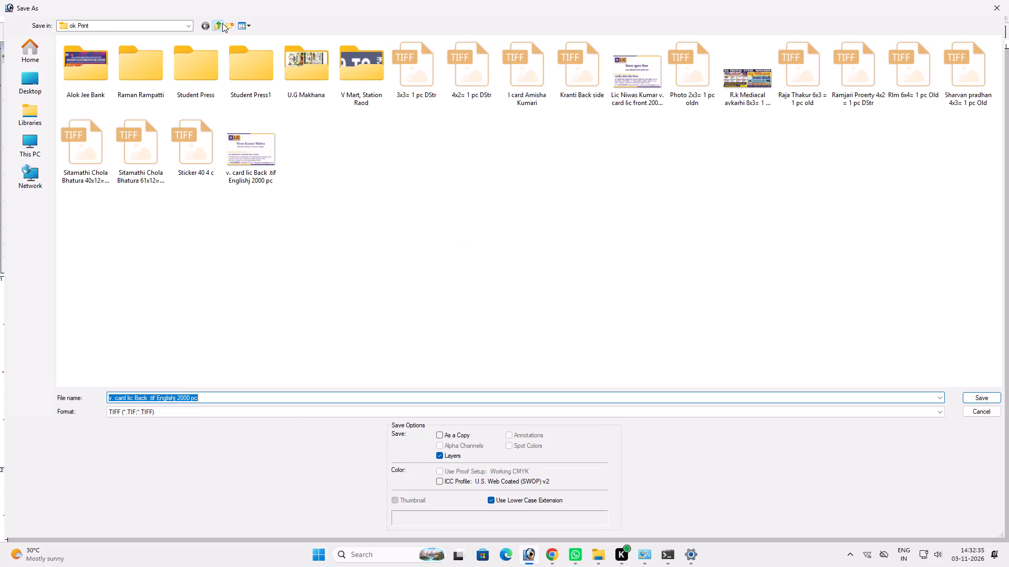
{"action": "left_click", "coordinate": [222, 26]}
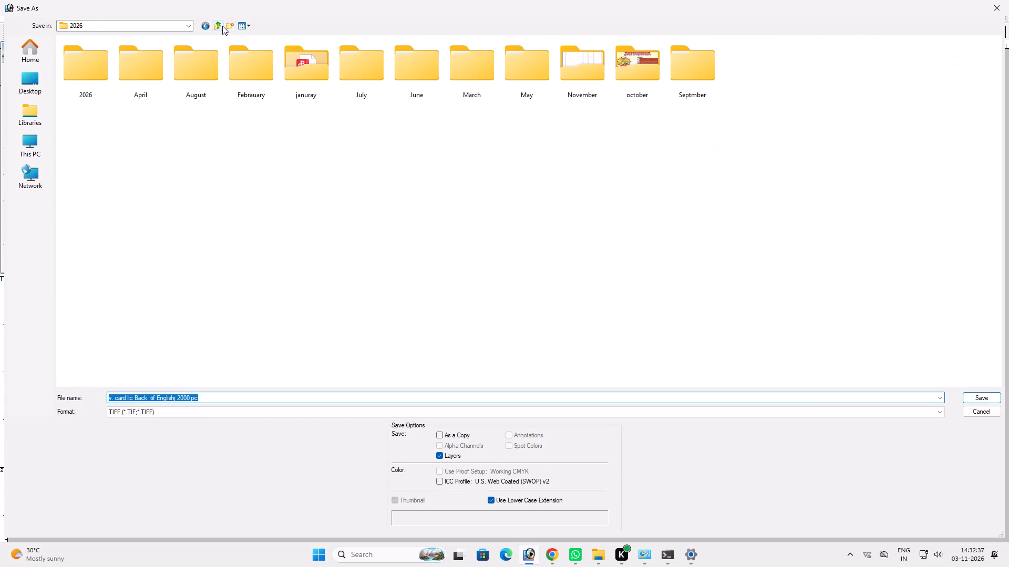
{"action": "double_click", "coordinate": [591, 69]}
{"action": "double_click", "coordinate": [214, 87]}
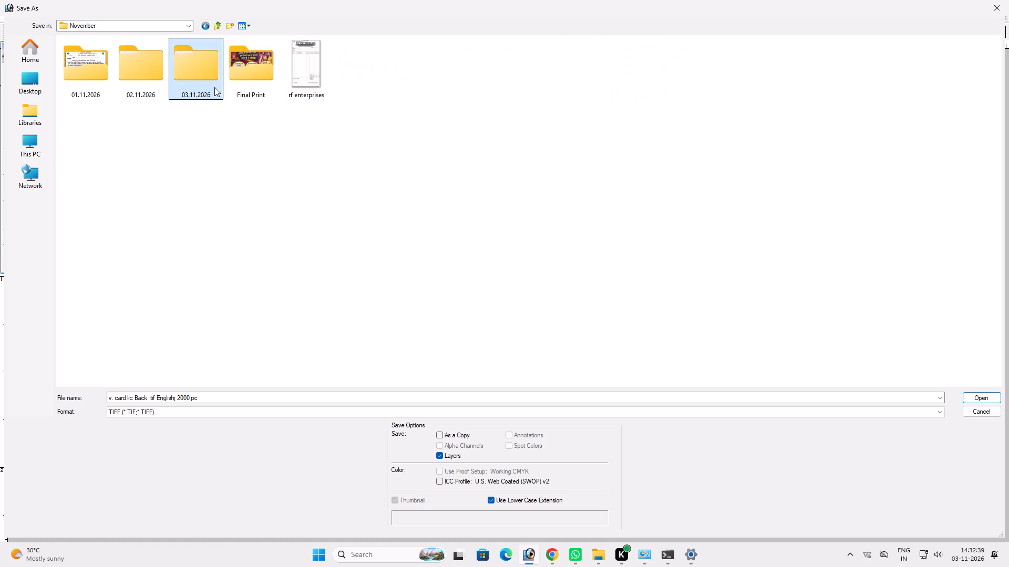
{"action": "left_click", "coordinate": [210, 400]}
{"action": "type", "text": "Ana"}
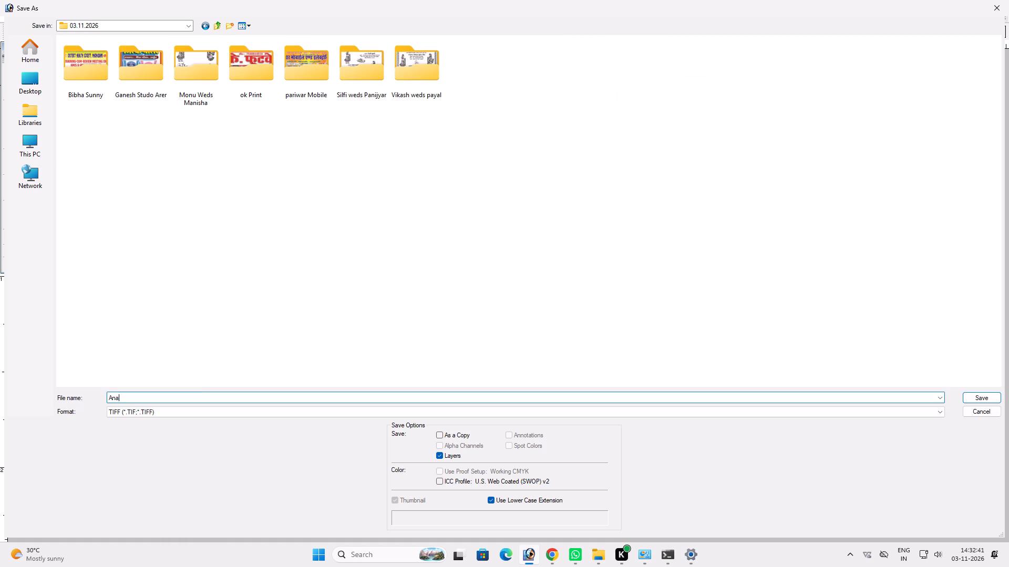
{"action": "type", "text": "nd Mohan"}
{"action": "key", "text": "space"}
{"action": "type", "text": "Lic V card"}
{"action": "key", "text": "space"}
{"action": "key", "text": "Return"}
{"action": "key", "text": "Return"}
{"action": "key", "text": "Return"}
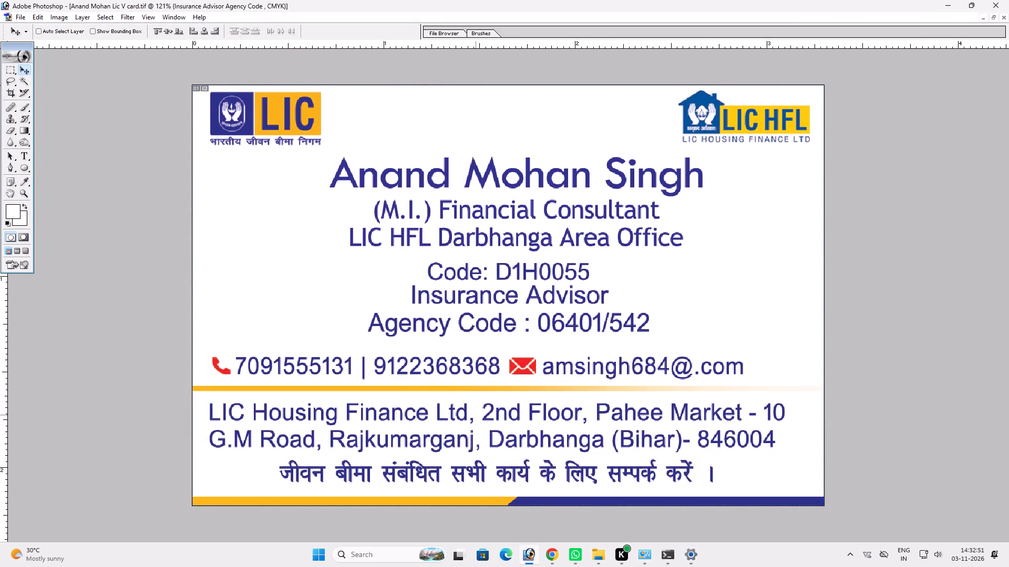
Close all open documents, including the saved visiting card.
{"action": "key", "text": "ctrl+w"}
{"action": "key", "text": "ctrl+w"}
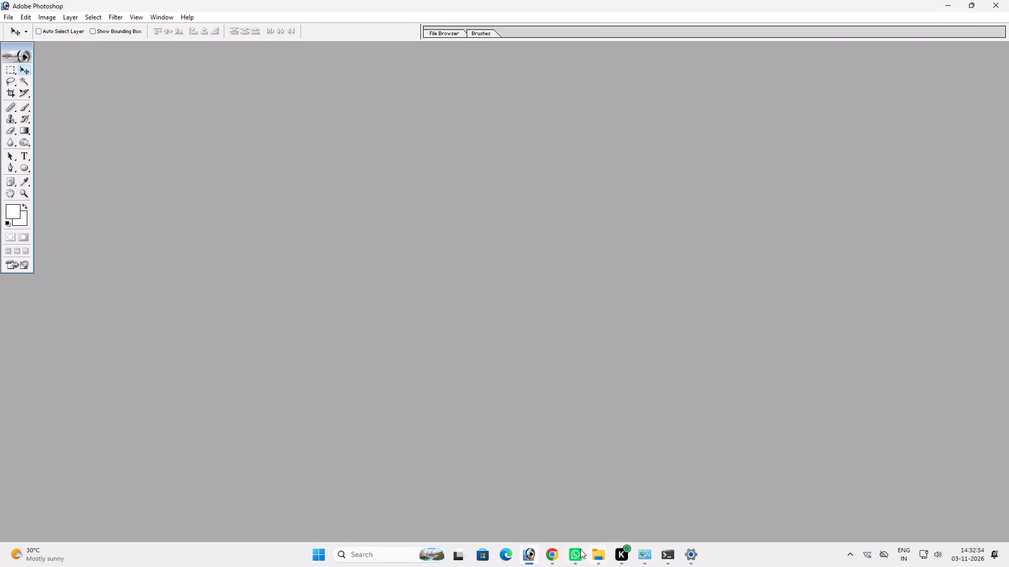
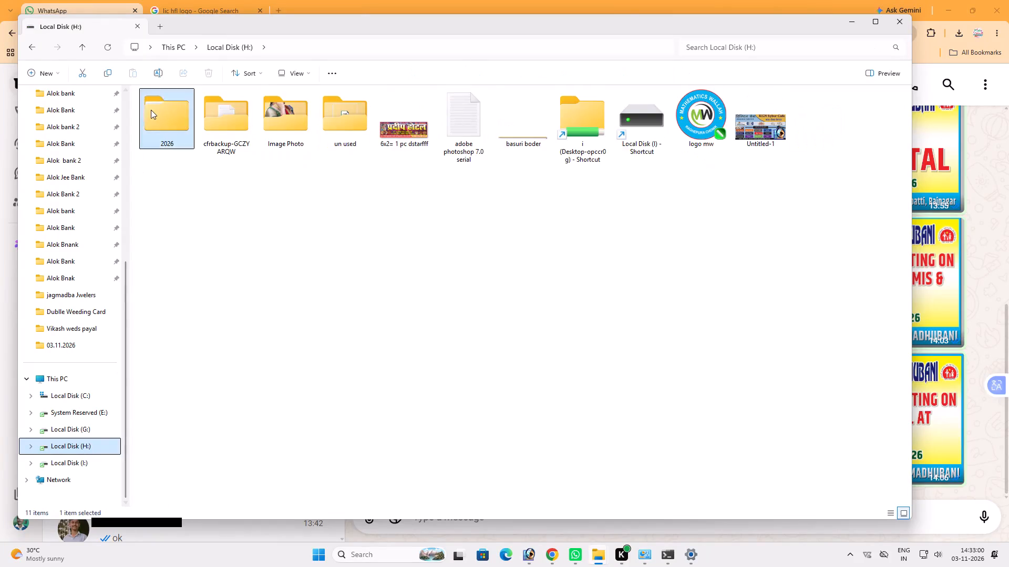
Browse the "ok Print" folder inside November's 01.11.2026 folder, showing its files as large icons.
{"action": "double_click", "coordinate": [151, 110]}
{"action": "double_click", "coordinate": [151, 110]}
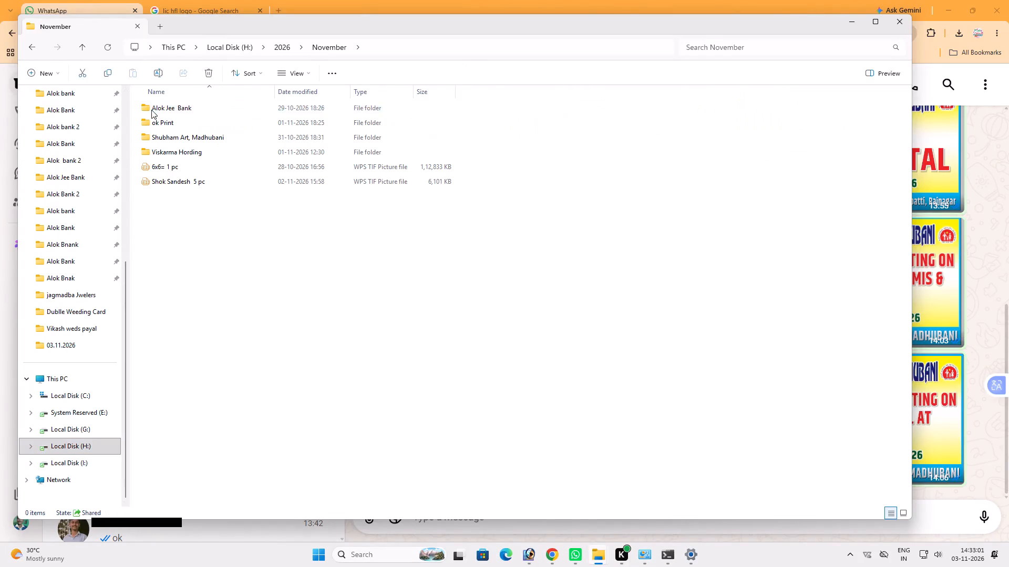
{"action": "left_click", "coordinate": [151, 110]}
{"action": "double_click", "coordinate": [154, 119]}
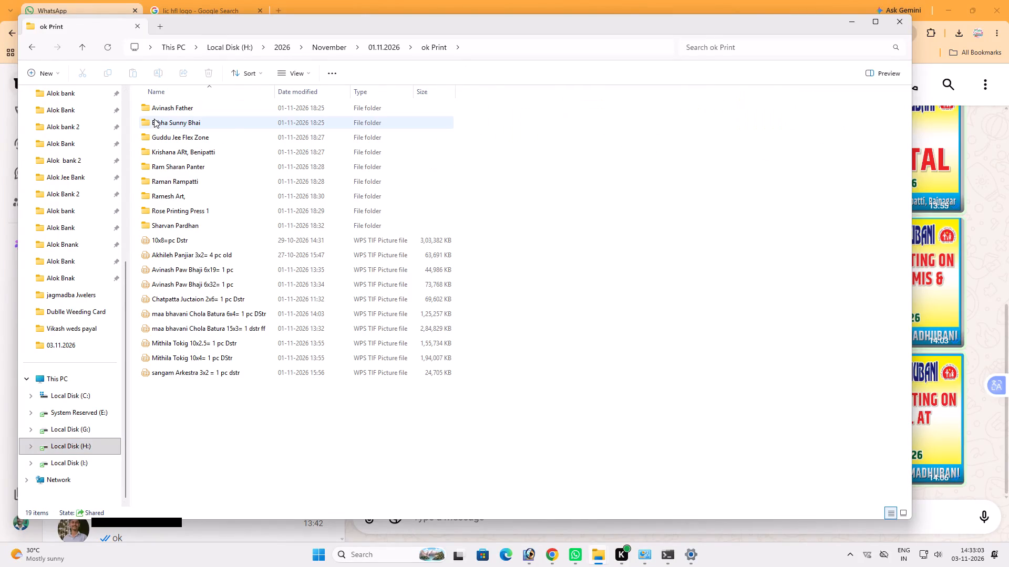
{"action": "left_click", "coordinate": [302, 72]}
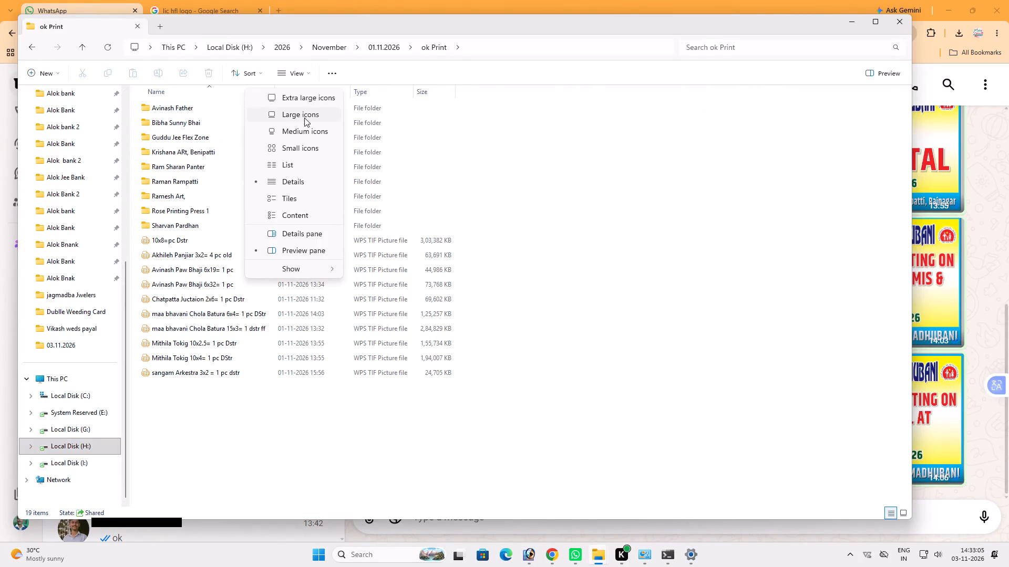
{"action": "left_click", "coordinate": [304, 118]}
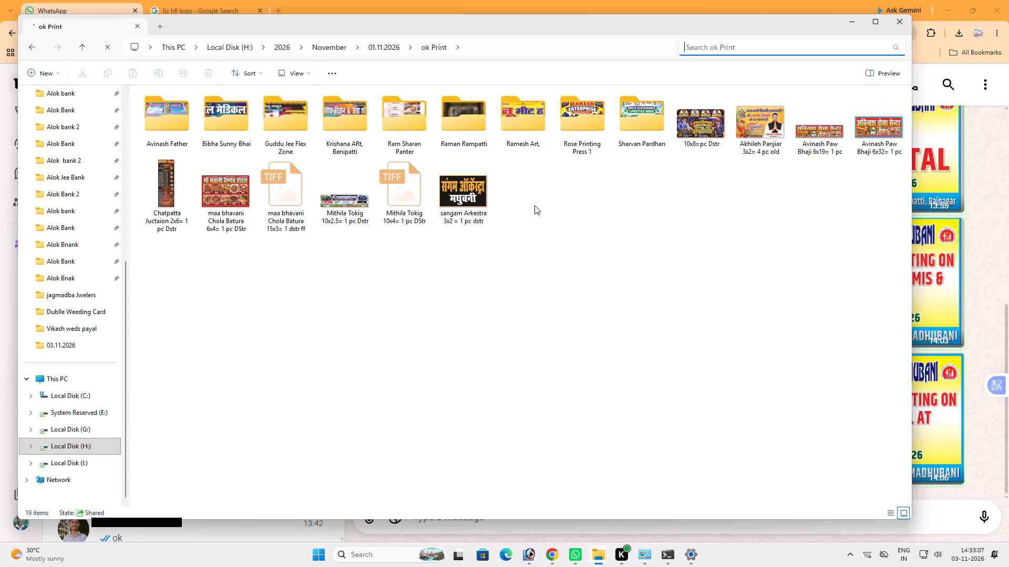
Search the 2026 November folder on Local Disk (H:) for "maha".
{"action": "left_click", "coordinate": [78, 450]}
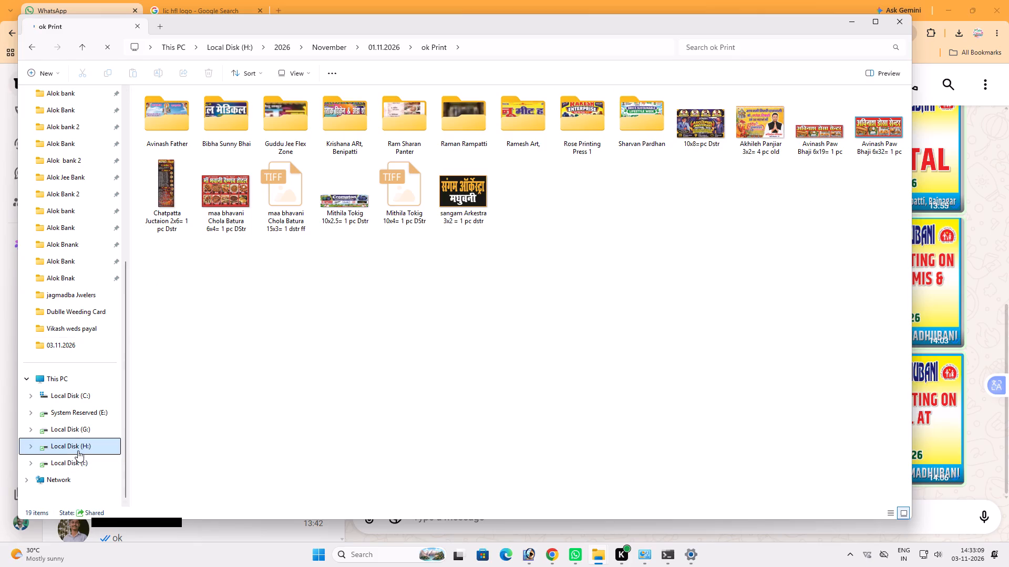
{"action": "left_click", "coordinate": [167, 101]}
{"action": "double_click", "coordinate": [162, 102]}
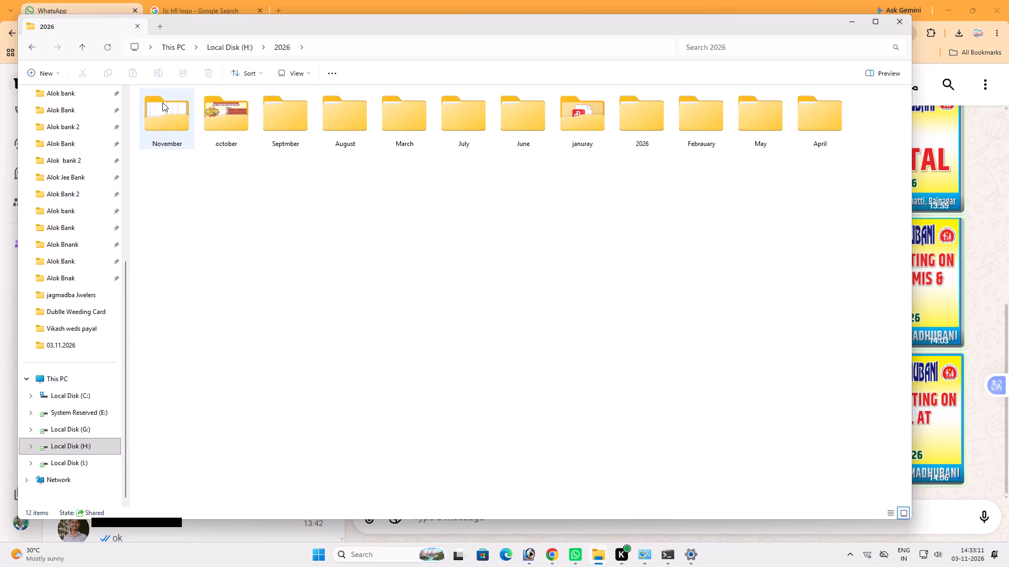
{"action": "double_click", "coordinate": [162, 102]}
{"action": "left_click", "coordinate": [716, 50]}
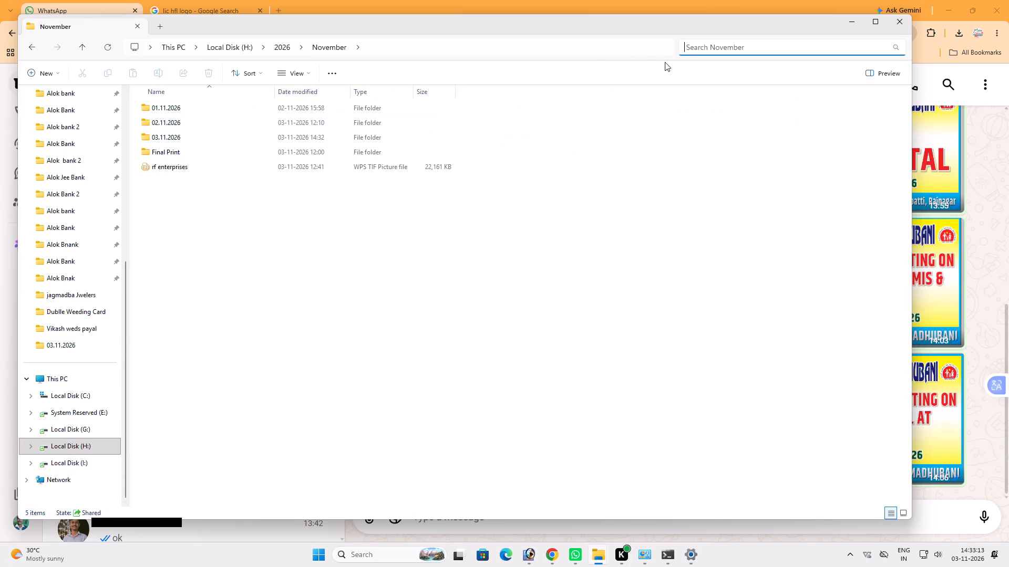
{"action": "type", "text": "maha"}
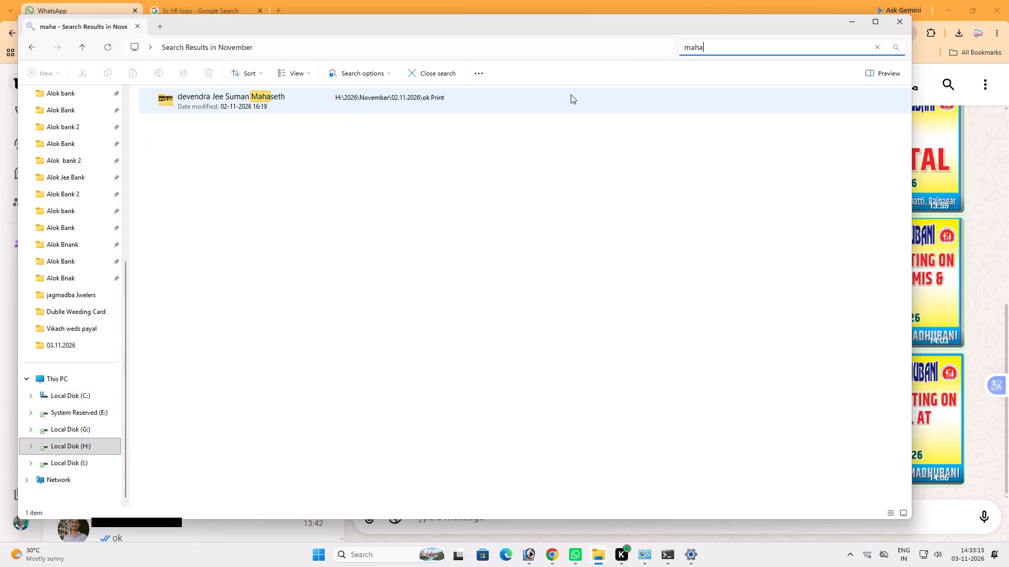
Search the 2026 october folder on Local Disk (H:) for "maha" and open the matching ICICI Lombard client folder.
{"action": "left_click", "coordinate": [80, 446]}
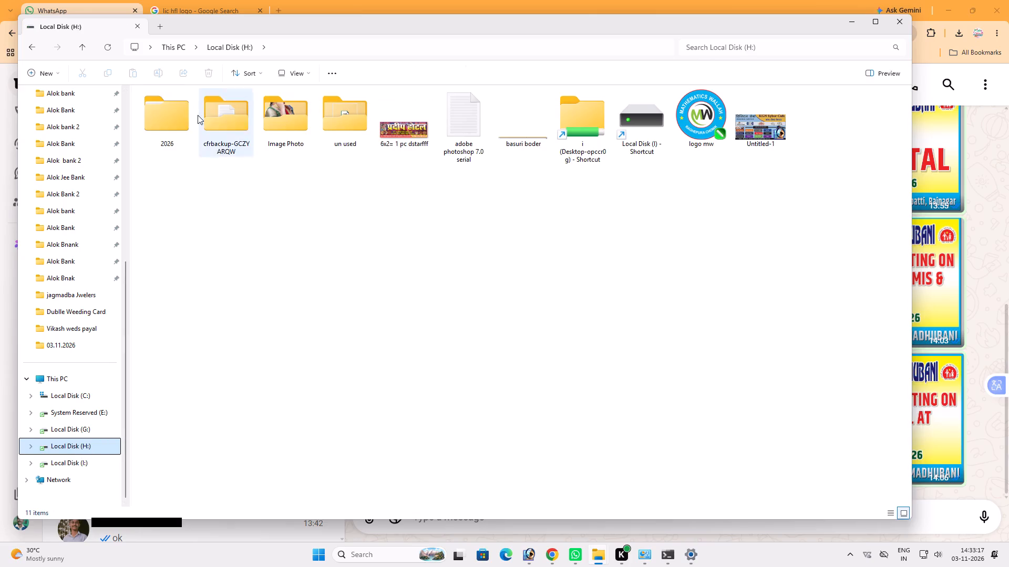
{"action": "triple_click", "coordinate": [170, 122]}
{"action": "key", "text": "o"}
{"action": "key", "text": "Return"}
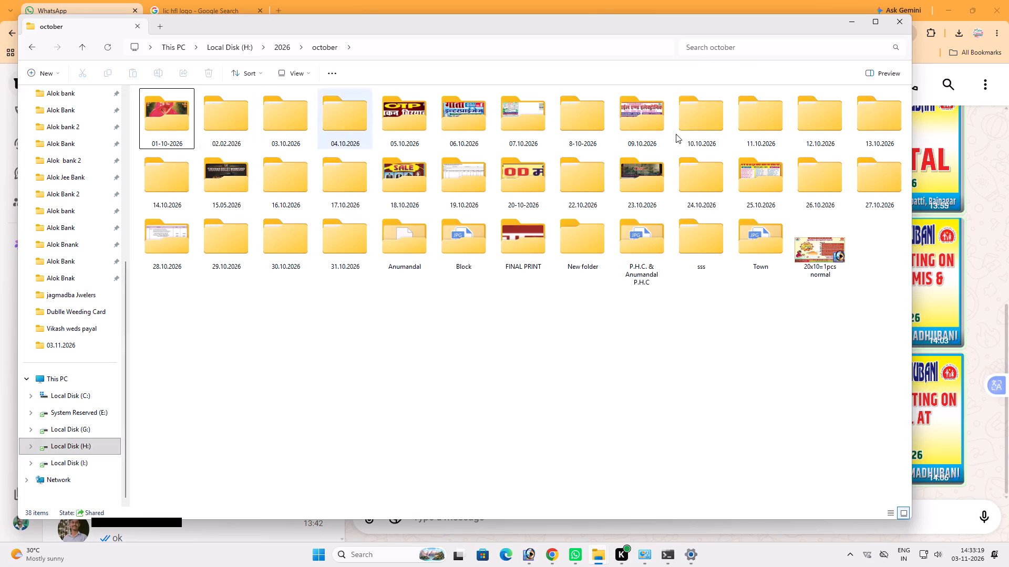
{"action": "left_click", "coordinate": [736, 52]}
{"action": "type", "text": "maha"}
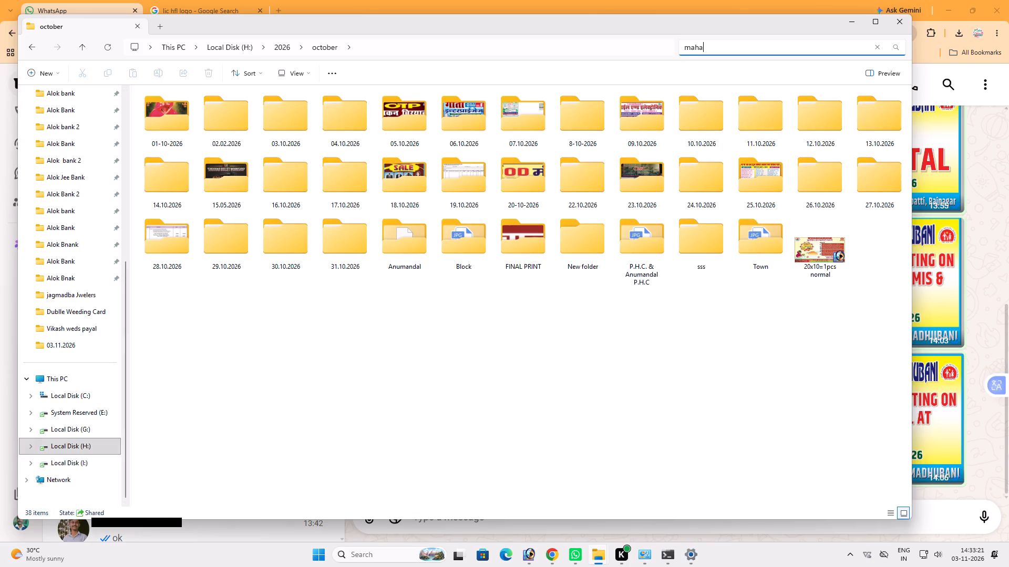
{"action": "double_click", "coordinate": [262, 97]}
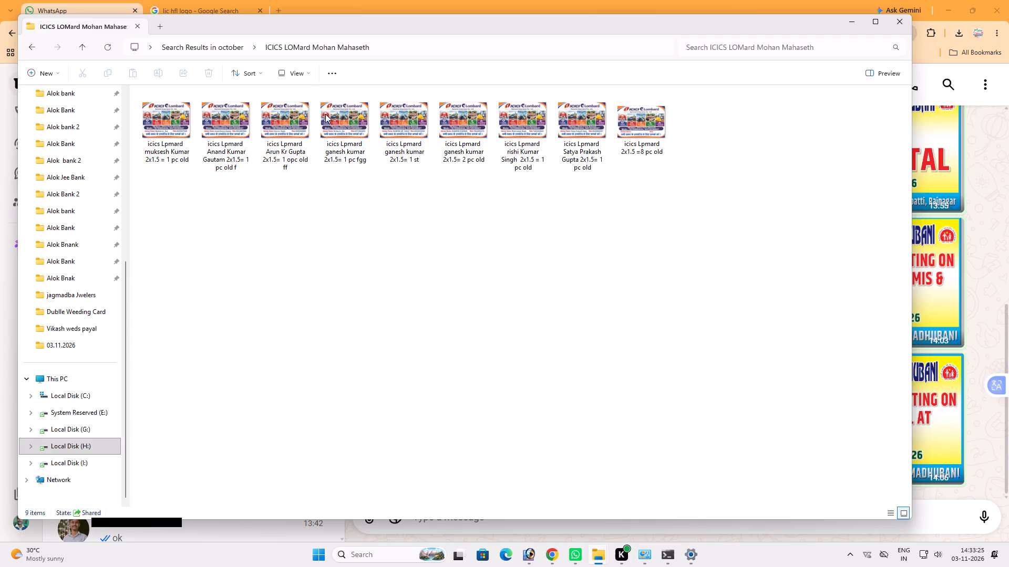
Open the ICICI Lombard banner whose file name ends in "2x1.5= 1 pc fgg" in Photoshop and maximize its window.
{"action": "left_click_drag", "start_coordinate": [348, 108], "coordinate": [562, 566]}
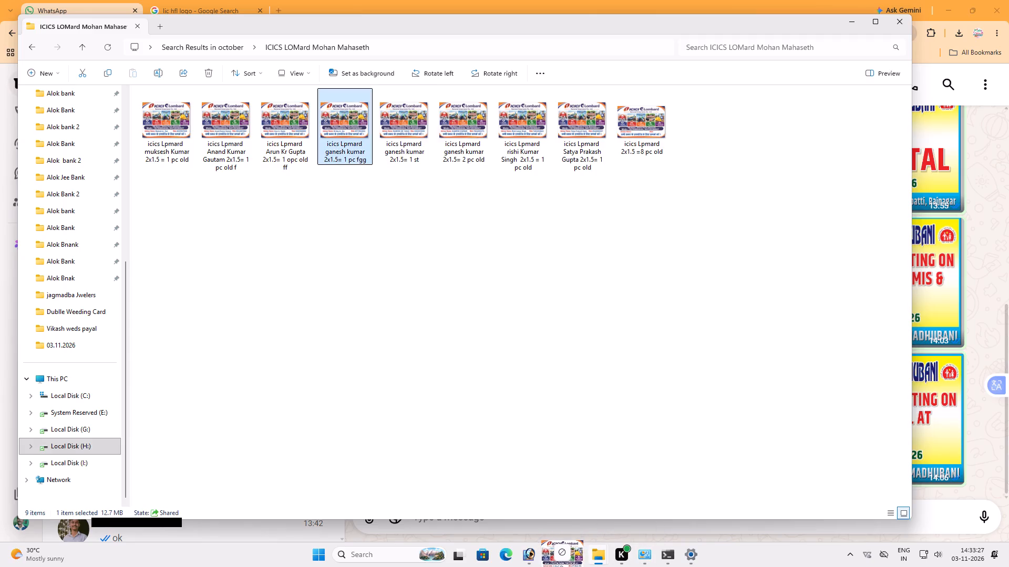
{"action": "left_click_drag", "start_coordinate": [562, 566], "coordinate": [508, 365]}
{"action": "key", "text": "v"}
{"action": "key", "text": "v"}
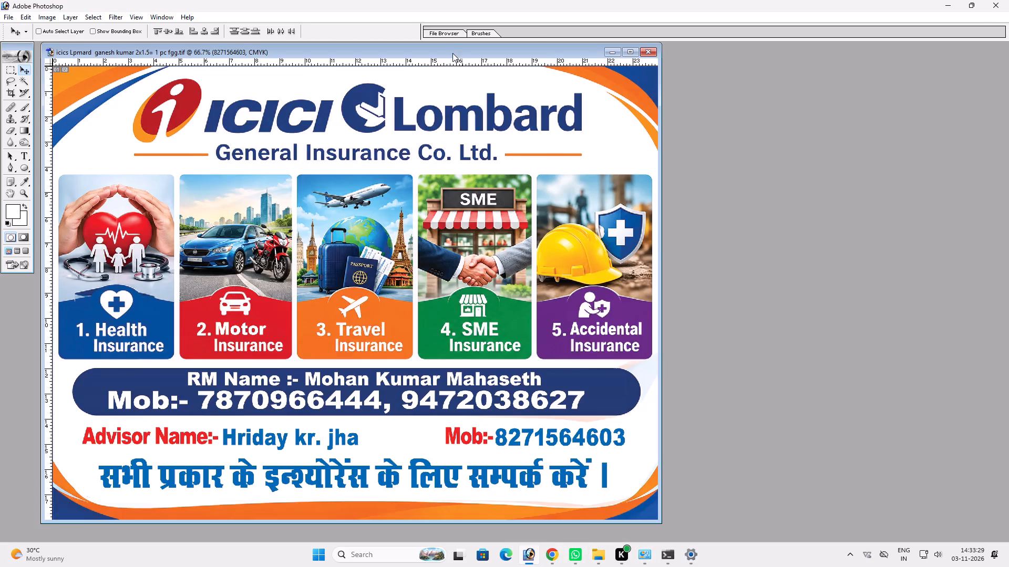
{"action": "double_click", "coordinate": [452, 53]}
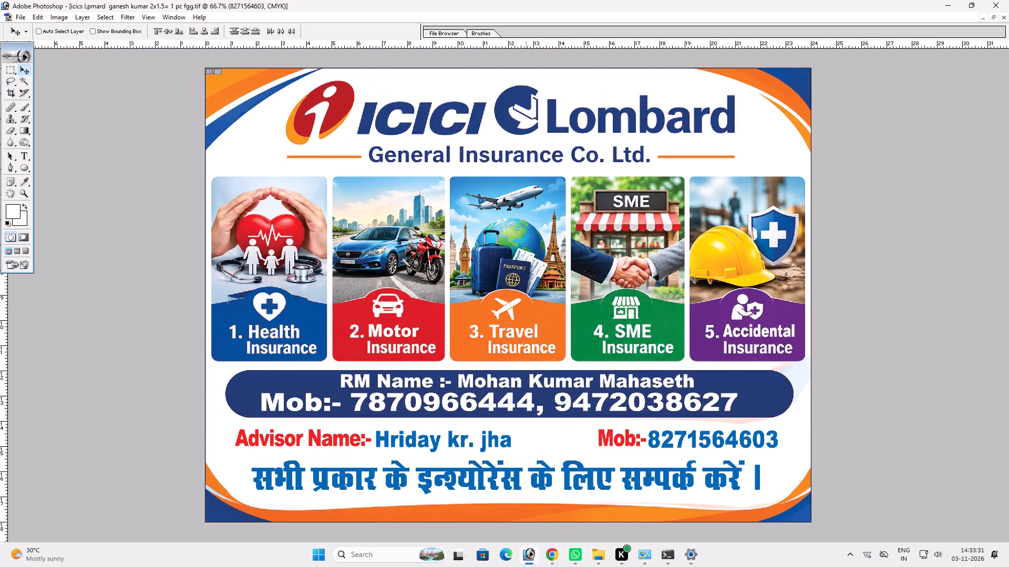
Save the banner as a layered TIFF under its existing name in November's 03.11.2026 folder, and close it.
{"action": "key", "text": "ctrl+shift+s"}
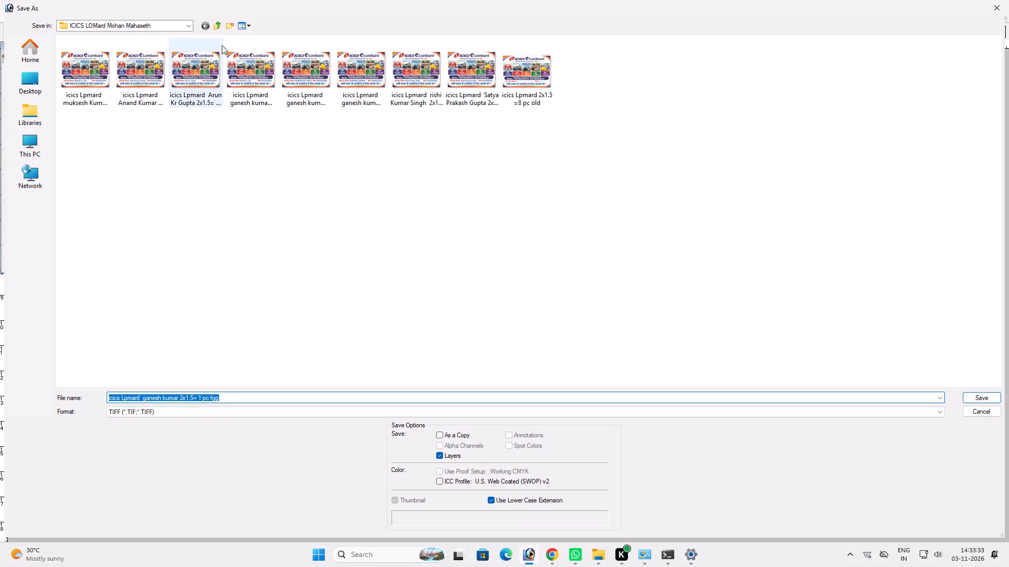
{"action": "triple_click", "coordinate": [220, 27]}
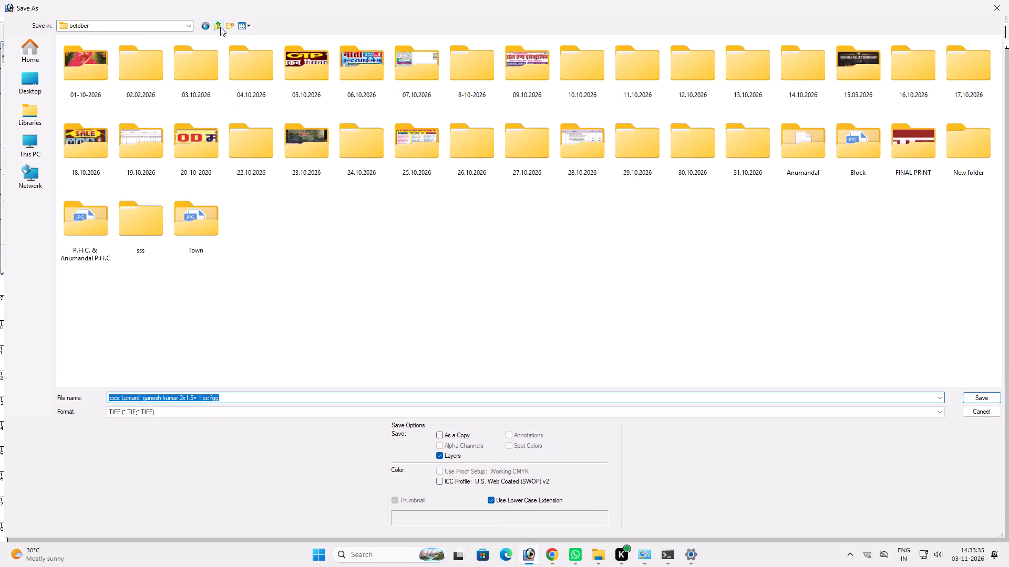
{"action": "left_click", "coordinate": [220, 27]}
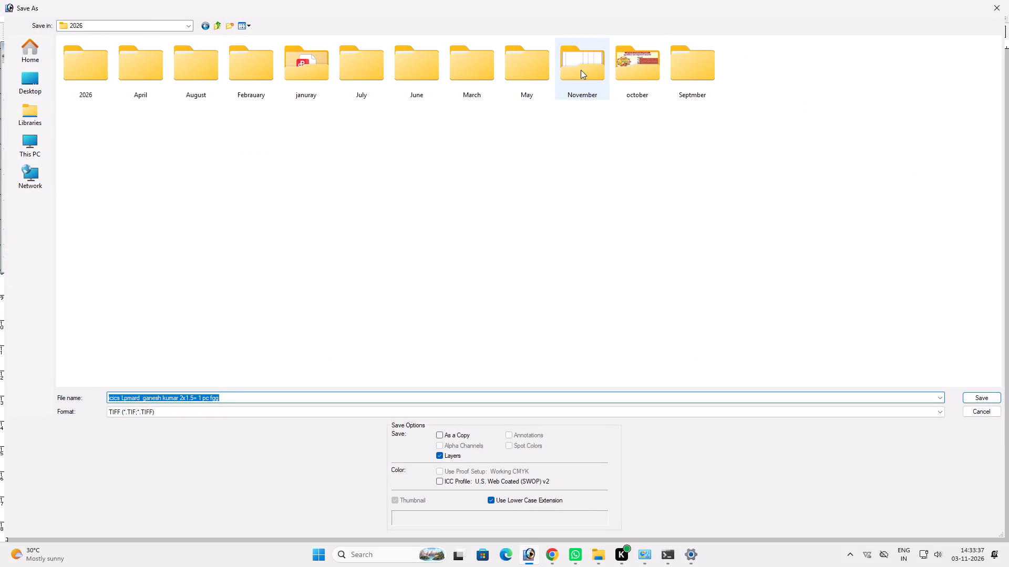
{"action": "double_click", "coordinate": [587, 70]}
{"action": "double_click", "coordinate": [194, 83]}
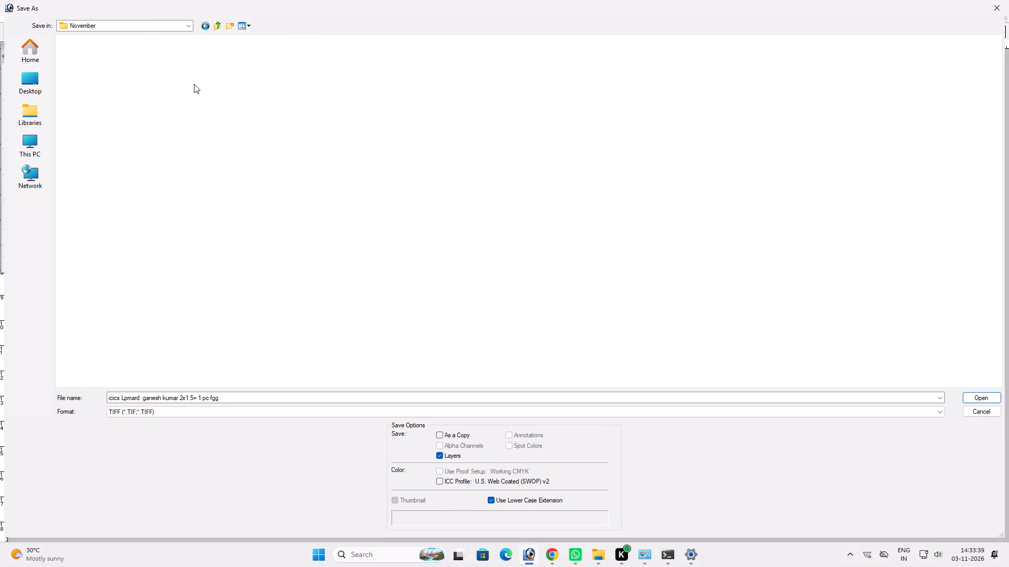
{"action": "left_click", "coordinate": [229, 402]}
{"action": "key", "text": "Return"}
{"action": "key", "text": "Return"}
{"action": "key", "text": "Return"}
{"action": "key", "text": "ctrl+w"}
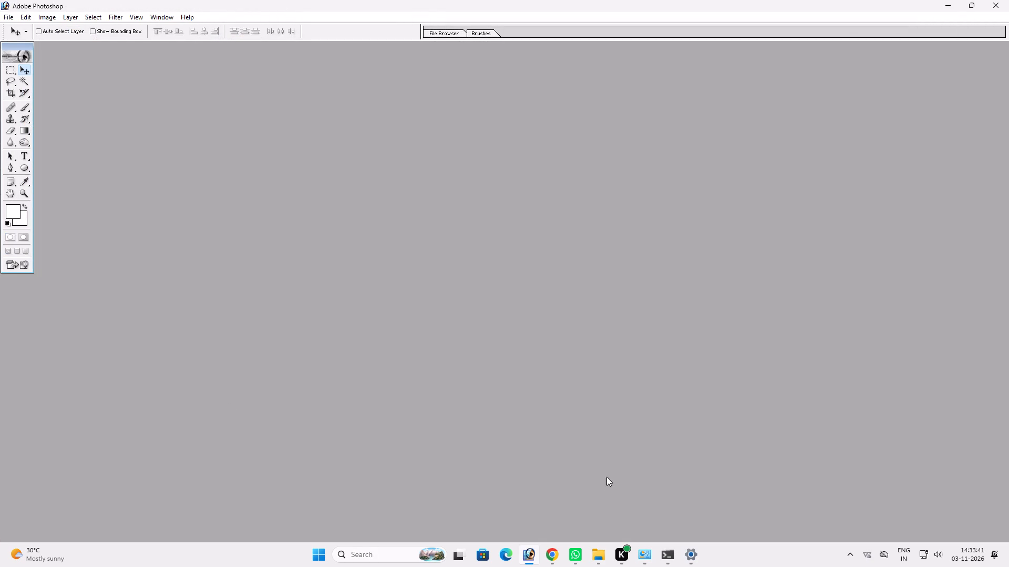
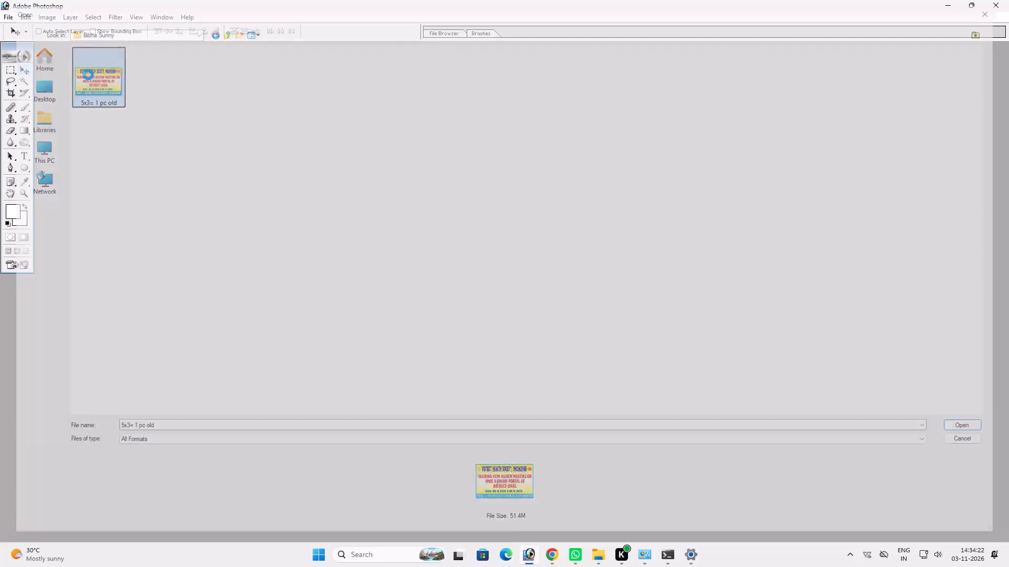
Close the "5x3= 1 pc old" banner.
{"action": "key", "text": "ctrl+w"}
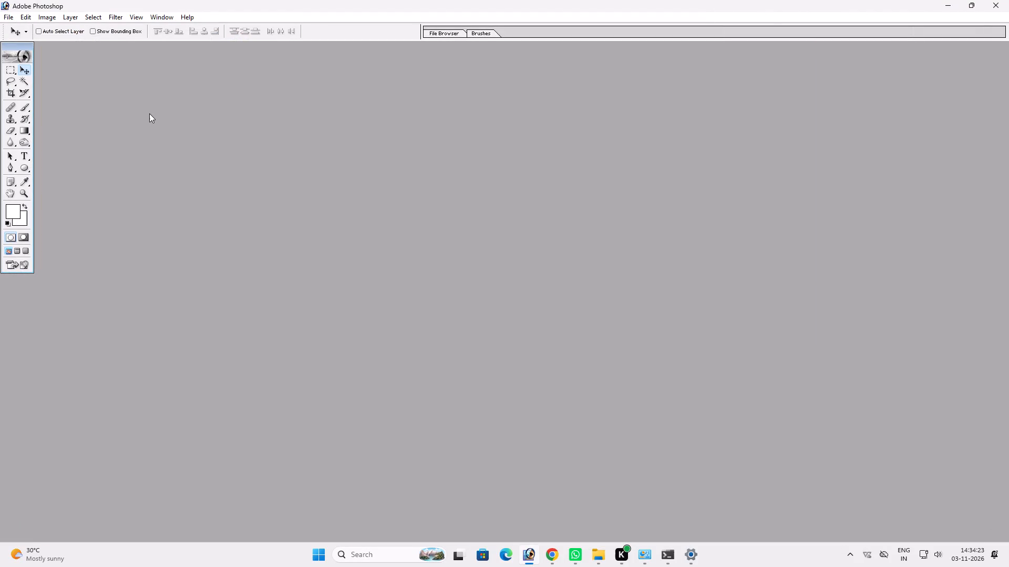
Copy the client folder containing the 5x3 banner from 03.11.2026 into the Final Print folder.
{"action": "double_click", "coordinate": [149, 113]}
{"action": "left_click", "coordinate": [216, 28]}
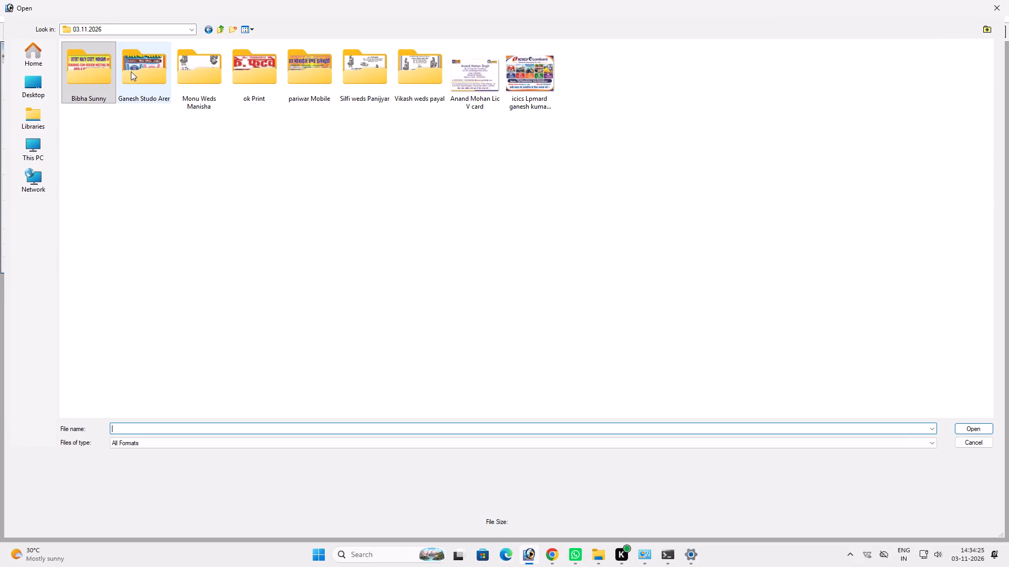
{"action": "left_click", "coordinate": [96, 61]}
{"action": "key", "text": "ctrl+c"}
{"action": "key", "text": "ctrl+c"}
{"action": "key", "text": "ctrl+c"}
{"action": "key", "text": "ctrl+c"}
{"action": "key", "text": "ctrl+c"}
{"action": "key", "text": "ctrl+c"}
{"action": "key", "text": "ctrl+c"}
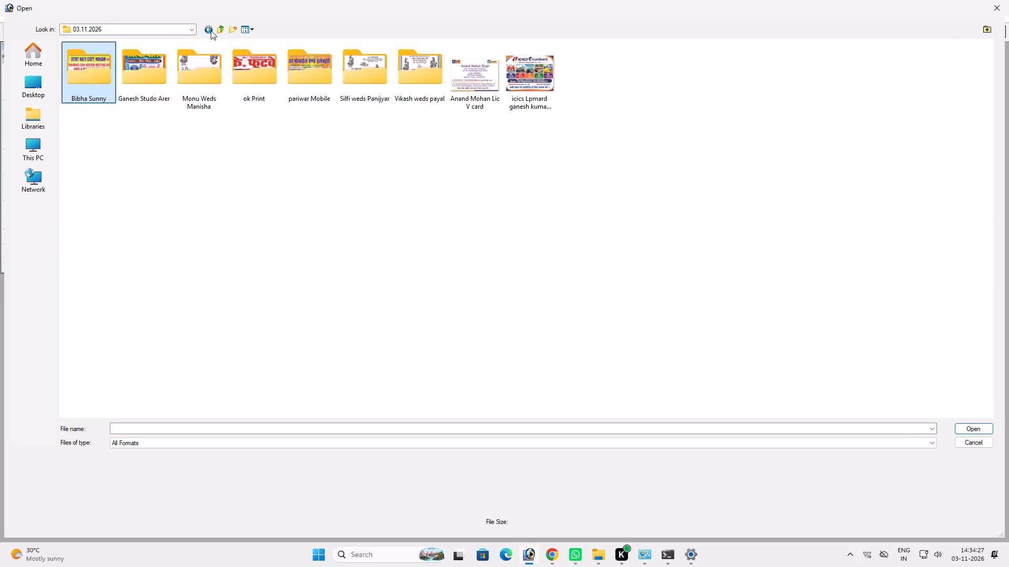
{"action": "left_click", "coordinate": [216, 33]}
{"action": "triple_click", "coordinate": [236, 77]}
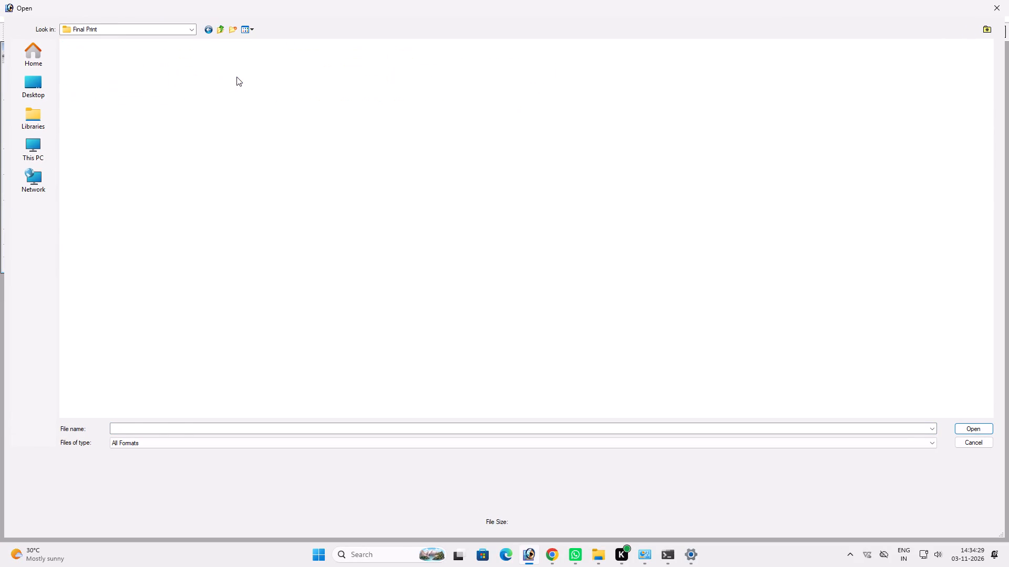
{"action": "key", "text": "ctrl+v"}
Delete the Manish Jee Petrol Pump folder and the "3x4= 1 pc old" and "3x5= 1 pc old f" files from Final Print.
{"action": "left_click", "coordinate": [273, 123]}
{"action": "left_click_drag", "start_coordinate": [264, 148], "coordinate": [180, 103]}
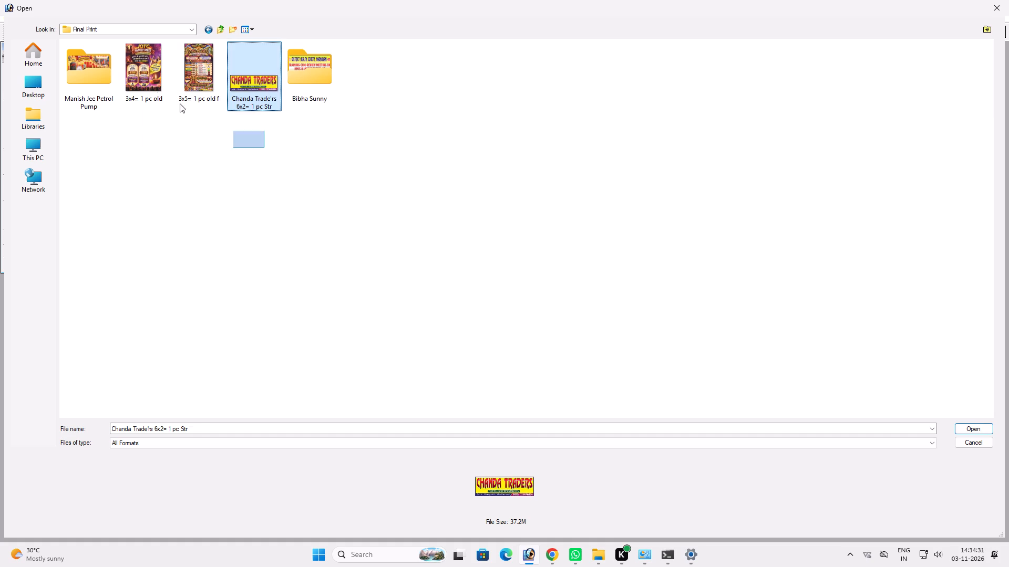
{"action": "left_click_drag", "start_coordinate": [180, 103], "coordinate": [77, 54]}
{"action": "key", "text": "Delete"}
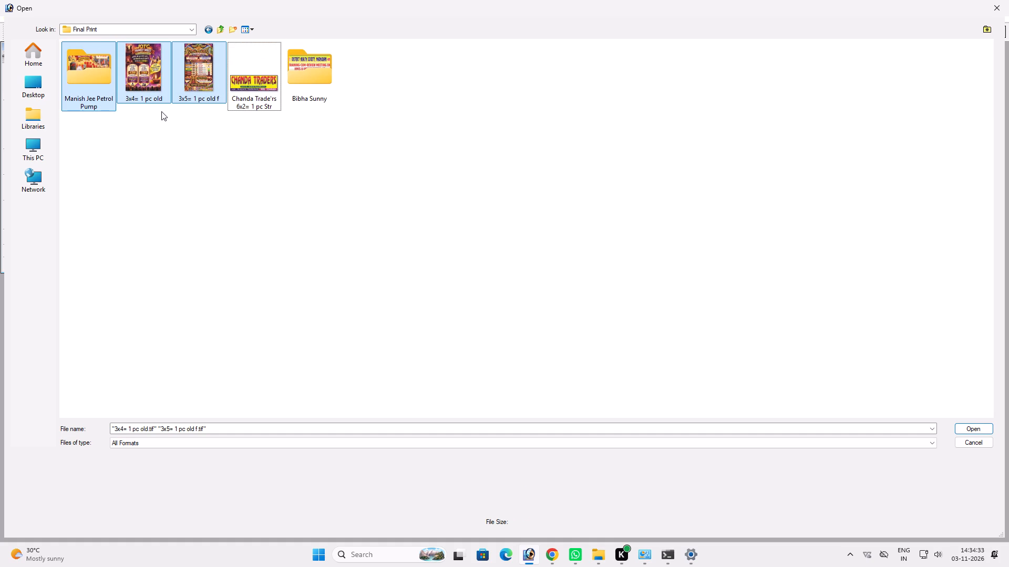
{"action": "left_click", "coordinate": [227, 114]}
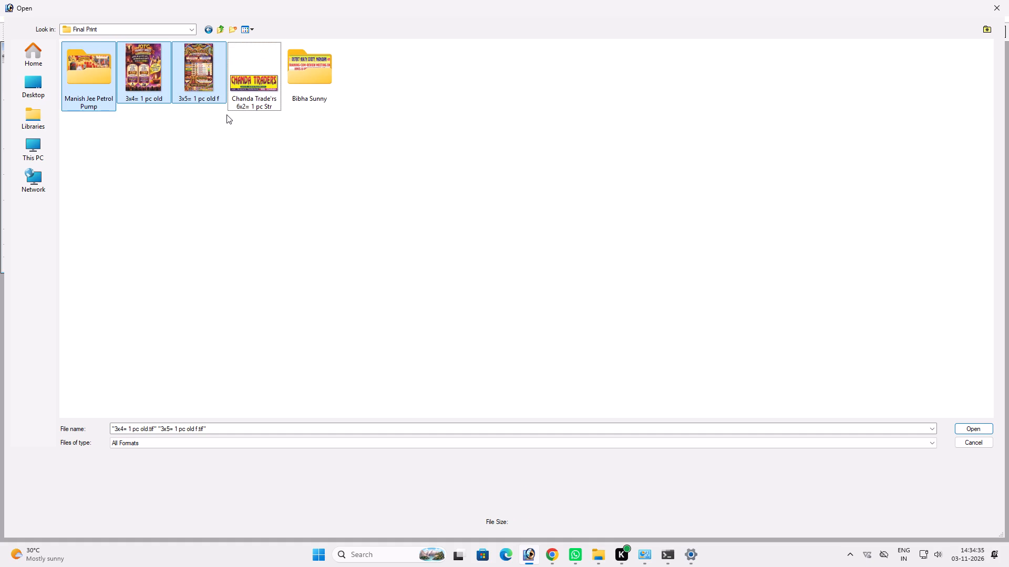
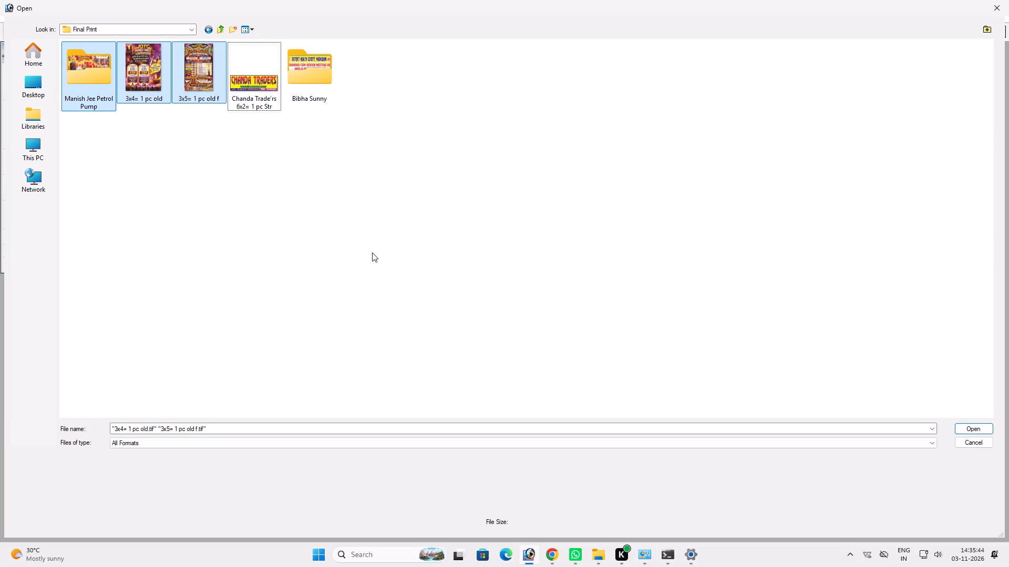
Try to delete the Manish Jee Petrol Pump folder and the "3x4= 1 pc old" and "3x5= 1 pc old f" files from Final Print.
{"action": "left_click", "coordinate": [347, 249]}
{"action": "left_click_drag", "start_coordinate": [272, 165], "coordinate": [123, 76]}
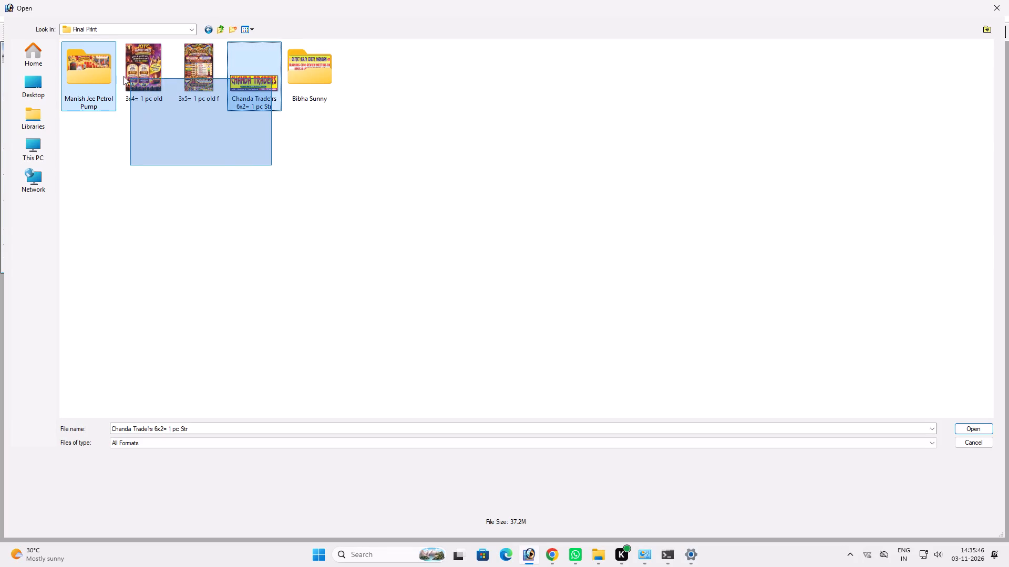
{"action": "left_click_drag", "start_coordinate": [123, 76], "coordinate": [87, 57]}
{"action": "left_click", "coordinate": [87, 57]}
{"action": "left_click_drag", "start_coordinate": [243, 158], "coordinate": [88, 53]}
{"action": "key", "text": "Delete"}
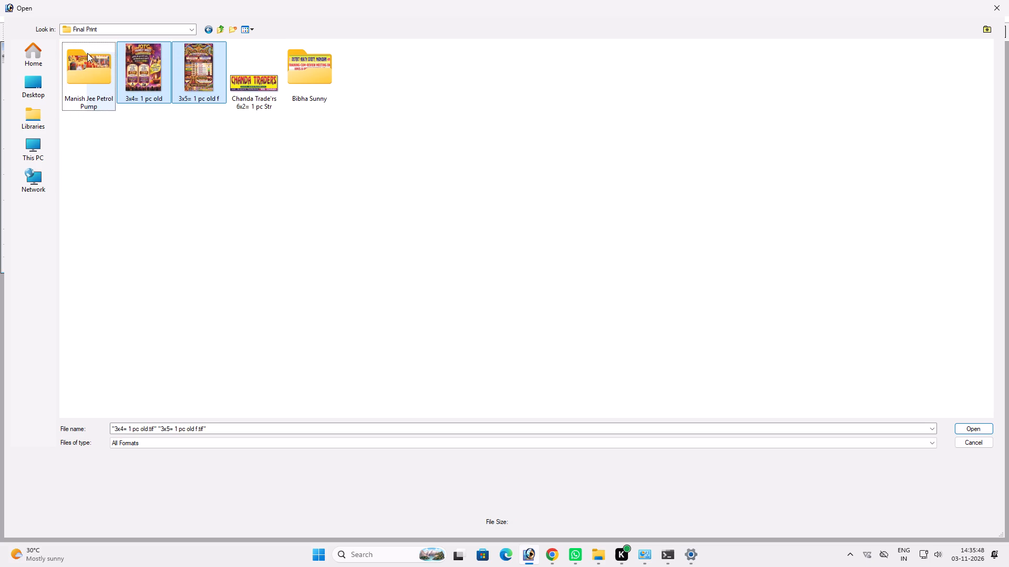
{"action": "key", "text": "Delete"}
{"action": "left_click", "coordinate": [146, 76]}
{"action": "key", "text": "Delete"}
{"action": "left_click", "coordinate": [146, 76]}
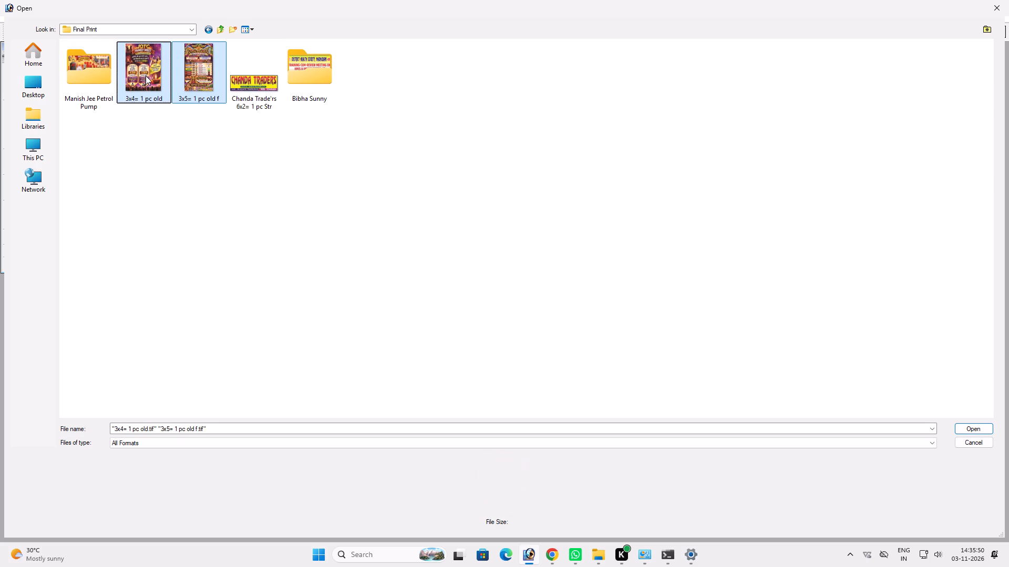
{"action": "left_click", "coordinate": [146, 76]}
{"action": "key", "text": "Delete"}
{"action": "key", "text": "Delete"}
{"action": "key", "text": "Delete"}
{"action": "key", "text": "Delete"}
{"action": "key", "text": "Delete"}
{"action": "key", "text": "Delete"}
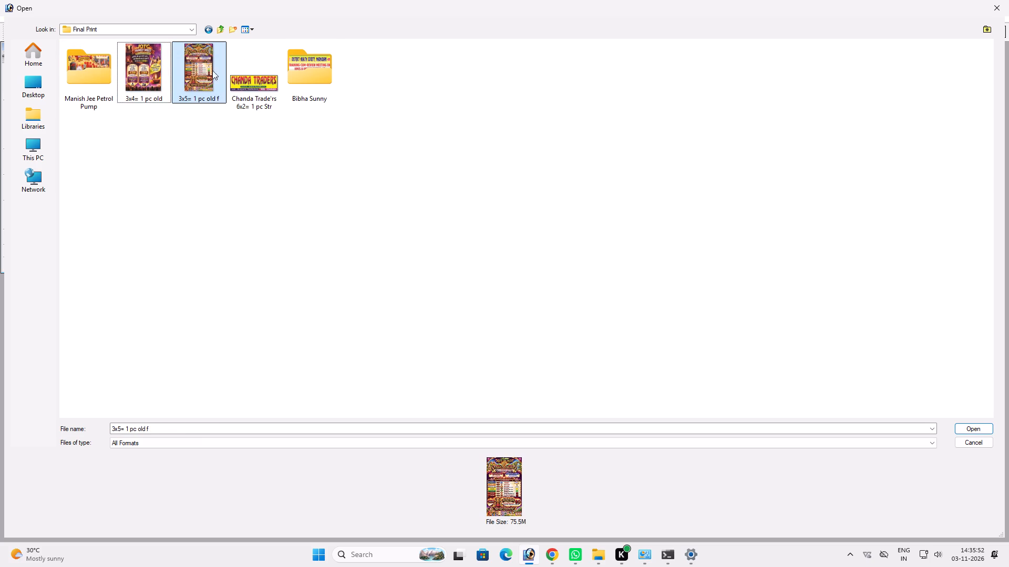
Open the LIC visiting card file from the 03.11.2026 folder and maximise its document window.
{"action": "left_click", "coordinate": [294, 70]}
{"action": "left_click", "coordinate": [219, 30]}
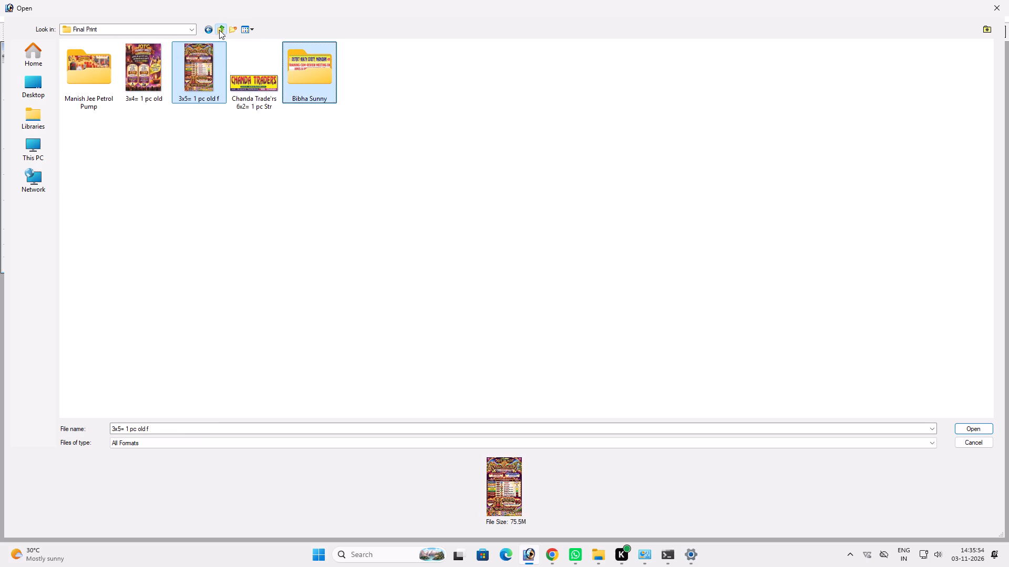
{"action": "left_click", "coordinate": [203, 88]}
{"action": "left_click", "coordinate": [203, 88]}
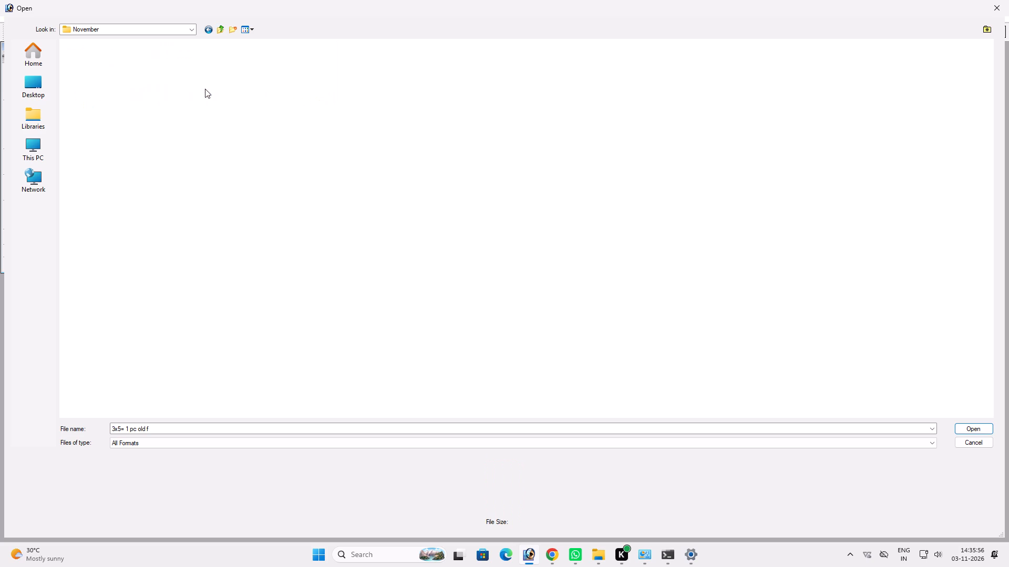
{"action": "left_click", "coordinate": [221, 29]}
{"action": "left_click", "coordinate": [255, 92]}
{"action": "left_click", "coordinate": [255, 92]}
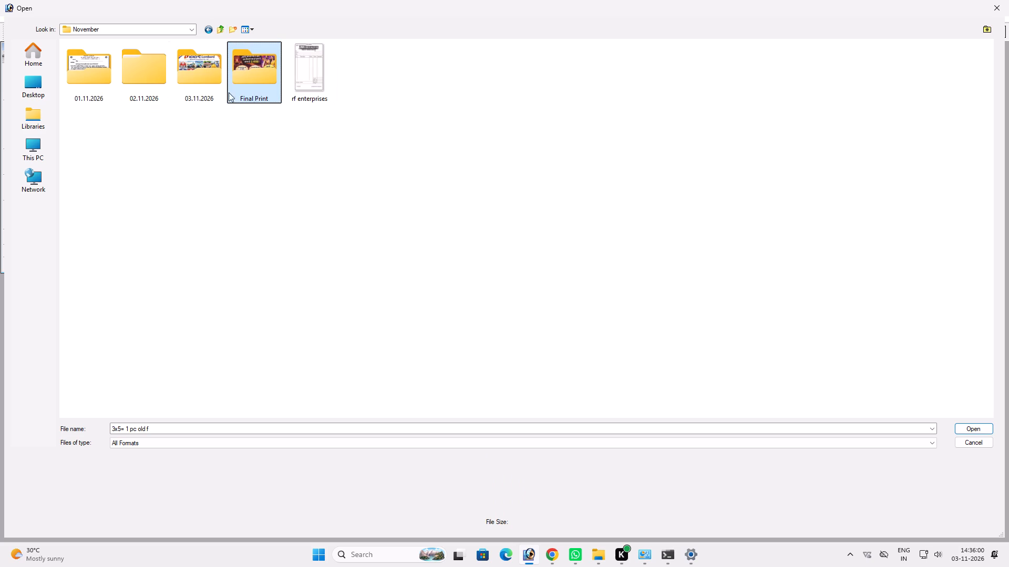
{"action": "double_click", "coordinate": [205, 91]}
{"action": "left_click", "coordinate": [414, 132]}
{"action": "left_click", "coordinate": [452, 95]}
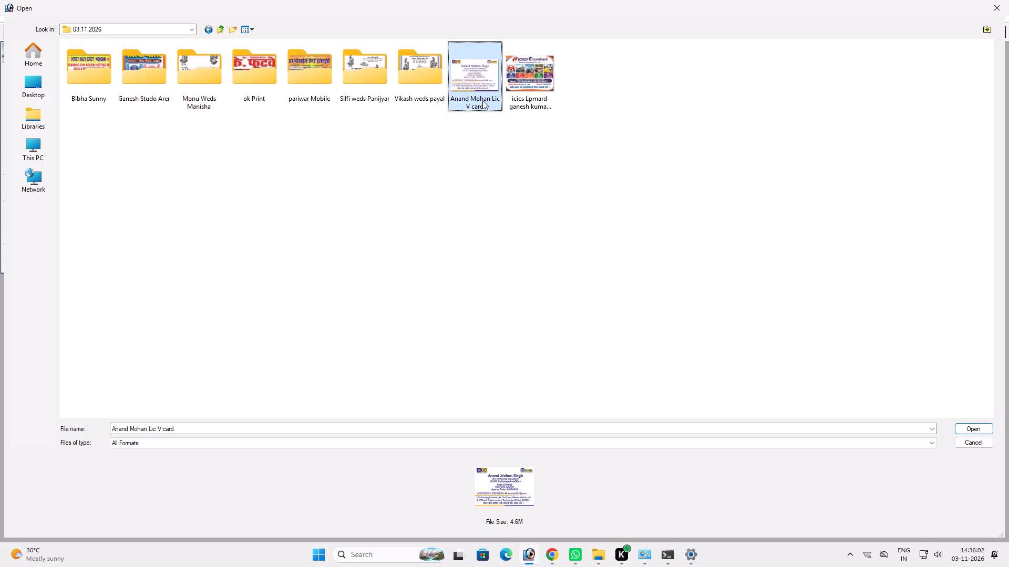
{"action": "key", "text": "Return"}
{"action": "key", "text": "Return"}
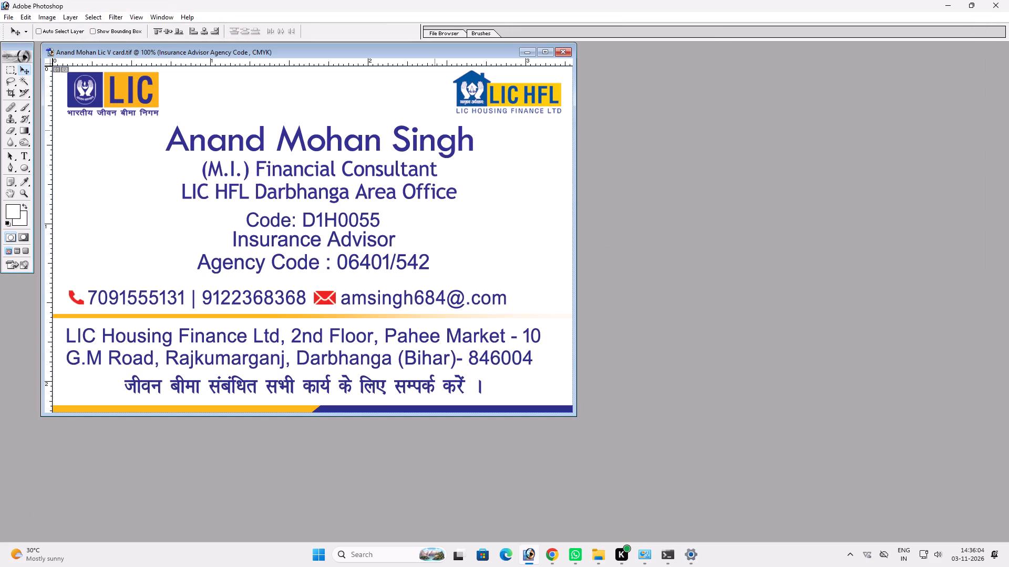
{"action": "left_click", "coordinate": [546, 52]}
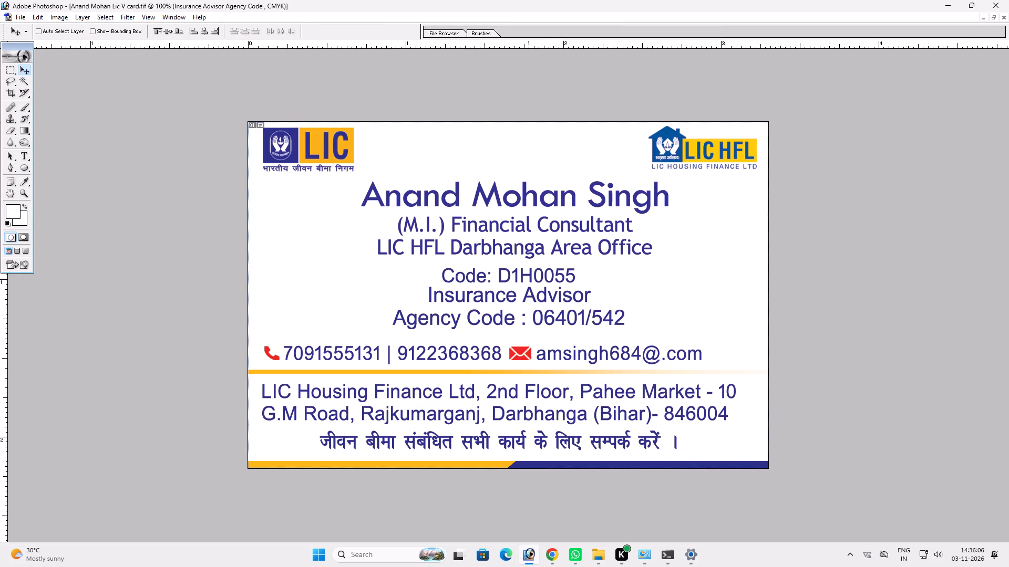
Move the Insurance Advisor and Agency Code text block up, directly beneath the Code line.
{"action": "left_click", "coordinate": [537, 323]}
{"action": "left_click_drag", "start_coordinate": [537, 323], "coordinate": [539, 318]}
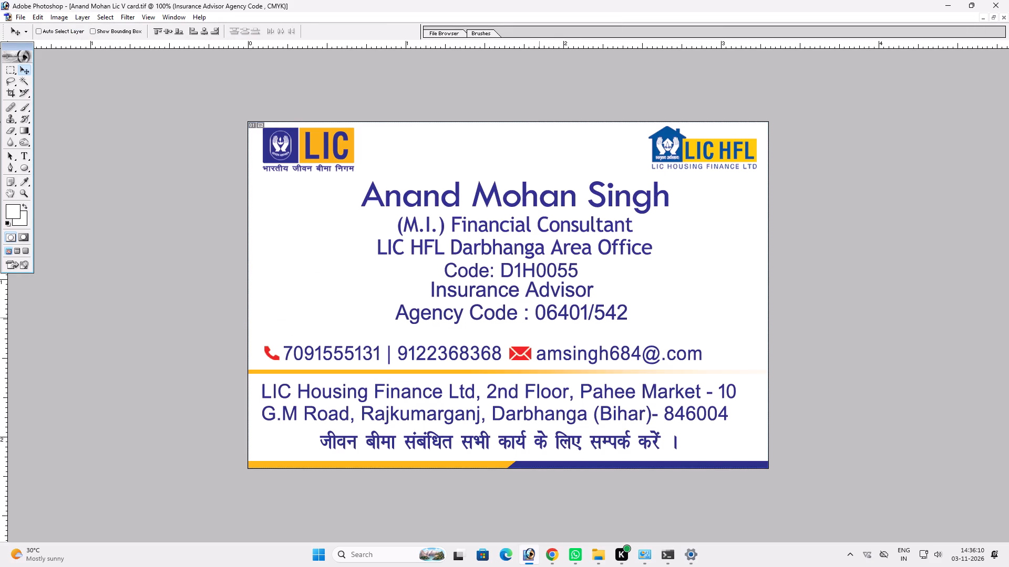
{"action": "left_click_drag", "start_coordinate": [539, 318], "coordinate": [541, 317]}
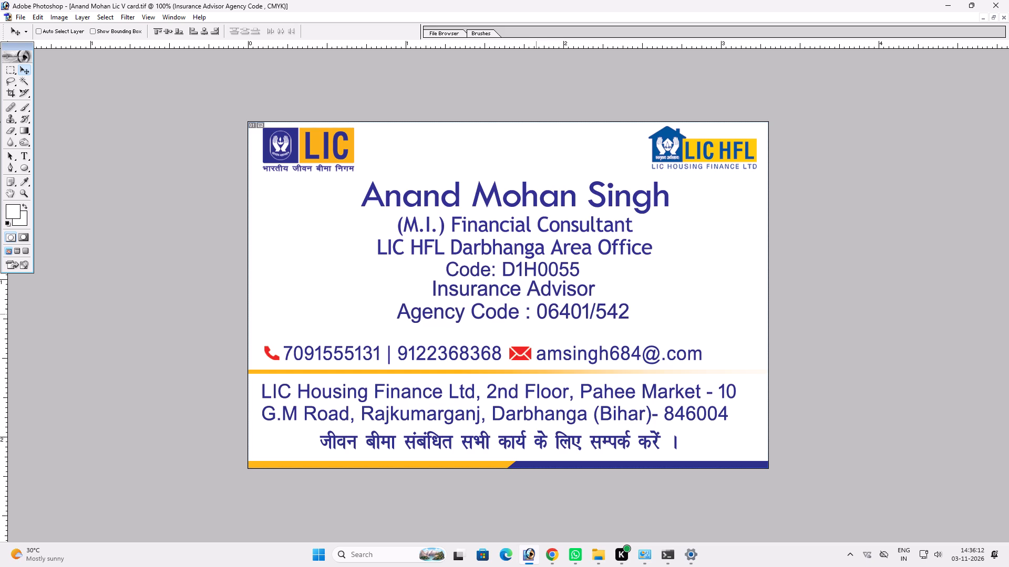
Cut the Insurance Advisor and Agency Code lines out of their text layer.
{"action": "key", "text": "t"}
{"action": "key", "text": "t"}
{"action": "left_click_drag", "start_coordinate": [433, 285], "coordinate": [667, 323]}
{"action": "key", "text": "ctrl+x"}
{"action": "key", "text": "Return"}
{"action": "key", "text": "v"}
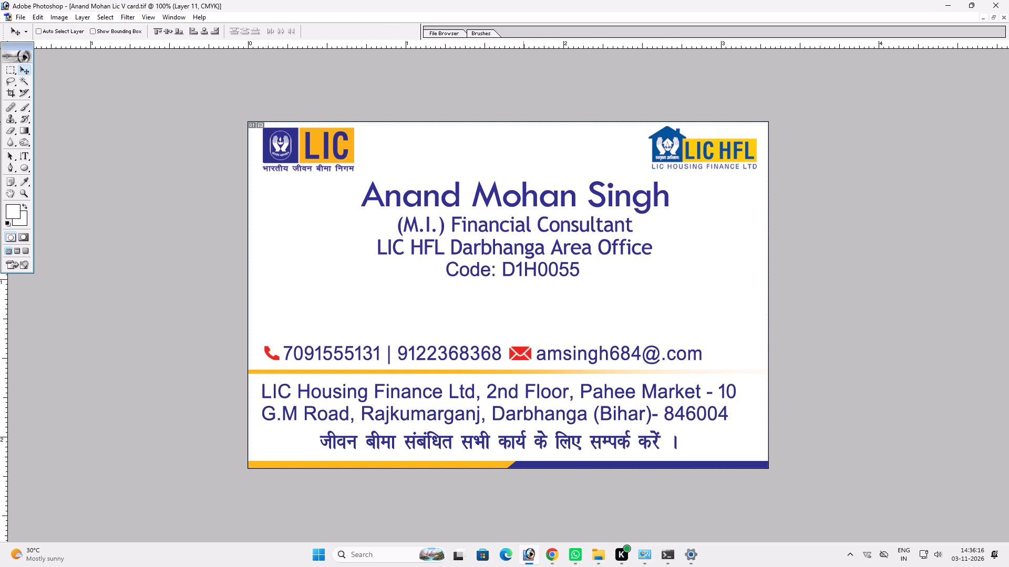
Duplicate the Code line just below itself and replace the copy's text with the cut Insurance Advisor and Agency Code lines.
{"action": "right_click", "coordinate": [521, 264]}
{"action": "left_click", "coordinate": [528, 269]}
{"action": "right_click", "coordinate": [519, 265], "text": "ctrl+shift"}
{"action": "left_click", "coordinate": [528, 268], "text": "ctrl+shift"}
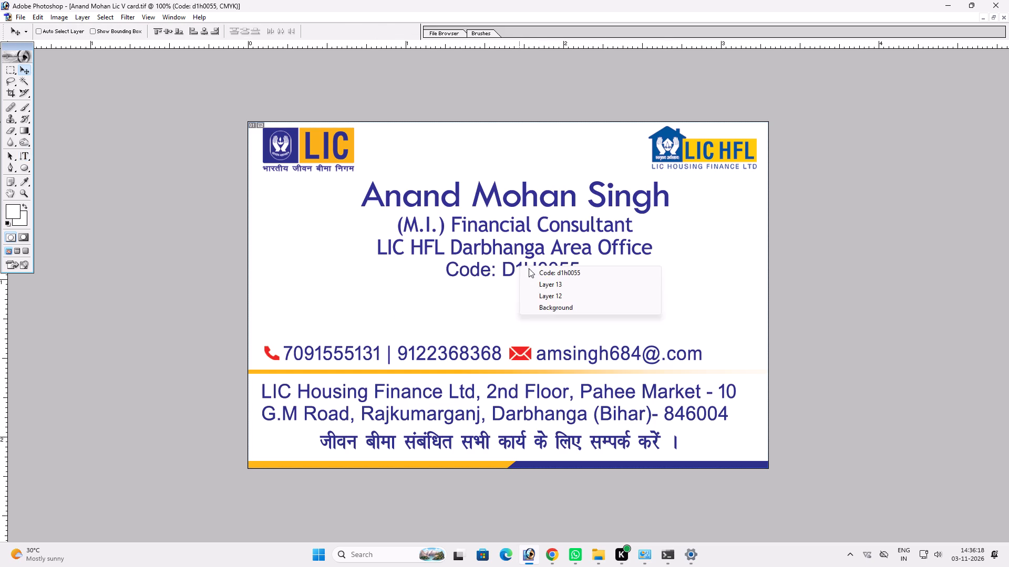
{"action": "left_click_drag", "start_coordinate": [526, 267], "coordinate": [525, 287], "text": "alt+shift"}
{"action": "key", "text": "t"}
{"action": "left_click", "coordinate": [521, 289]}
{"action": "key", "text": "ctrl+a"}
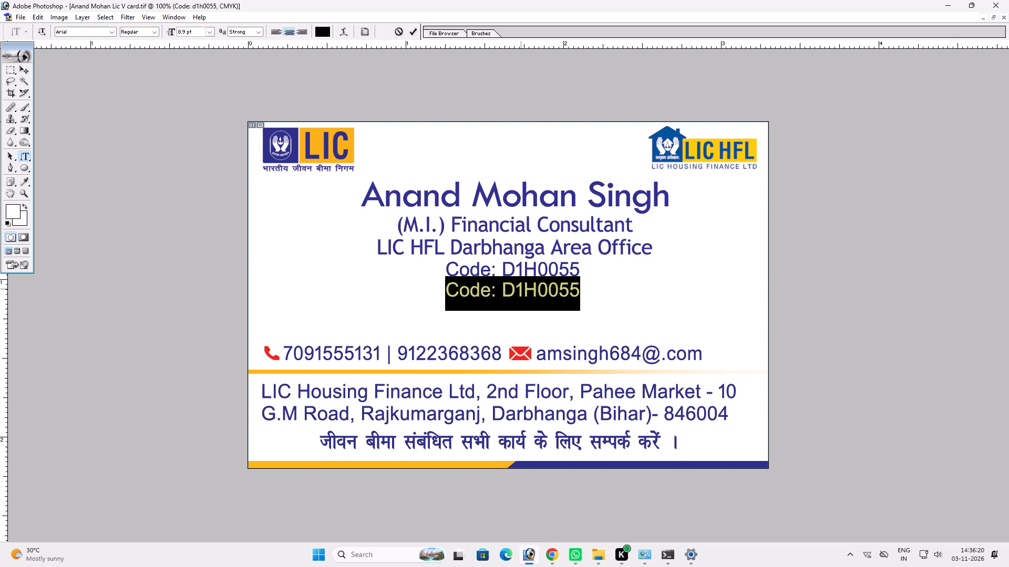
{"action": "key", "text": "ctrl+v"}
{"action": "key", "text": "Return"}
{"action": "type", "text": "vv"}
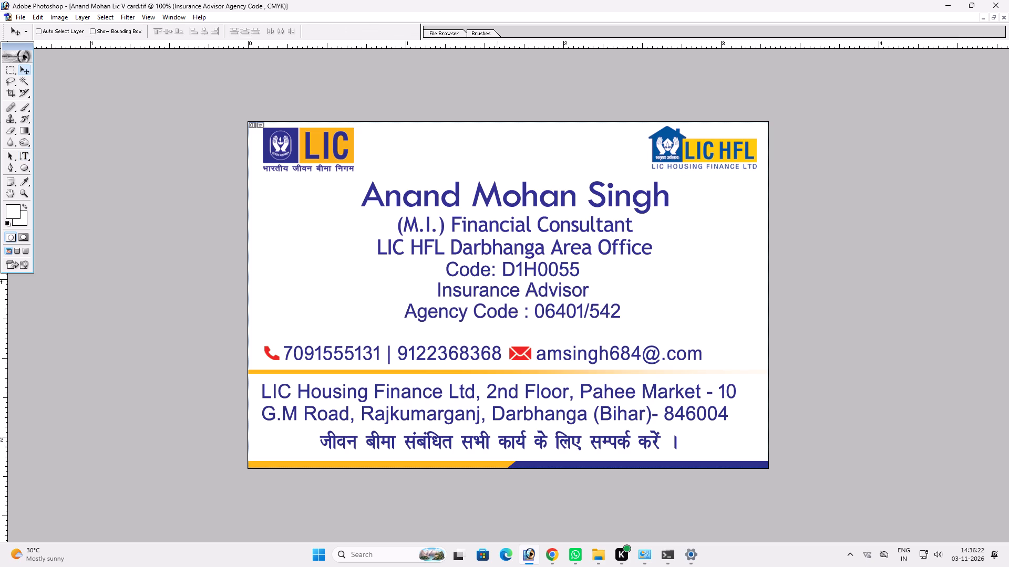
Shift the Insurance Advisor and Agency Code block slightly down from the Code line.
{"action": "key", "text": "v"}
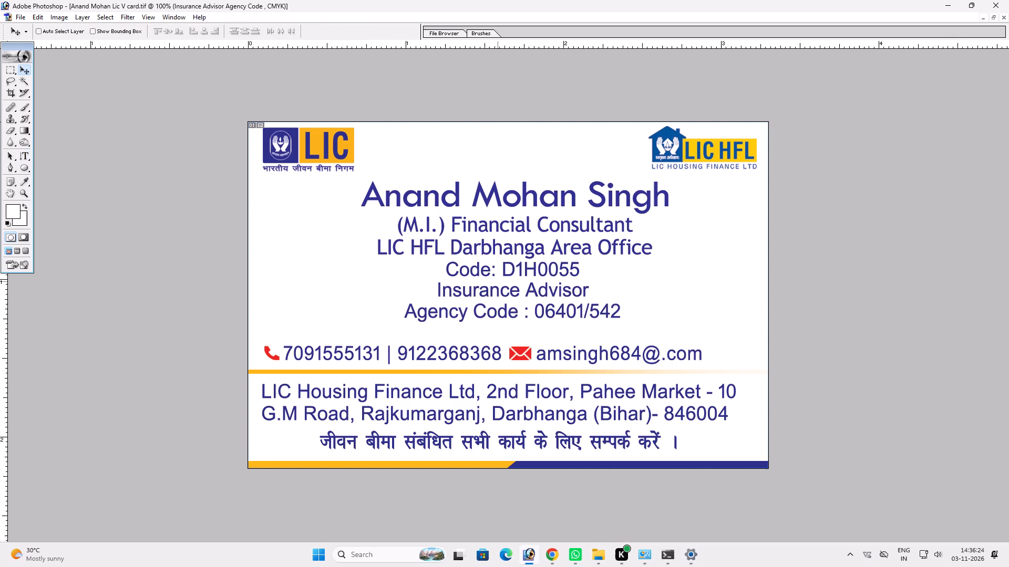
{"action": "left_click", "coordinate": [498, 281], "text": "shift"}
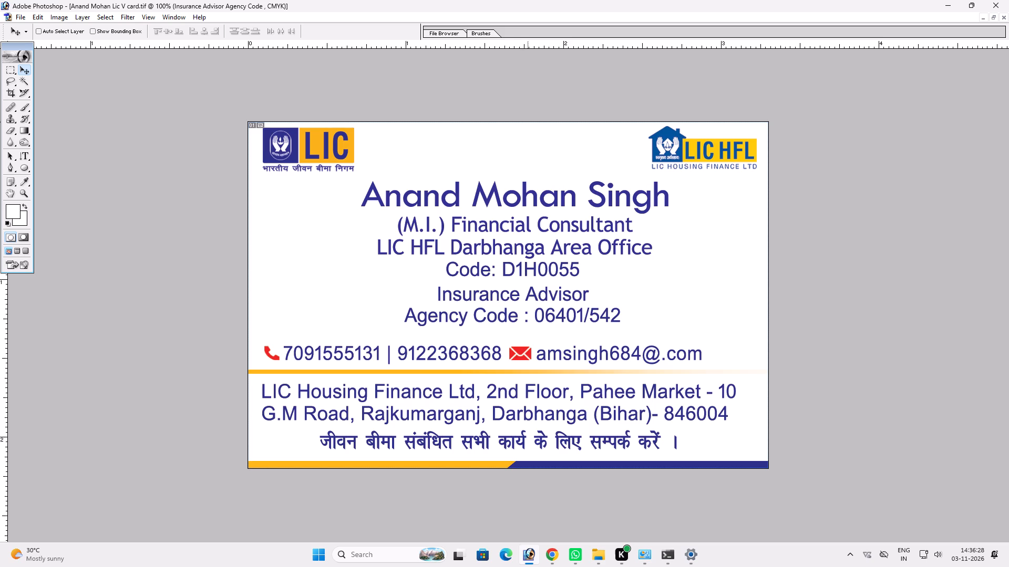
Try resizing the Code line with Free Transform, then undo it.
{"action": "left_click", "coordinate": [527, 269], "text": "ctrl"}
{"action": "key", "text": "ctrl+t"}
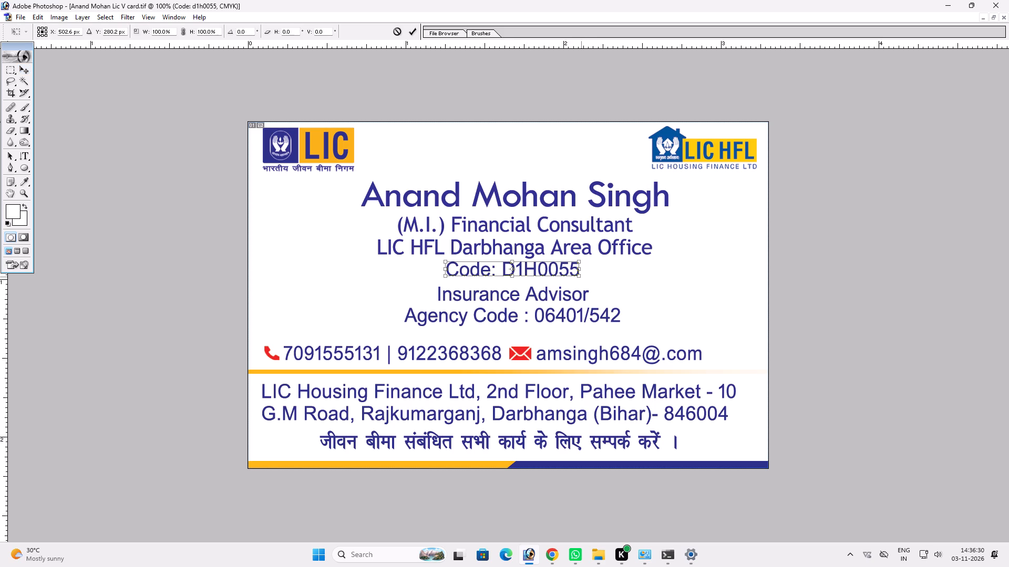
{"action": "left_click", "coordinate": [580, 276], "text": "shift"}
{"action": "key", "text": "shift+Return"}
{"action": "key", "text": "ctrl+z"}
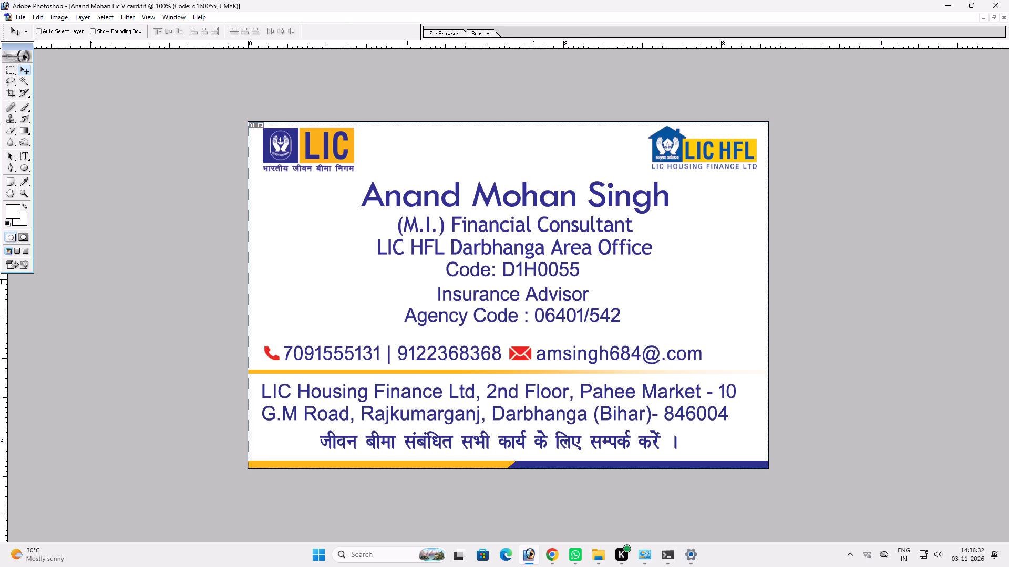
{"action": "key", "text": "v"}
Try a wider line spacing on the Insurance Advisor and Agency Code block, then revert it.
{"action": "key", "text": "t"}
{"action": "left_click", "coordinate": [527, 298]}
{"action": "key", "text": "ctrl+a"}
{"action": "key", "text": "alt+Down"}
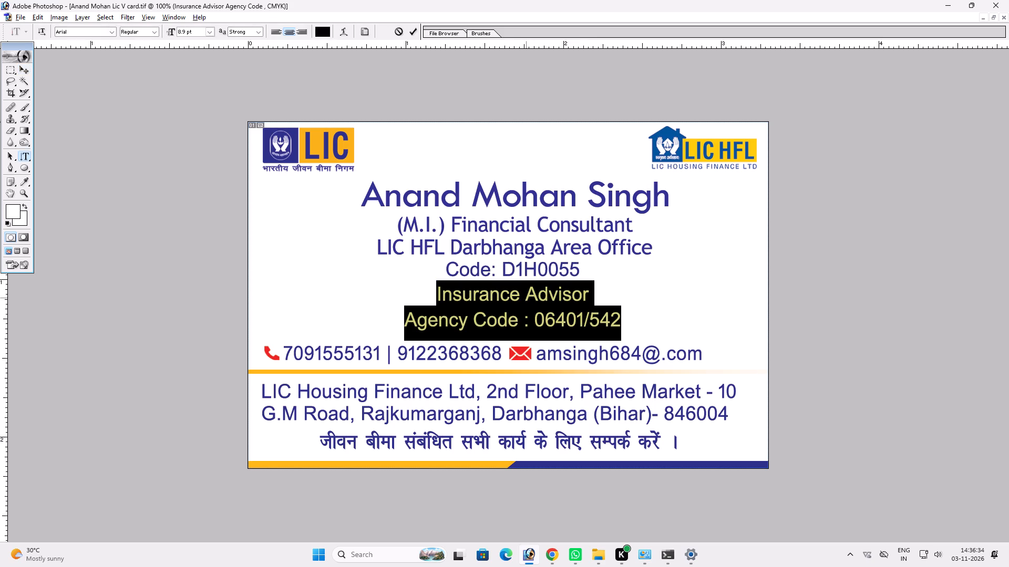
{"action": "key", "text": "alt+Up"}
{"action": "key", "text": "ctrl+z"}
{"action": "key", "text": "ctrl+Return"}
Enlarge the Insurance Advisor and Agency Code block slightly with Free Transform, to about 9.22 pt.
{"action": "key", "text": "ctrl+t"}
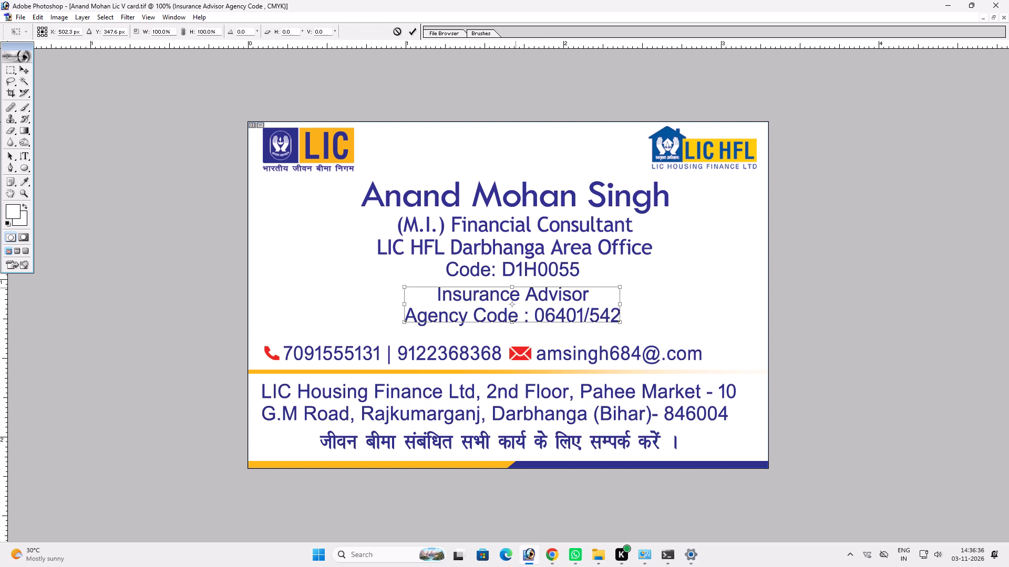
{"action": "left_click", "coordinate": [619, 287], "text": "alt+shift"}
{"action": "key", "text": "shift+Return"}
{"action": "key", "text": "v"}
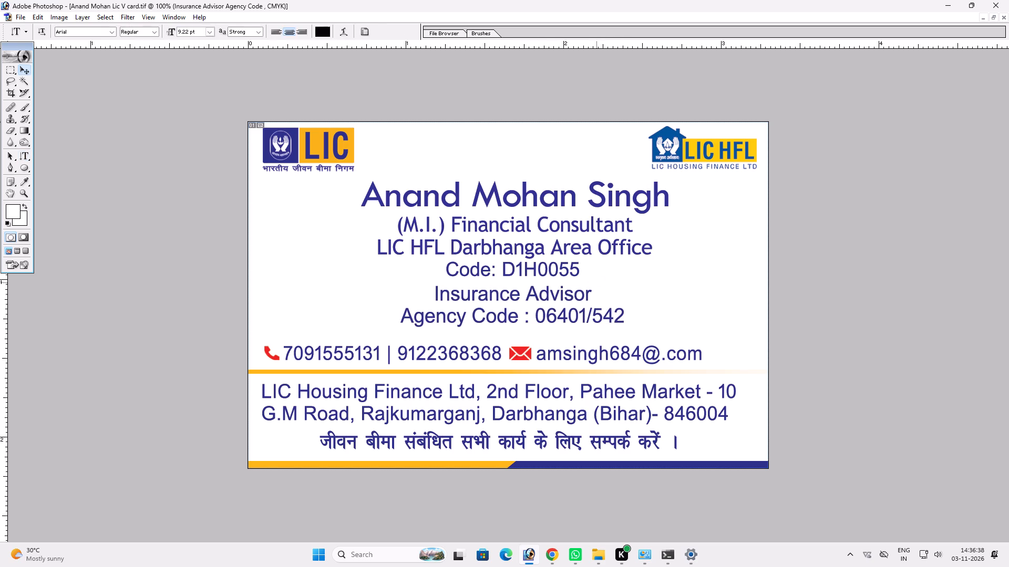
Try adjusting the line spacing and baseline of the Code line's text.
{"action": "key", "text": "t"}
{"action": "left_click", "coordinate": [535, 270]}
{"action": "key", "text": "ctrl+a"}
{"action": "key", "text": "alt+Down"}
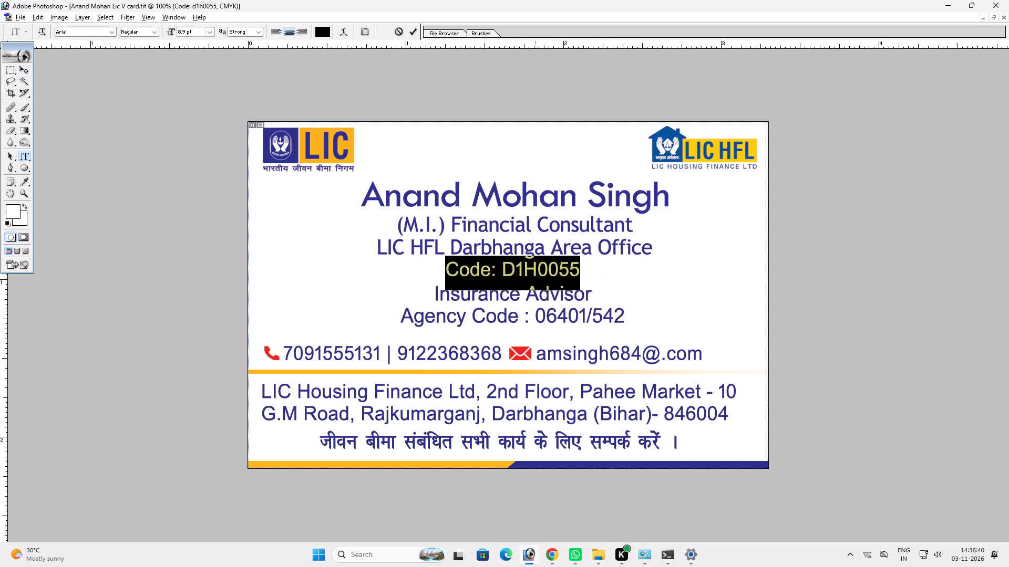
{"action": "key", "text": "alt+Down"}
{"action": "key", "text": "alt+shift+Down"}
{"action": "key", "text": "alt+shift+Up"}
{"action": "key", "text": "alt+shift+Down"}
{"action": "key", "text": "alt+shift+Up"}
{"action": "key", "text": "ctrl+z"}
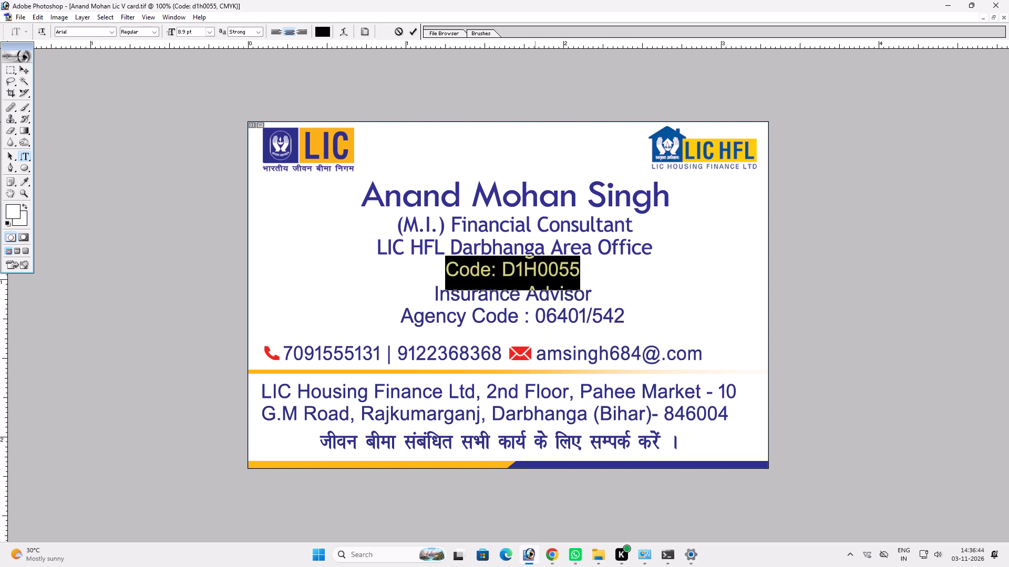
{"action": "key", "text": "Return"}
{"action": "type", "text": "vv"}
Stretch the Code line slightly downward with Free Transform.
{"action": "key", "text": "ctrl+t"}
{"action": "left_click", "coordinate": [525, 276], "text": "shift"}
{"action": "key", "text": "shift+Return"}
{"action": "key", "text": "v"}
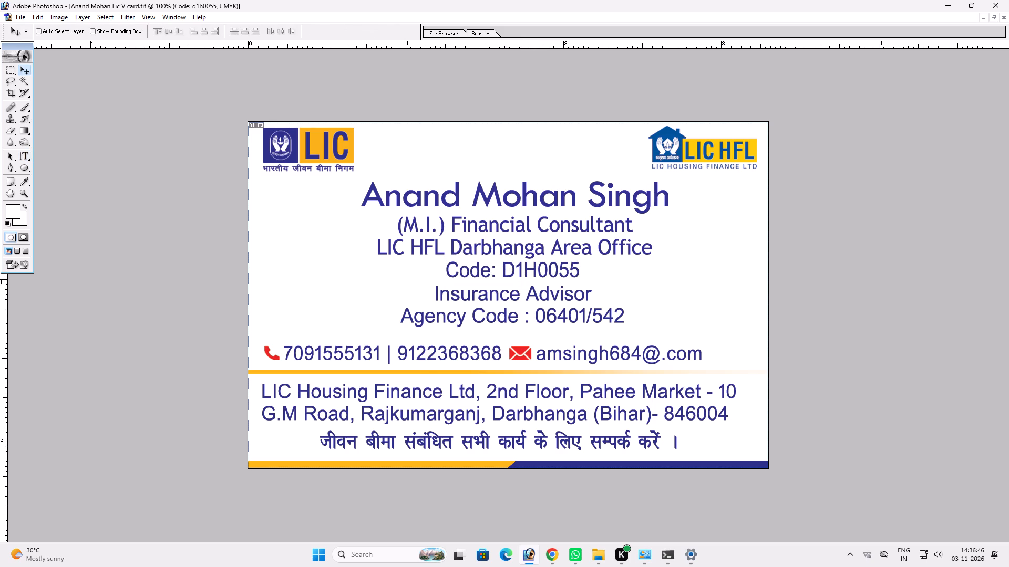
Save the LIC visiting card.
{"action": "key", "text": "ctrl+s"}
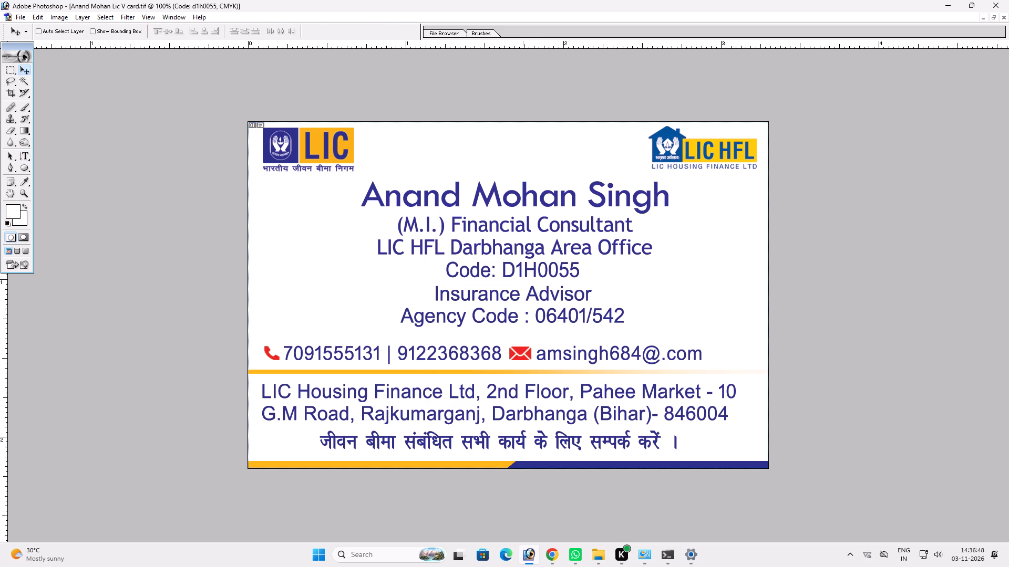
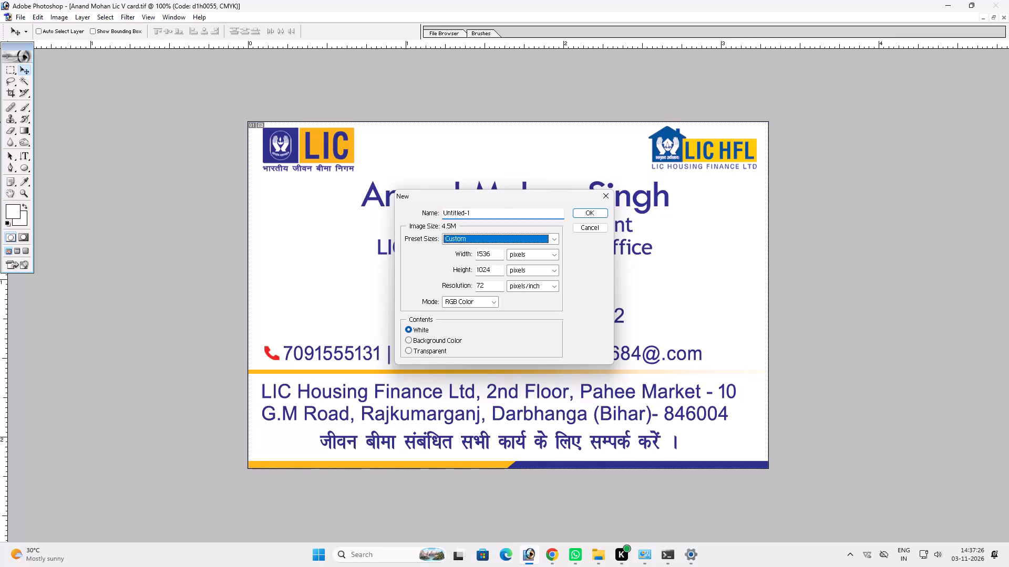
Create a new white CMYK document 72 inches wide and 36 inches high at 72 pixels/inch.
{"action": "key", "text": "Tab"}
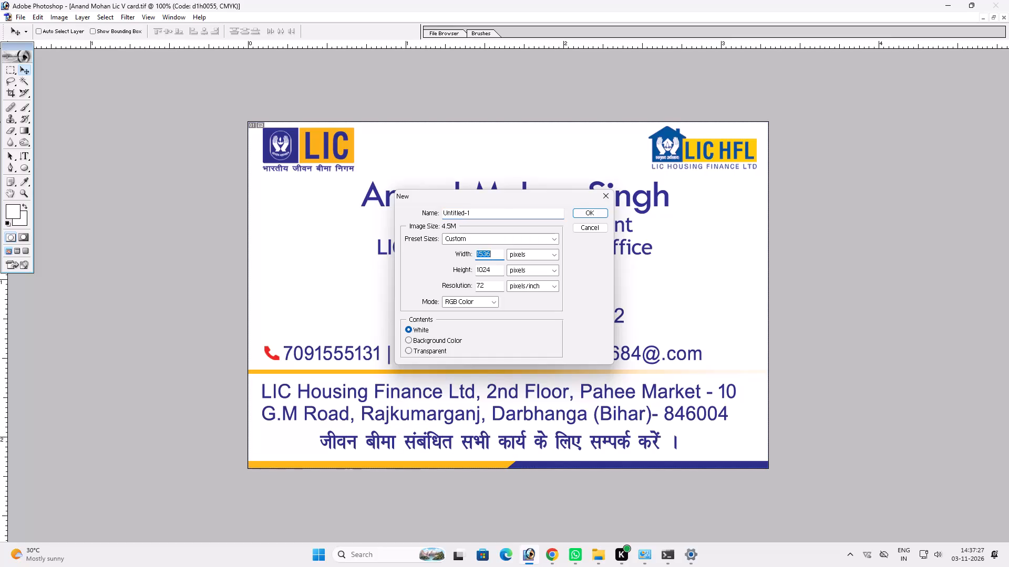
{"action": "type", "text": "72"}
{"action": "key", "text": "Tab"}
{"action": "key", "text": "Right"}
{"action": "key", "text": "Tab"}
{"action": "type", "text": "36"}
{"action": "key", "text": "Tab"}
{"action": "key", "text": "Down"}
{"action": "key", "text": "Tab"}
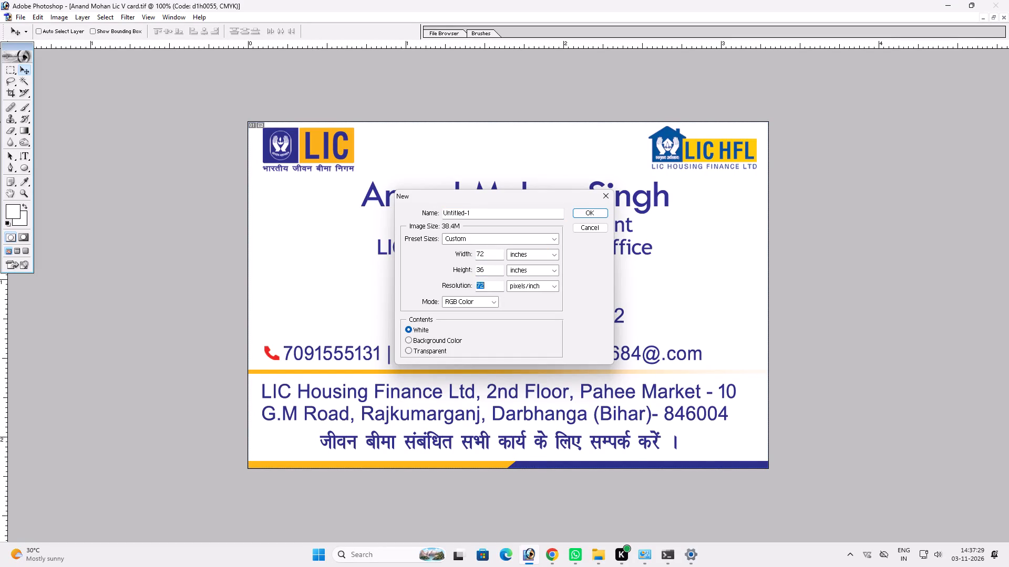
{"action": "key", "text": "Tab"}
{"action": "key", "text": "Tab"}
{"action": "key", "text": "Right"}
{"action": "key", "text": "Return"}
Paste the Lupin Diagnostics design and align it with the canvas's left and top edges.
{"action": "key", "text": "ctrl+v"}
{"action": "double_click", "coordinate": [388, 58]}
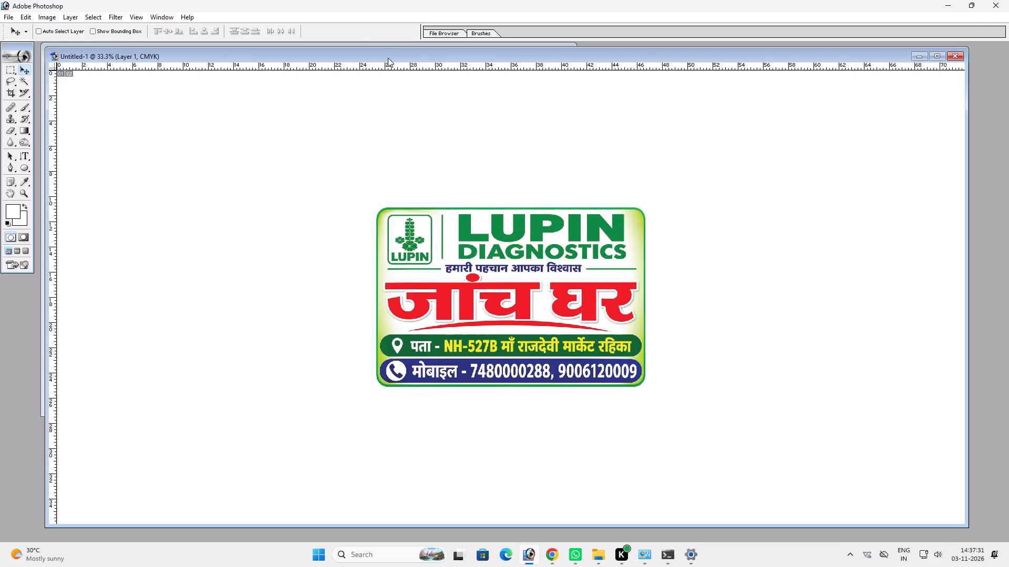
{"action": "key", "text": "ctrl+a"}
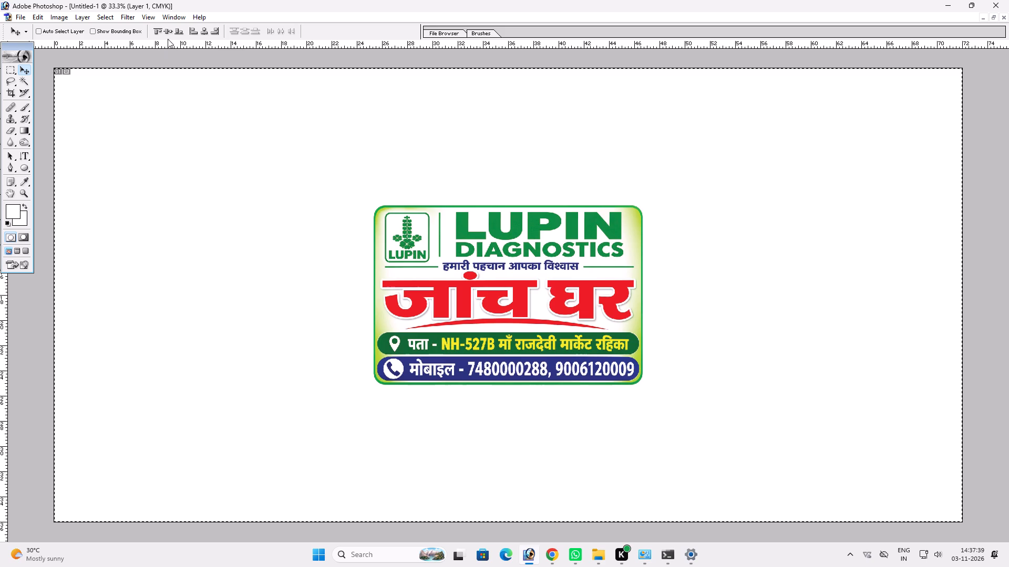
{"action": "left_click", "coordinate": [194, 34]}
{"action": "left_click", "coordinate": [154, 31]}
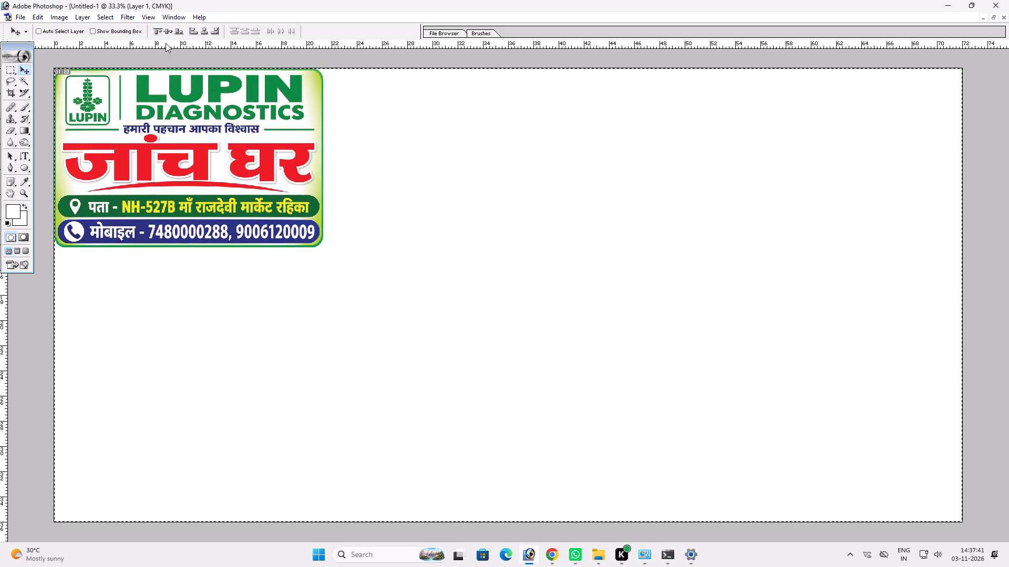
{"action": "key", "text": "ctrl+d"}
Browse to the November folder under 2026 on drive H and preview the rf enterprises bill.
{"action": "key", "text": "ctrl+t"}
{"action": "left_click", "coordinate": [597, 548]}
{"action": "left_click", "coordinate": [667, 491]}
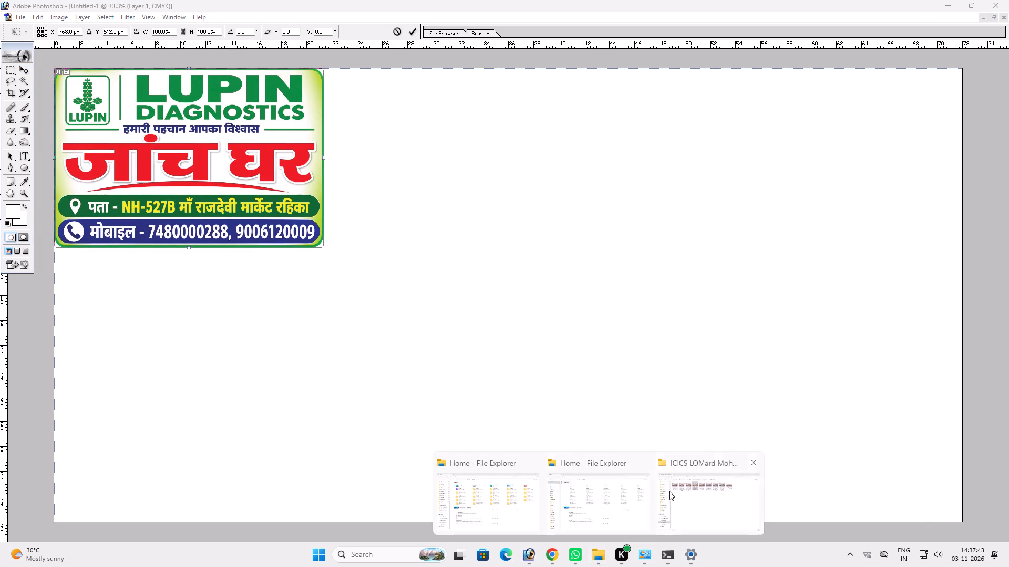
{"action": "scroll", "coordinate": [84, 249], "scroll_direction": "down", "scroll_amount": 3}
{"action": "double_click", "coordinate": [61, 356]}
{"action": "left_click", "coordinate": [59, 350]}
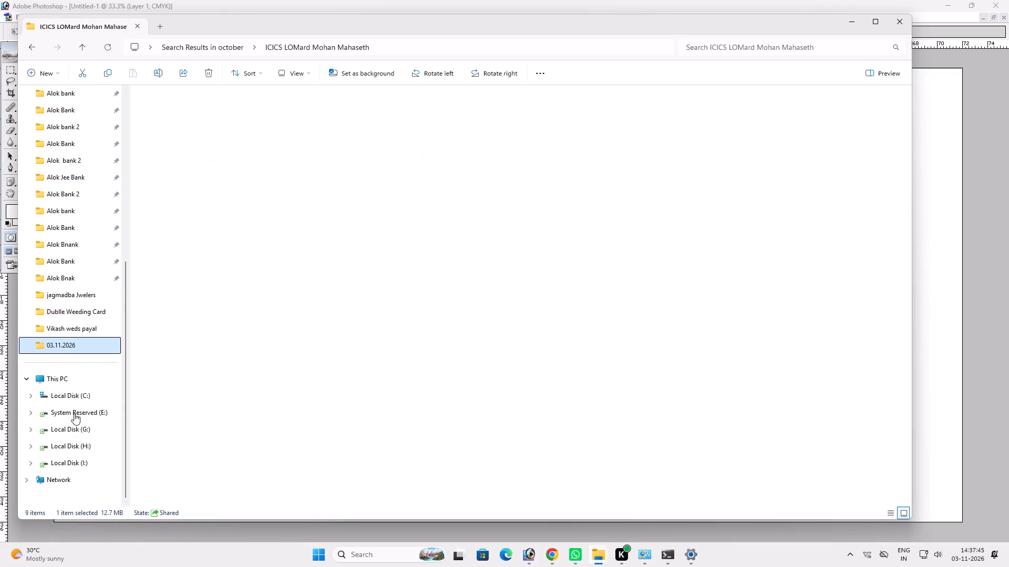
{"action": "left_click", "coordinate": [79, 437]}
{"action": "left_click", "coordinate": [78, 448]}
{"action": "double_click", "coordinate": [162, 132]}
{"action": "double_click", "coordinate": [162, 132]}
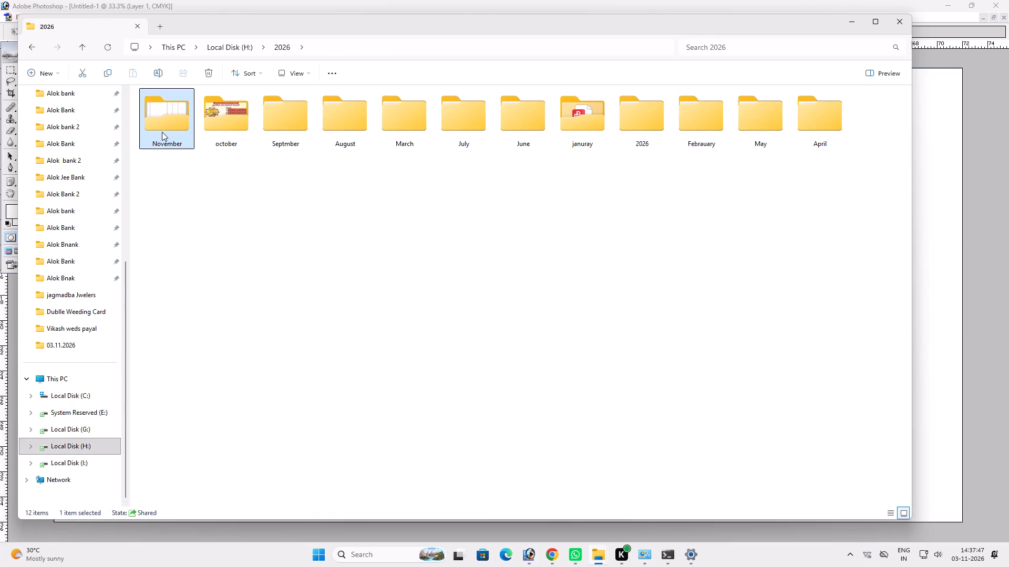
{"action": "left_click", "coordinate": [166, 155]}
{"action": "double_click", "coordinate": [166, 167]}
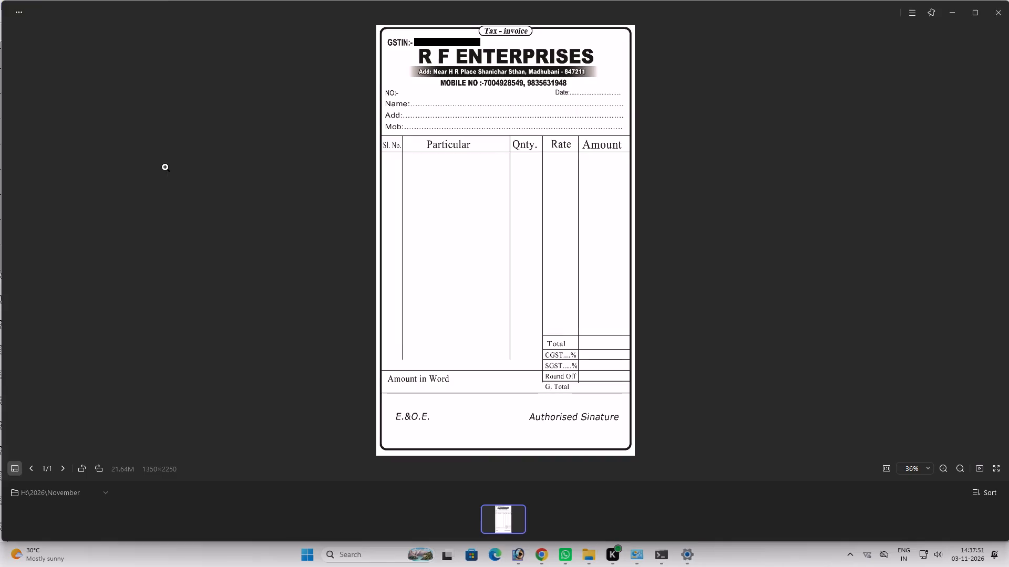
{"action": "left_click", "coordinate": [994, 10]}
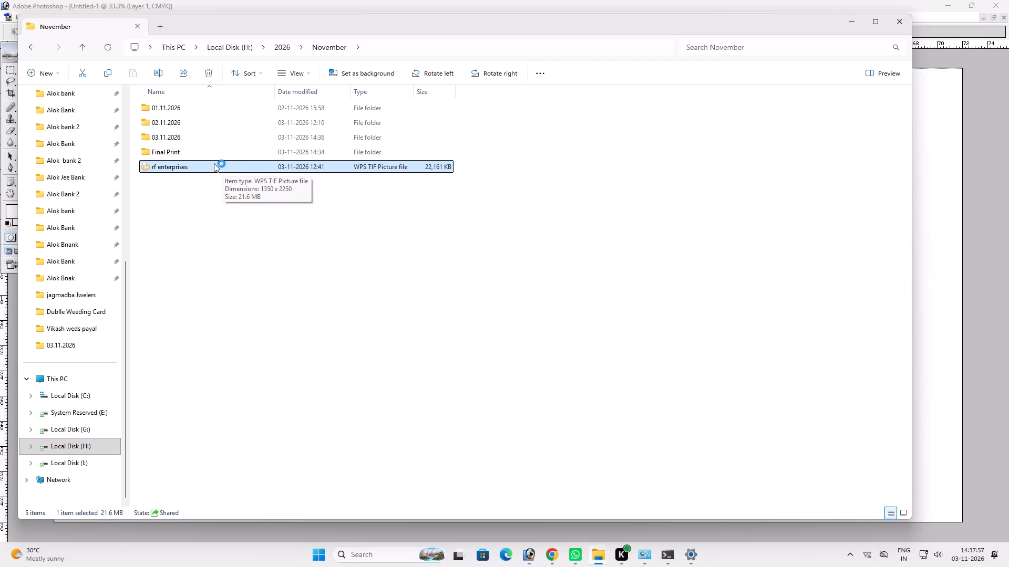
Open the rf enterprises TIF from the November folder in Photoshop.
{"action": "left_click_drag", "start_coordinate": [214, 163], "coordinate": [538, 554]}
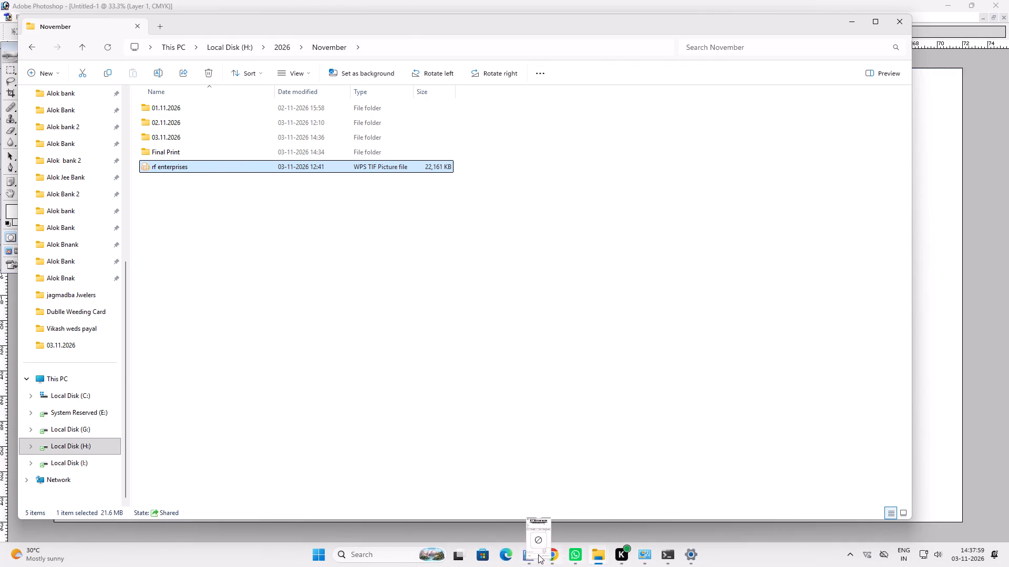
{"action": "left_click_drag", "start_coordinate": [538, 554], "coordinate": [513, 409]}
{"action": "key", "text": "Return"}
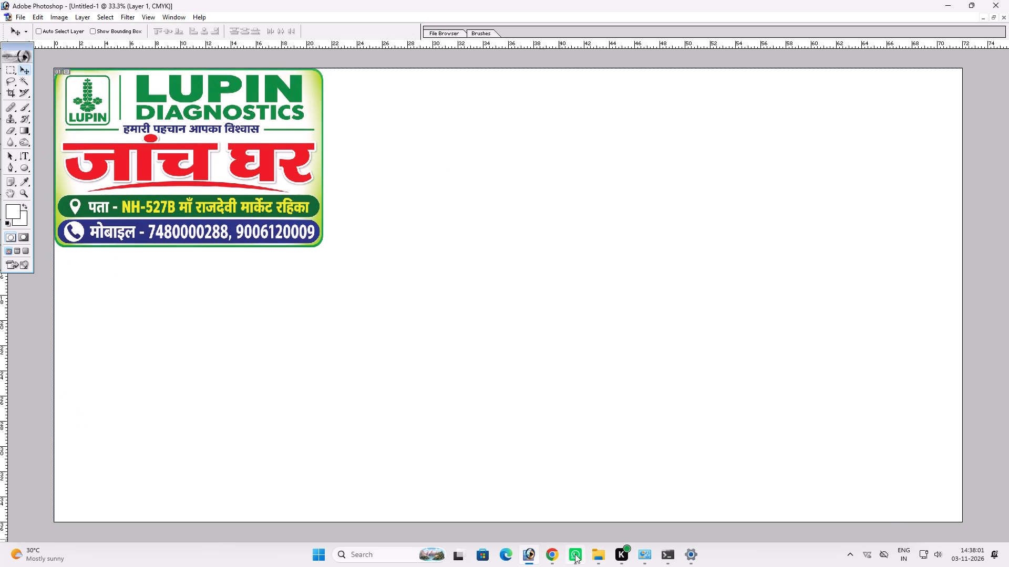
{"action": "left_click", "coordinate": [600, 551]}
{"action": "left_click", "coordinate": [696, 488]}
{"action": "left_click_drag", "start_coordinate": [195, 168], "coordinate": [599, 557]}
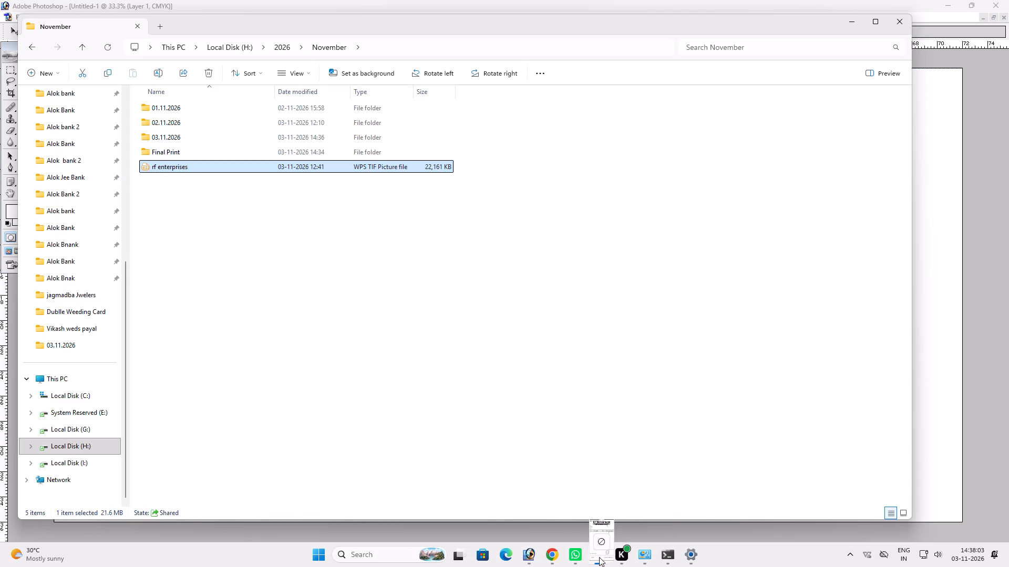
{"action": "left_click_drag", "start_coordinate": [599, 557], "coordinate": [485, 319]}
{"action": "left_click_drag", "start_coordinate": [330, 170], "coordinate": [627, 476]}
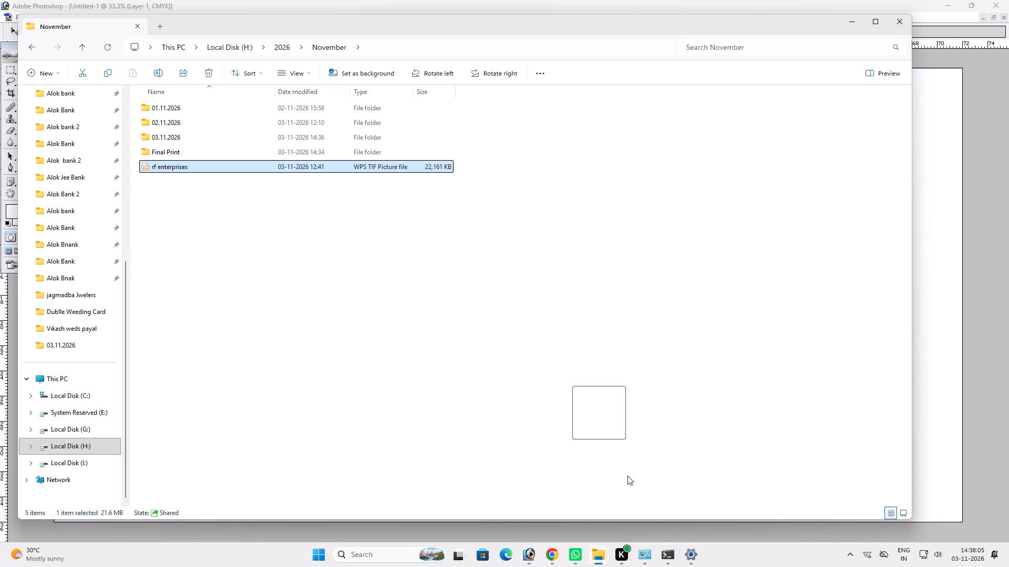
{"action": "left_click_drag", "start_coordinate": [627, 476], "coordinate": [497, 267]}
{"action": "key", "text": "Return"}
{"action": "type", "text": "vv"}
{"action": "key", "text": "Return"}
Check the R F Enterprises bill's document dimensions in Image Size.
{"action": "key", "text": "alt+i"}
{"action": "key", "text": "alt+i"}
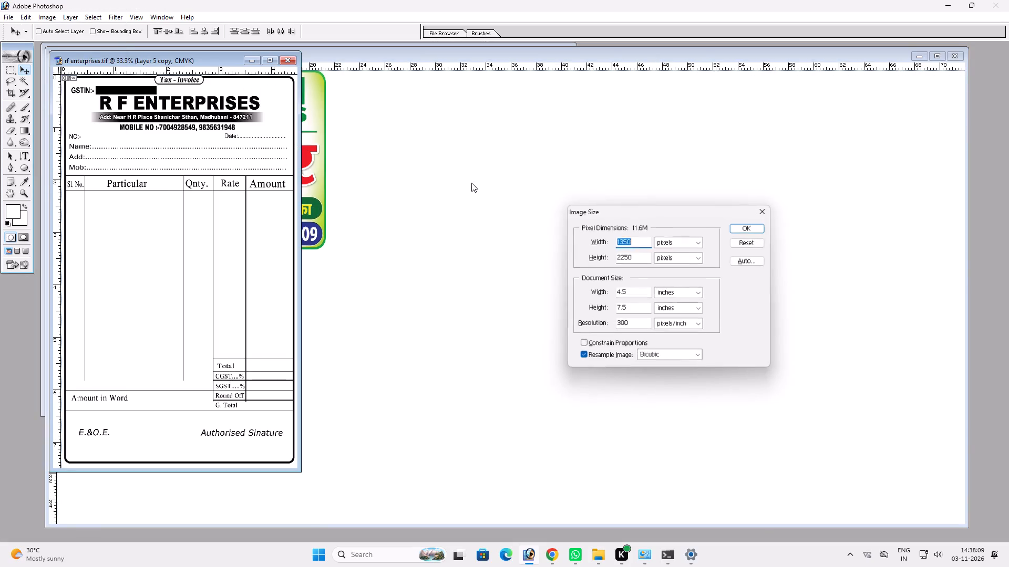
{"action": "key", "text": "Tab"}
{"action": "key", "text": "Tab"}
{"action": "key", "text": "Tab"}
{"action": "key", "text": "Tab"}
{"action": "key", "text": "Return"}
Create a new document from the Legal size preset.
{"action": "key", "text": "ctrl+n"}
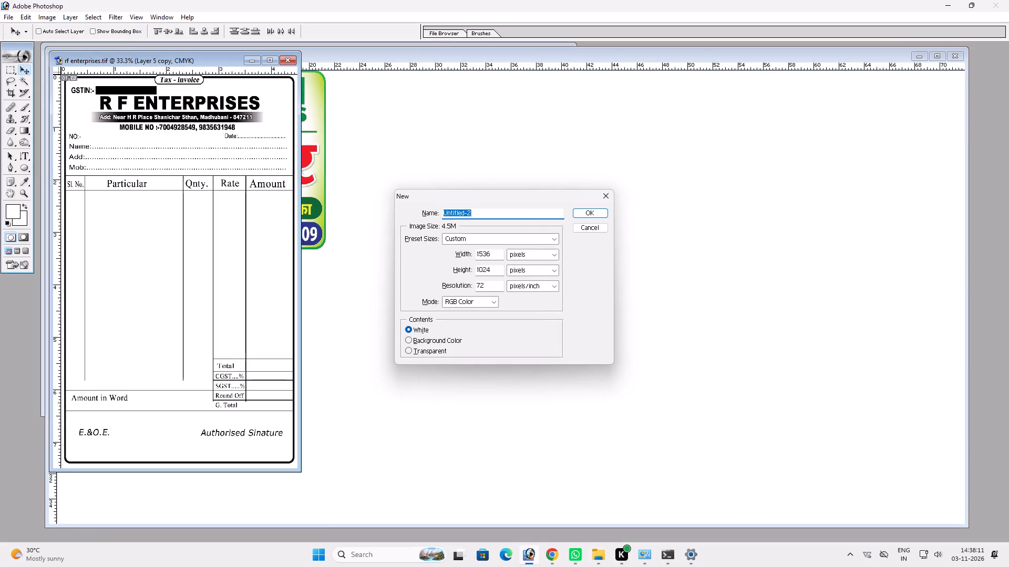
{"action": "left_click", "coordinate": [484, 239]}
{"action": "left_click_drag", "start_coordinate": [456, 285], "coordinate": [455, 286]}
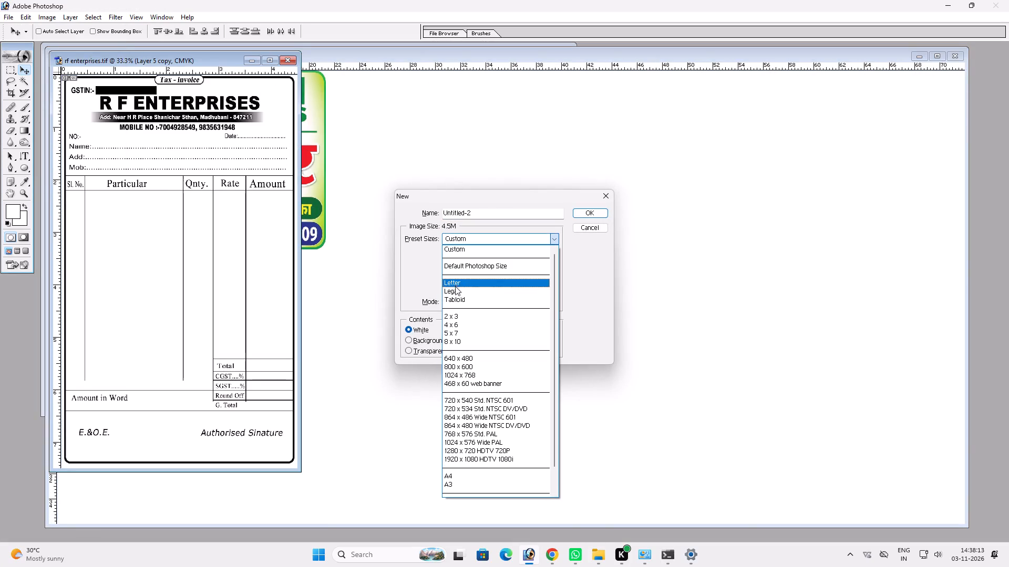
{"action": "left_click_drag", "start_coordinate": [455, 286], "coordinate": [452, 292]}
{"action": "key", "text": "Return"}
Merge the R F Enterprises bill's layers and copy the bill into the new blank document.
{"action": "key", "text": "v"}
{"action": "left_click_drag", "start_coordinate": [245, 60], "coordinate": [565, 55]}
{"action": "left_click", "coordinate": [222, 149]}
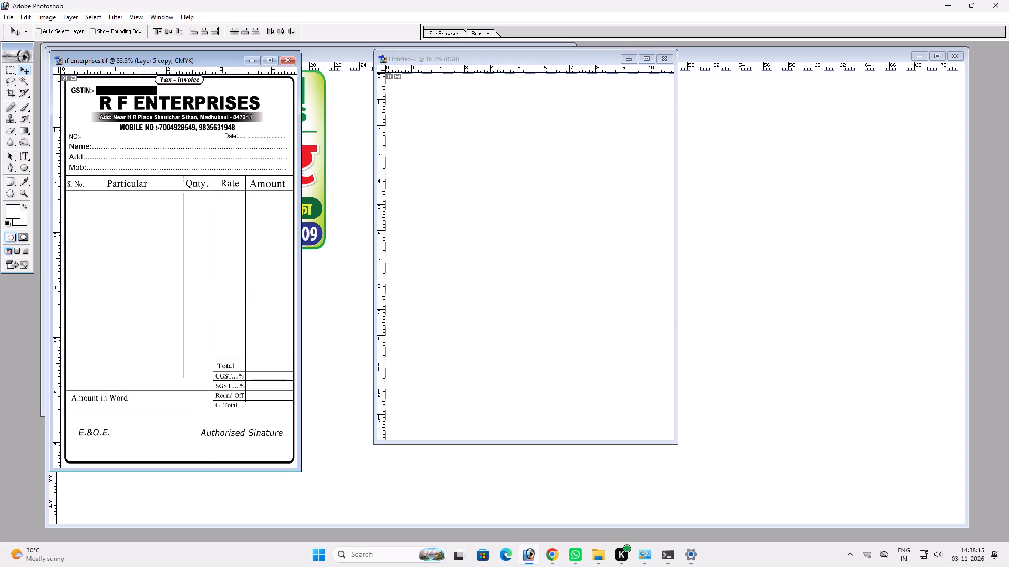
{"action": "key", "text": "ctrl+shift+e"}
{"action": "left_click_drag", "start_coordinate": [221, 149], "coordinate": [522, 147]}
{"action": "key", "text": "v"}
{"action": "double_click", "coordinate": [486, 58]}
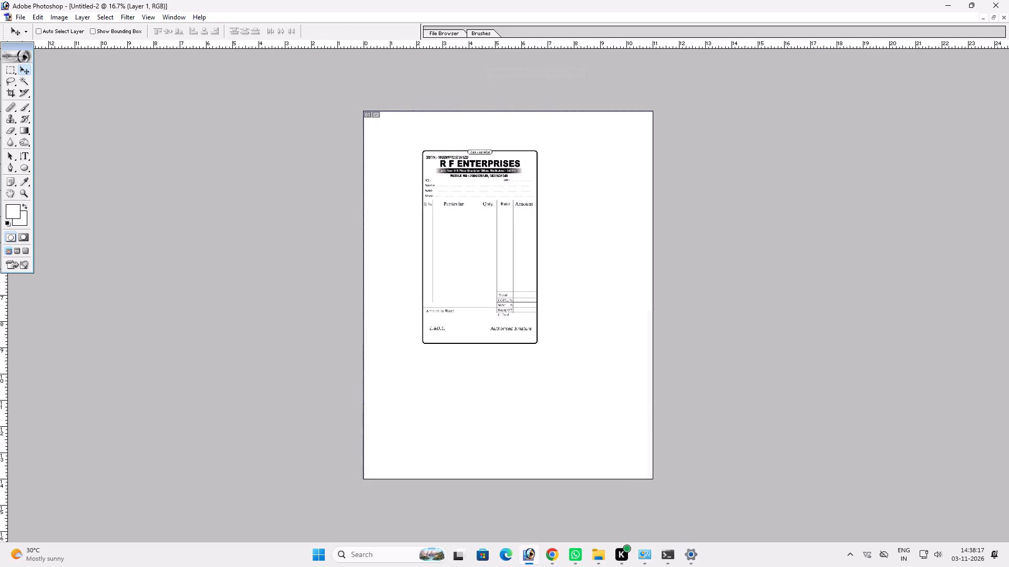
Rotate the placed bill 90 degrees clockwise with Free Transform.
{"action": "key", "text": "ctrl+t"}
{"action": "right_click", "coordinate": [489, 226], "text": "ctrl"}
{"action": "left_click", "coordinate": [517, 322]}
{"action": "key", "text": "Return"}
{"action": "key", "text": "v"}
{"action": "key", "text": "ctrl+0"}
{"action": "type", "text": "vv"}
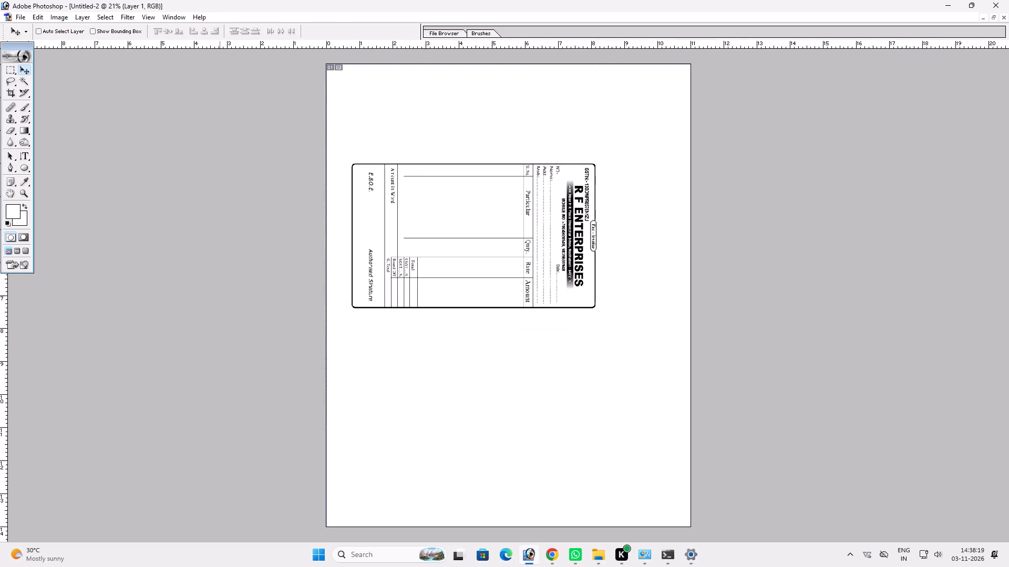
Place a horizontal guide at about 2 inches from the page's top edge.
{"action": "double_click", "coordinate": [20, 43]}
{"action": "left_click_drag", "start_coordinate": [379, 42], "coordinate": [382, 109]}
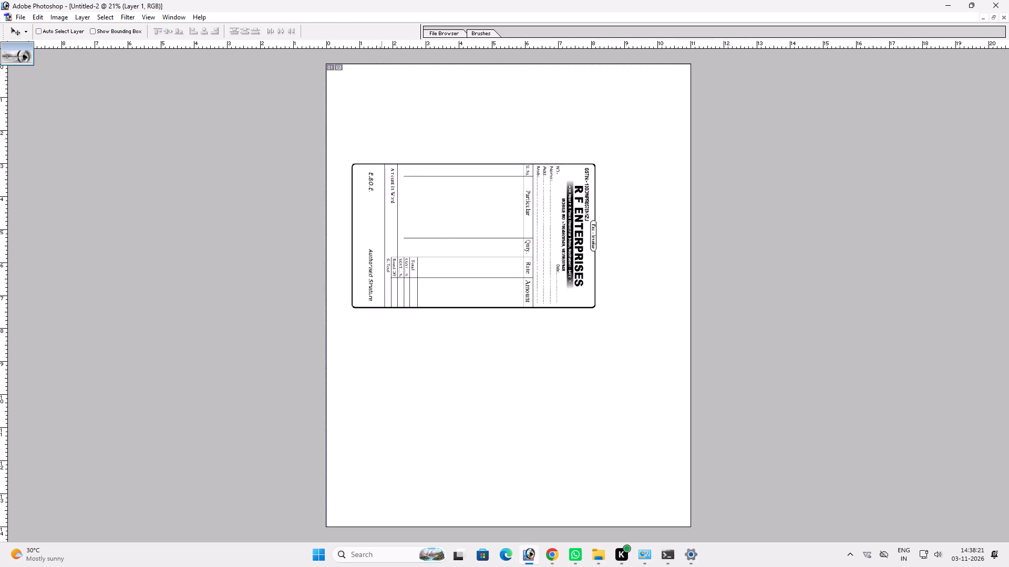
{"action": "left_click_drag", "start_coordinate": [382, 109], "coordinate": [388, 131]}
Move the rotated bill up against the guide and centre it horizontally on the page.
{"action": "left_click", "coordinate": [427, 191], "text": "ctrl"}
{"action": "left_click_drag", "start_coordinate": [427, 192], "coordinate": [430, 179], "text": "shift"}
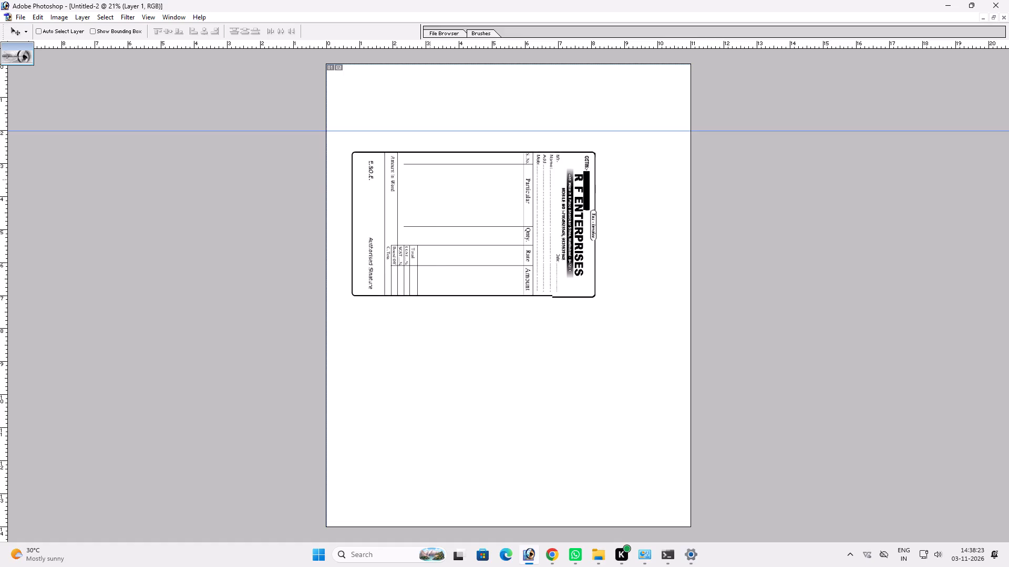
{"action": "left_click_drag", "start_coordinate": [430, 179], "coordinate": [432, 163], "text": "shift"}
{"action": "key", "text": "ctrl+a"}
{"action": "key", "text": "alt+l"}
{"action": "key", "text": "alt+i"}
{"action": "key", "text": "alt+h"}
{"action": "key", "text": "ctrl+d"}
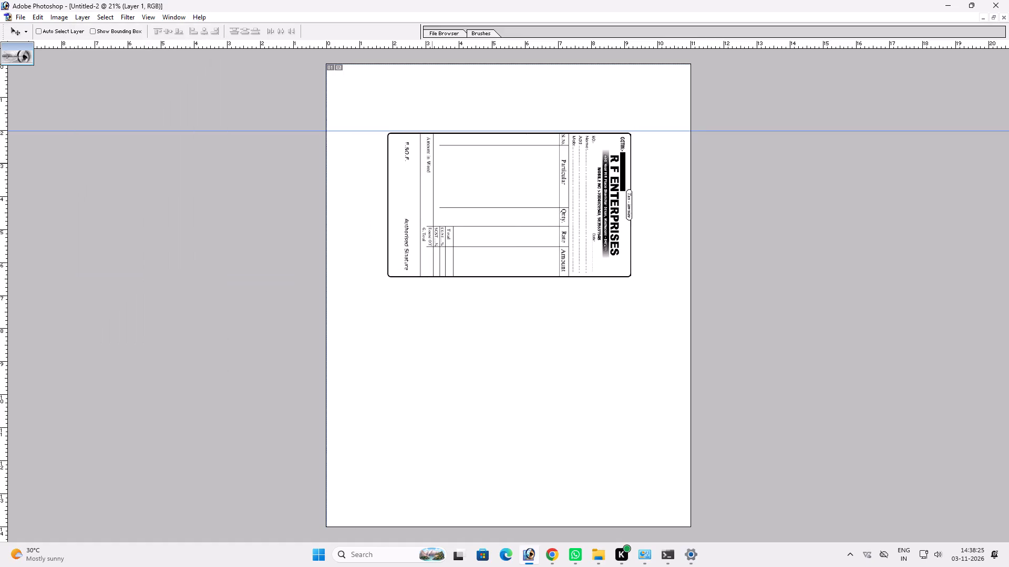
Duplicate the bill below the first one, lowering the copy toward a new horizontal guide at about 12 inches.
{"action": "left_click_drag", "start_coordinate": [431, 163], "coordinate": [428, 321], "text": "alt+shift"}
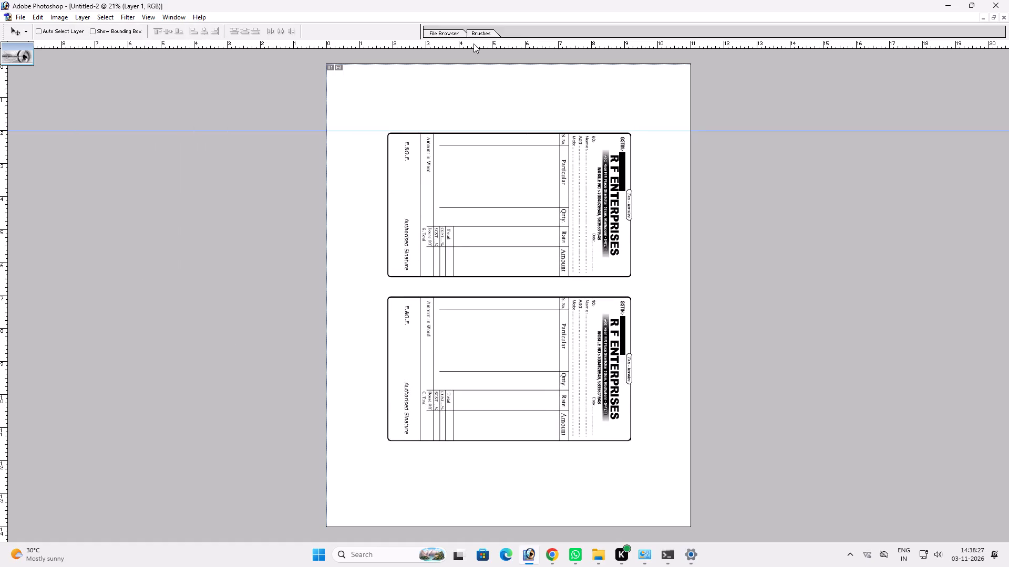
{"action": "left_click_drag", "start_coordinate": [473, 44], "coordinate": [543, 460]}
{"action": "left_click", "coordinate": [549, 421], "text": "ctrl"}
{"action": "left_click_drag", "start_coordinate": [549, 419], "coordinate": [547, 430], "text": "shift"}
Examine the lower bill copy up close and check the whole two-bill layout.
{"action": "key", "text": "z"}
{"action": "left_click_drag", "start_coordinate": [481, 302], "coordinate": [695, 476]}
{"action": "key", "text": "space"}
{"action": "key", "text": "space"}
{"action": "key", "text": "space"}
{"action": "key", "text": "space"}
{"action": "key", "text": "space"}
{"action": "key", "text": "space"}
{"action": "key", "text": "space"}
{"action": "key", "text": "space"}
{"action": "key", "text": "space"}
{"action": "key", "text": "space"}
{"action": "key", "text": "space"}
{"action": "key", "text": "space"}
{"action": "key", "text": "space"}
{"action": "key", "text": "space"}
{"action": "key", "text": "space"}
{"action": "key", "text": "space"}
{"action": "key", "text": "space"}
{"action": "key", "text": "space"}
{"action": "key", "text": "space"}
{"action": "key", "text": "space"}
{"action": "left_click_drag", "start_coordinate": [574, 267], "coordinate": [526, 278]}
{"action": "left_click_drag", "start_coordinate": [521, 270], "coordinate": [525, 307]}
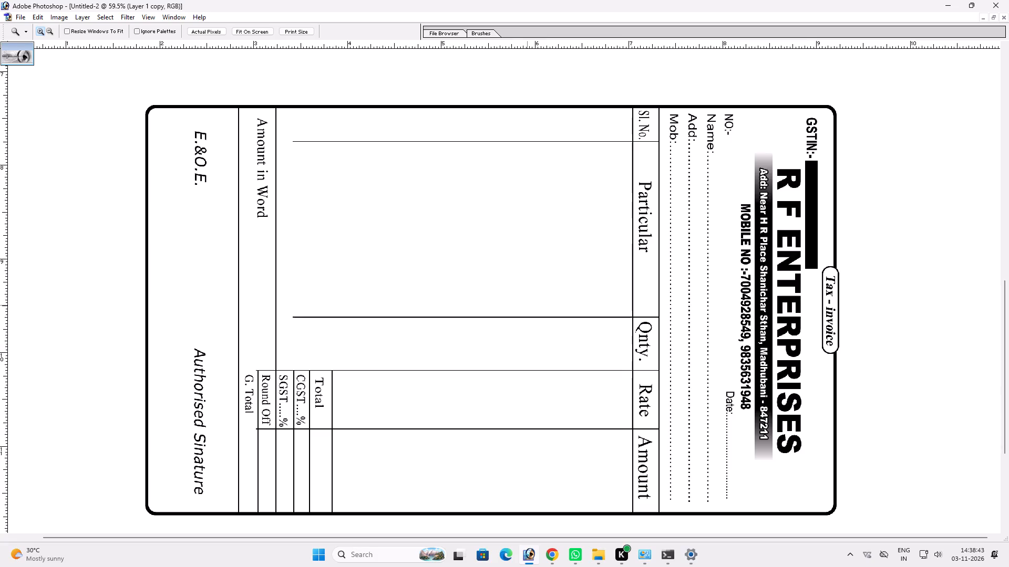
{"action": "key", "text": "space"}
{"action": "key", "text": "space"}
{"action": "key", "text": "space"}
{"action": "right_click", "coordinate": [499, 280]}
{"action": "left_click_drag", "start_coordinate": [504, 281], "coordinate": [511, 283]}
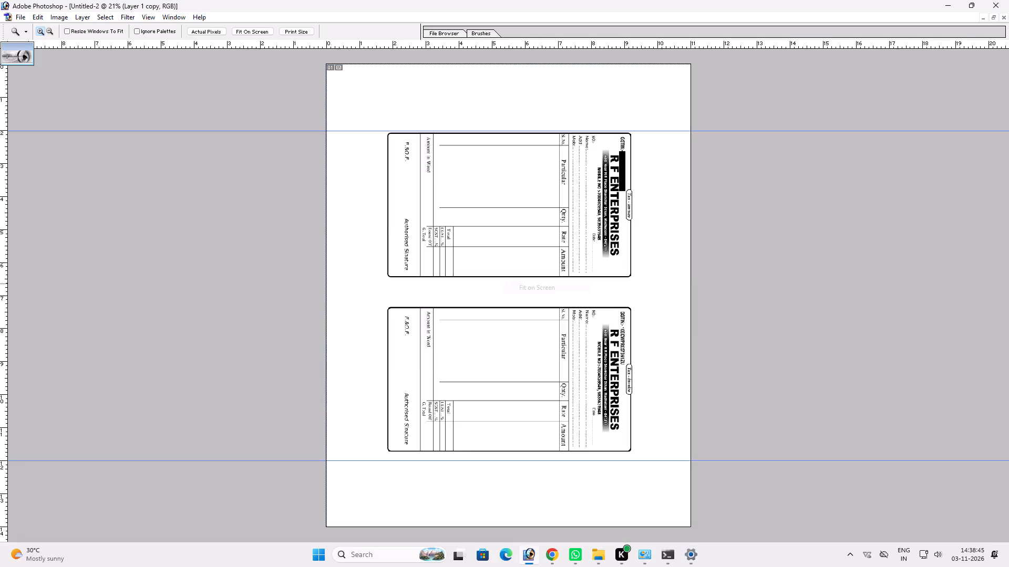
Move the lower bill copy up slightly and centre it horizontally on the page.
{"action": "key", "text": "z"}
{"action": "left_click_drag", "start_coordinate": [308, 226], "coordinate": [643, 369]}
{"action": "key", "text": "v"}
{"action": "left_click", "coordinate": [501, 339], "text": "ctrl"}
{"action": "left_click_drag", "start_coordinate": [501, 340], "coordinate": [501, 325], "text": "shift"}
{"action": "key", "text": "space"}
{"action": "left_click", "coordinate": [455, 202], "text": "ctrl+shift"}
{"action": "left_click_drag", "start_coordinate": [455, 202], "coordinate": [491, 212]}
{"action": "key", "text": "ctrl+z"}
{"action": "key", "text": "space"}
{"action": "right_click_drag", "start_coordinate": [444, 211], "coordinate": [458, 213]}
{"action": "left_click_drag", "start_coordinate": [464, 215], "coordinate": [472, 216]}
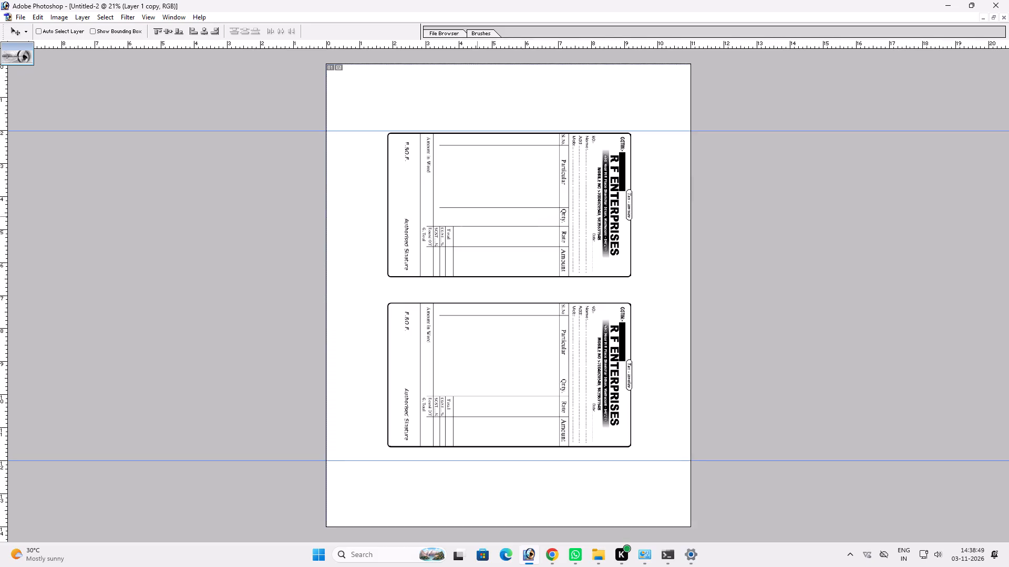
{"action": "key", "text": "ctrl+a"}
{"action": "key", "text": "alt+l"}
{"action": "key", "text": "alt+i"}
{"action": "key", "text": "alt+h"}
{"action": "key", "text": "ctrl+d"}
Inspect the lower bill copy's table lines and lettering up close.
{"action": "key", "text": "z"}
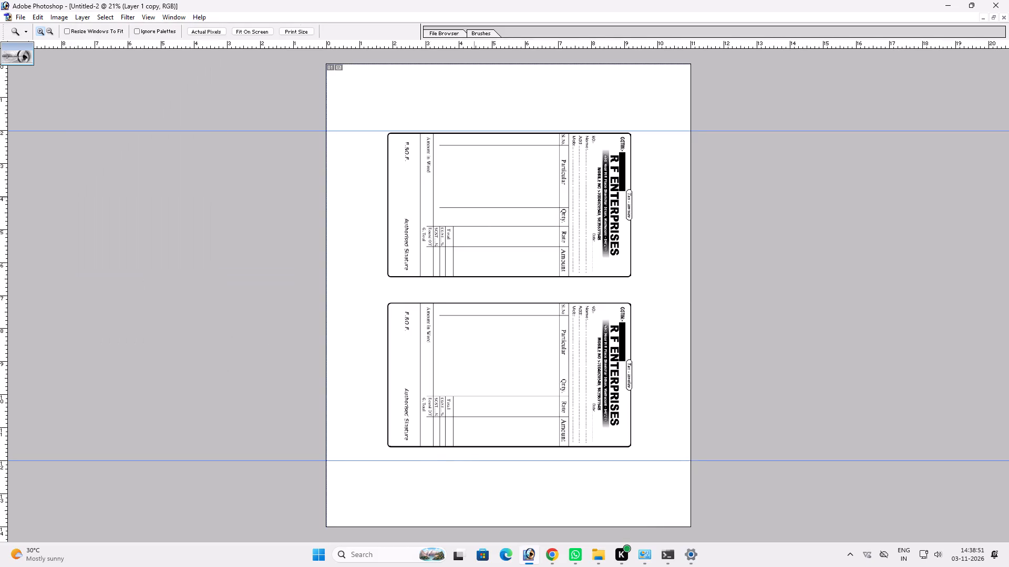
{"action": "left_click_drag", "start_coordinate": [437, 157], "coordinate": [717, 492]}
{"action": "key", "text": "space"}
{"action": "key", "text": "z"}
{"action": "left_click_drag", "start_coordinate": [355, 298], "coordinate": [548, 472]}
{"action": "key", "text": "v"}
{"action": "key", "text": "v"}
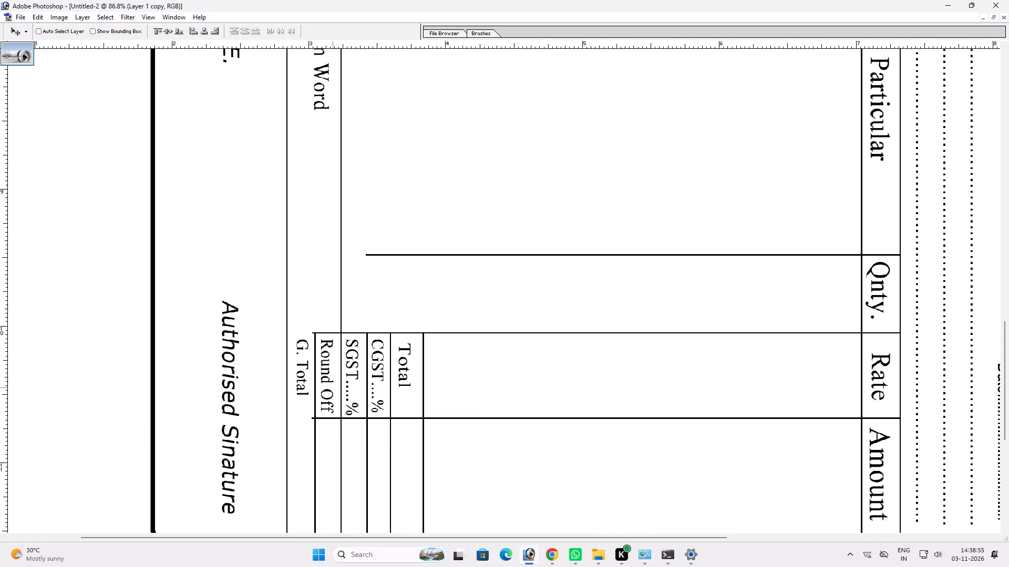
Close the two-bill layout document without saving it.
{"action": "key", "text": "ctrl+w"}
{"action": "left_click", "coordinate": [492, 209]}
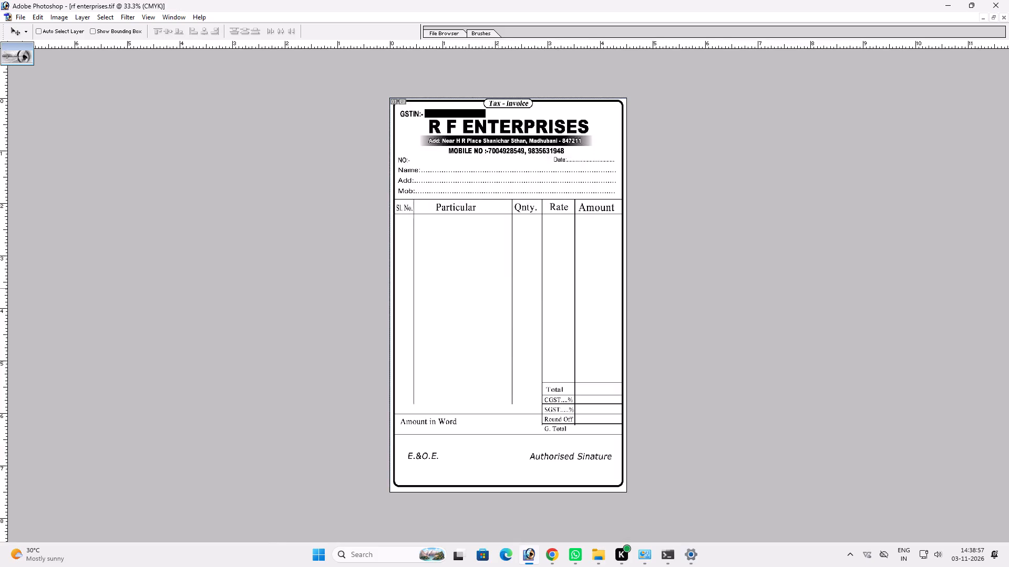
Examine the original R F Enterprises bill's text and table in detail.
{"action": "key", "text": "ctrl+plus"}
{"action": "key", "text": "ctrl+plus"}
{"action": "key", "text": "space"}
{"action": "key", "text": "space"}
{"action": "key", "text": "space"}
{"action": "key", "text": "space"}
{"action": "key", "text": "space"}
{"action": "key", "text": "space"}
{"action": "key", "text": "space"}
{"action": "key", "text": "space"}
{"action": "key", "text": "space"}
{"action": "key", "text": "space"}
{"action": "key", "text": "space"}
{"action": "key", "text": "space"}
{"action": "key", "text": "space"}
{"action": "right_click_drag", "start_coordinate": [488, 271], "coordinate": [493, 269]}
{"action": "left_click_drag", "start_coordinate": [497, 270], "coordinate": [514, 280]}
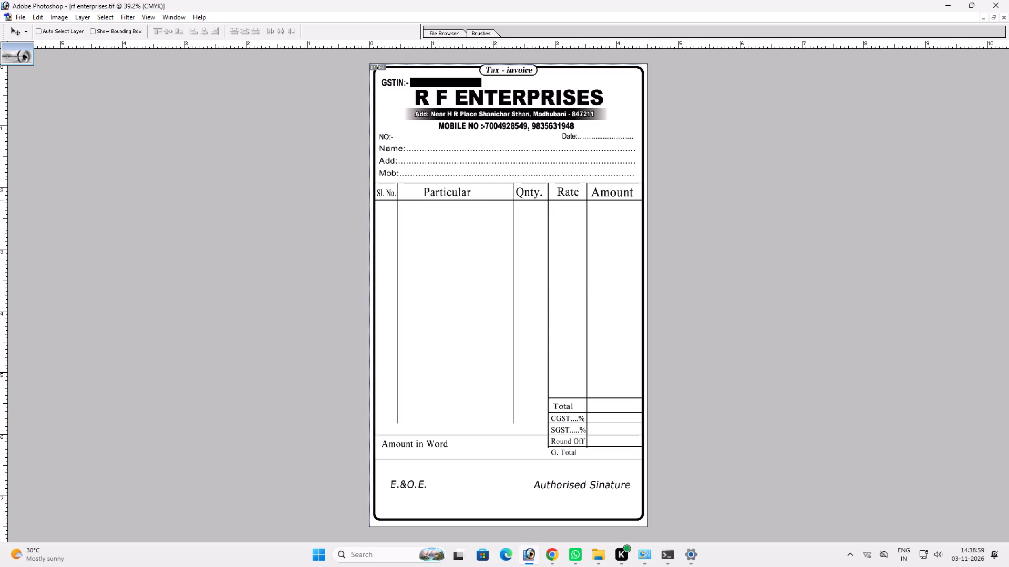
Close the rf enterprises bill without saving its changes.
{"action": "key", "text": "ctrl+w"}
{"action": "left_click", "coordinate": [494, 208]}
Move the Lupin Diagnostics design into the sheet's corner and scale it to fill the full 72 × 36 inch canvas.
{"action": "right_click", "coordinate": [304, 191]}
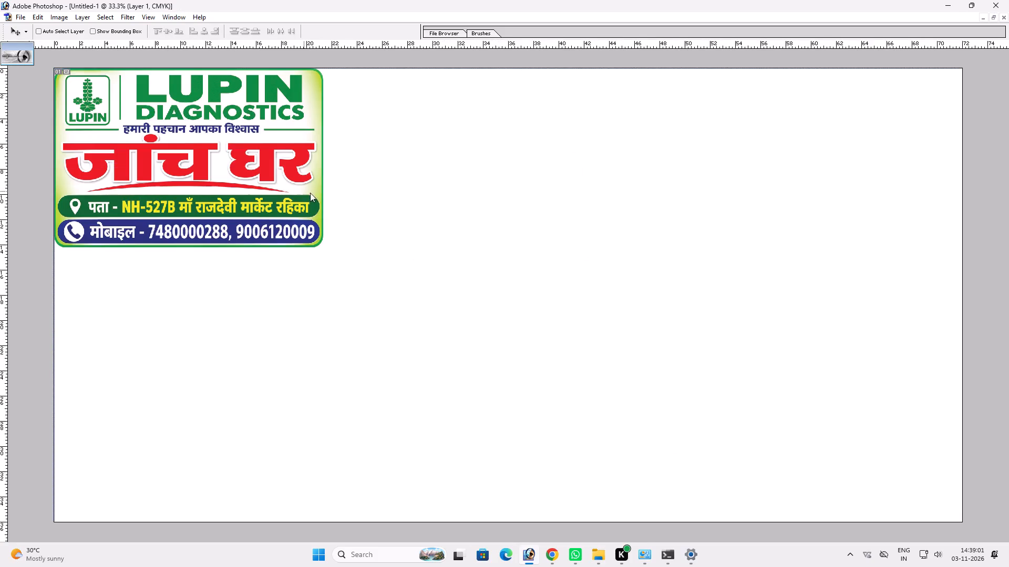
{"action": "left_click_drag", "start_coordinate": [330, 198], "coordinate": [341, 200]}
{"action": "key", "text": "ctrl+t"}
{"action": "left_click_drag", "start_coordinate": [324, 248], "coordinate": [806, 425], "text": "shift"}
{"action": "left_click_drag", "start_coordinate": [742, 397], "coordinate": [970, 398], "text": "shift"}
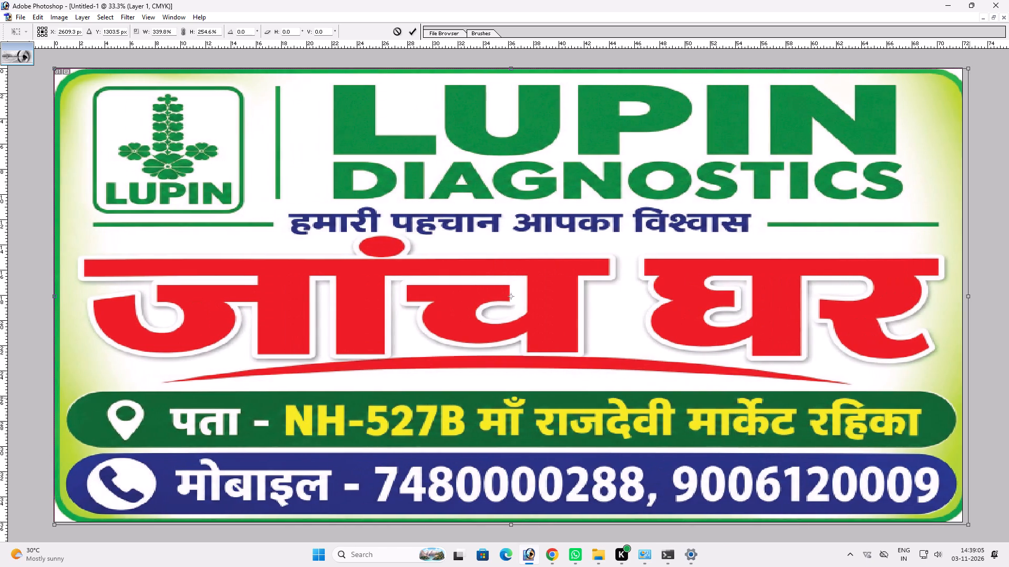
{"action": "left_click_drag", "start_coordinate": [970, 398], "coordinate": [959, 394], "text": "shift"}
{"action": "left_click_drag", "start_coordinate": [959, 394], "coordinate": [964, 393], "text": "shift"}
{"action": "key", "text": "shift+Return"}
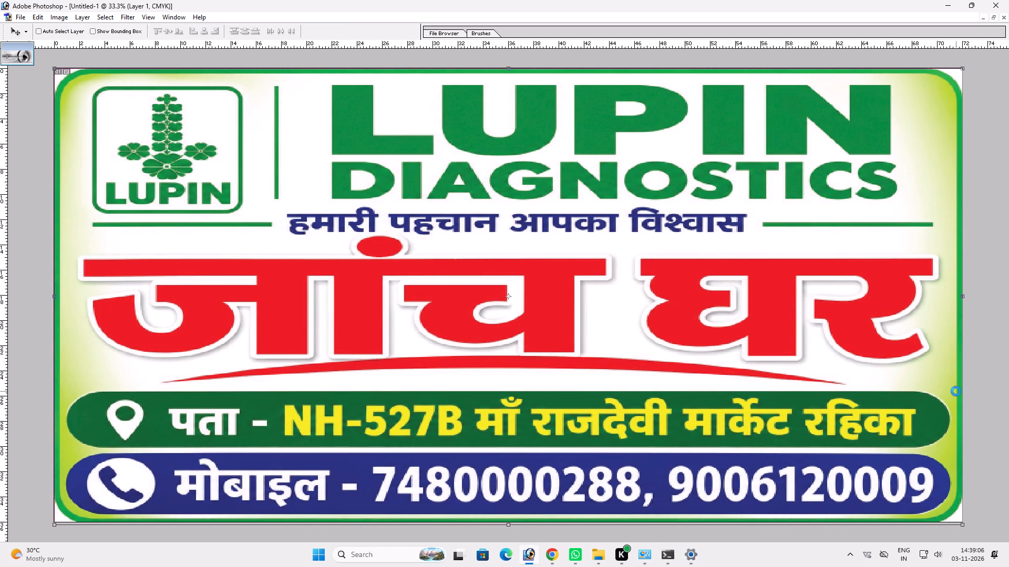
{"action": "key", "text": "v"}
Darken the Lupin Diagnostics design with Levels by raising the CMYK shadow input level.
{"action": "key", "text": "ctrl+l"}
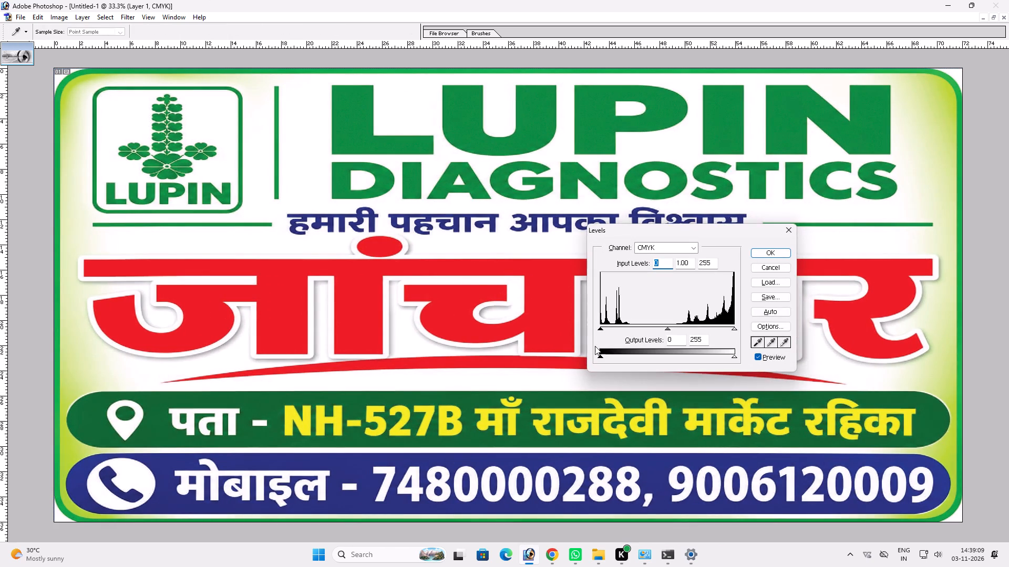
{"action": "left_click_drag", "start_coordinate": [600, 329], "coordinate": [629, 327]}
{"action": "key", "text": "Return"}
{"action": "key", "text": "ctrl+shift+s"}
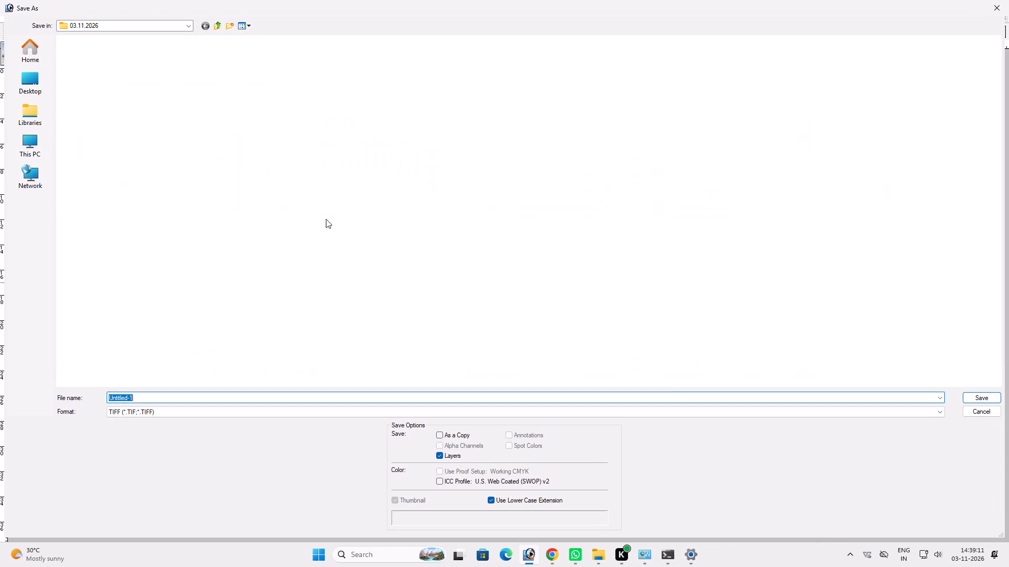
{"action": "left_click", "coordinate": [232, 24]}
{"action": "key", "text": "shift+a"}
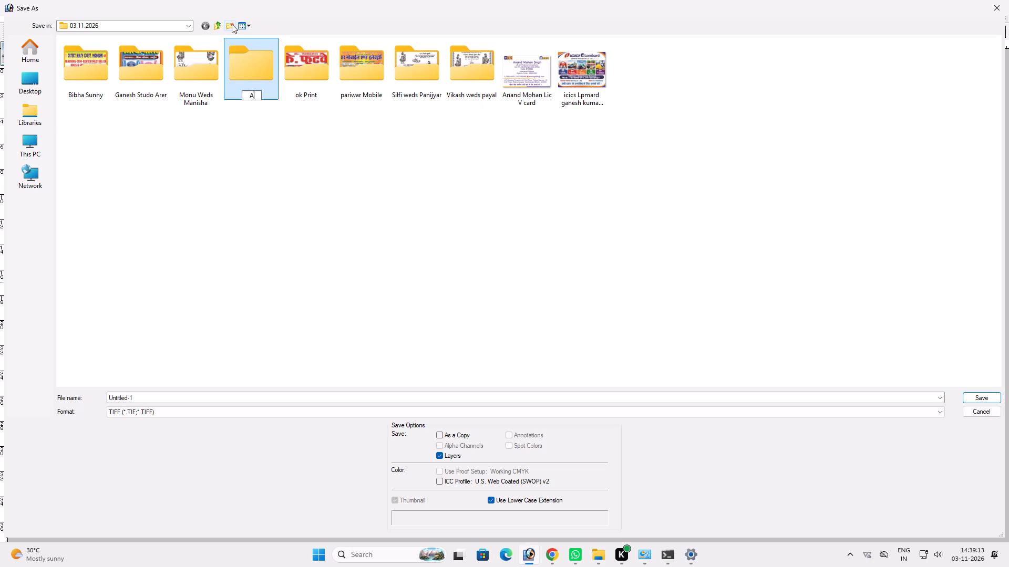
{"action": "type", "text": "vins"}
{"action": "key", "text": "BackSpace"}
{"action": "type", "text": "ash Prees 1"}
{"action": "key", "text": "Return"}
{"action": "key", "text": "Return"}
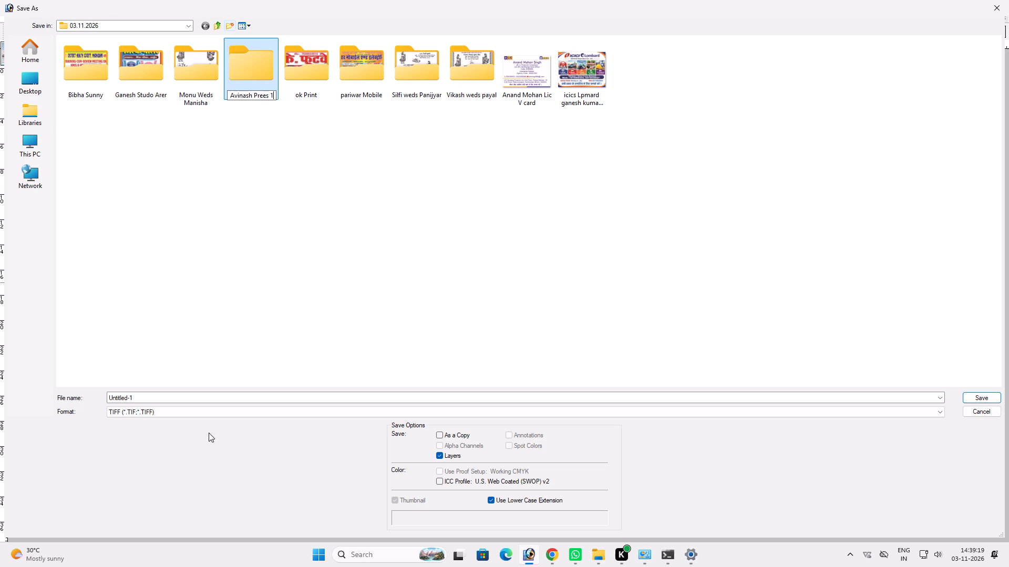
{"action": "left_click", "coordinate": [171, 397]}
{"action": "type", "text": "6x63"}
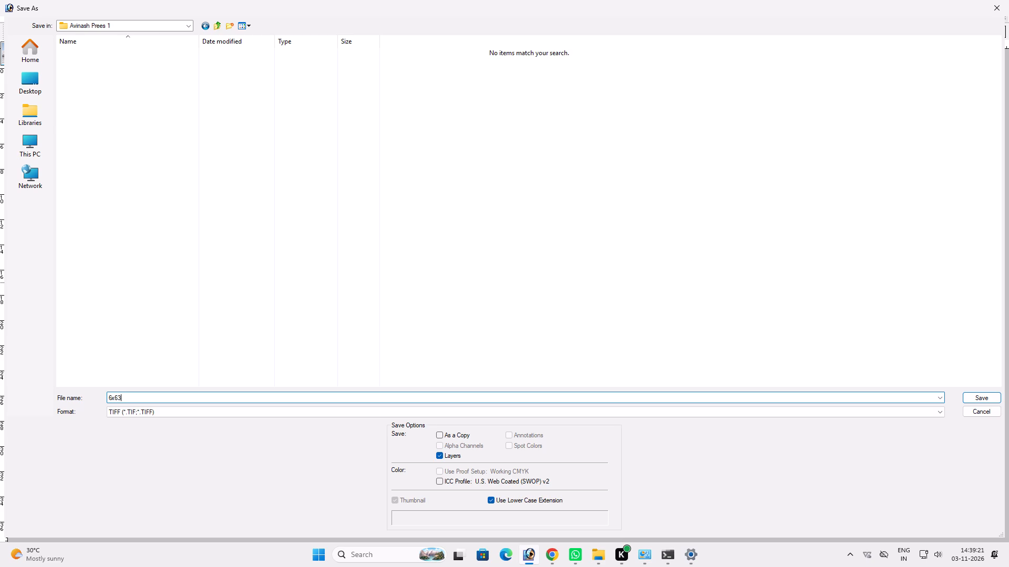
{"action": "key", "text": "BackSpace"}
{"action": "key", "text": "BackSpace"}
{"action": "key", "text": "BackSpace"}
{"action": "type", "text": "x3= 1 pc Dstr"}
{"action": "key", "text": "space"}
{"action": "key", "text": "Return"}
{"action": "key", "text": "Return"}
{"action": "key", "text": "Return"}
{"action": "key", "text": "ctrl+w"}
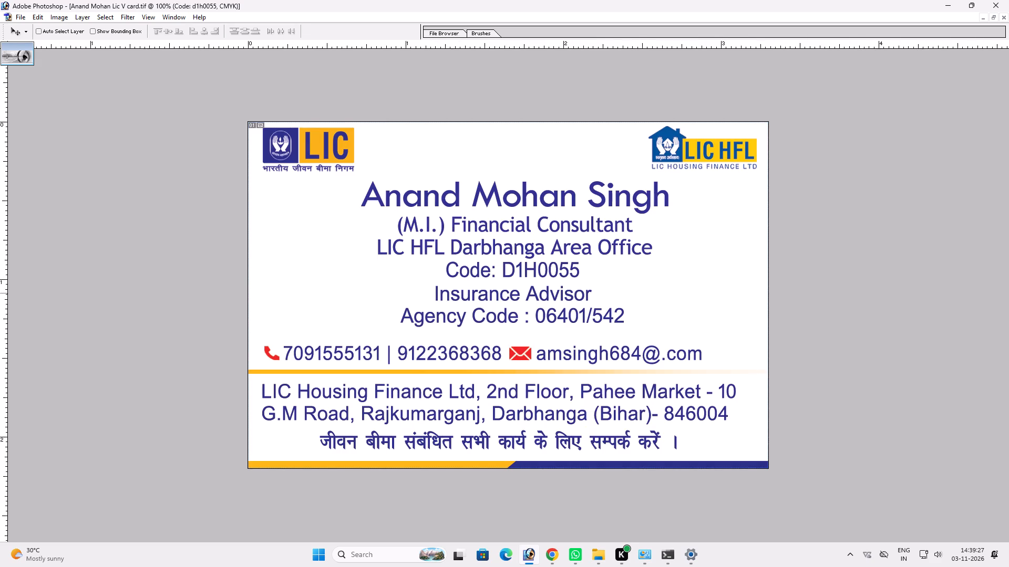
Switch to File Explorer and open the rf enterprises file from the November folder in Photoshop without updating its text layers.
{"action": "left_click", "coordinate": [593, 551]}
{"action": "left_click", "coordinate": [693, 494]}
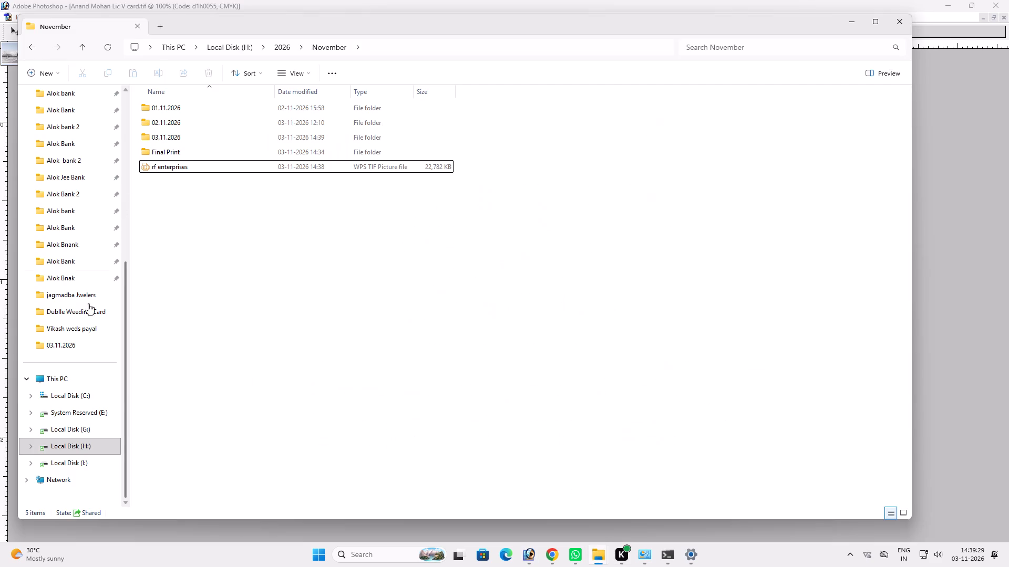
{"action": "left_click", "coordinate": [159, 174]}
{"action": "left_click", "coordinate": [158, 169]}
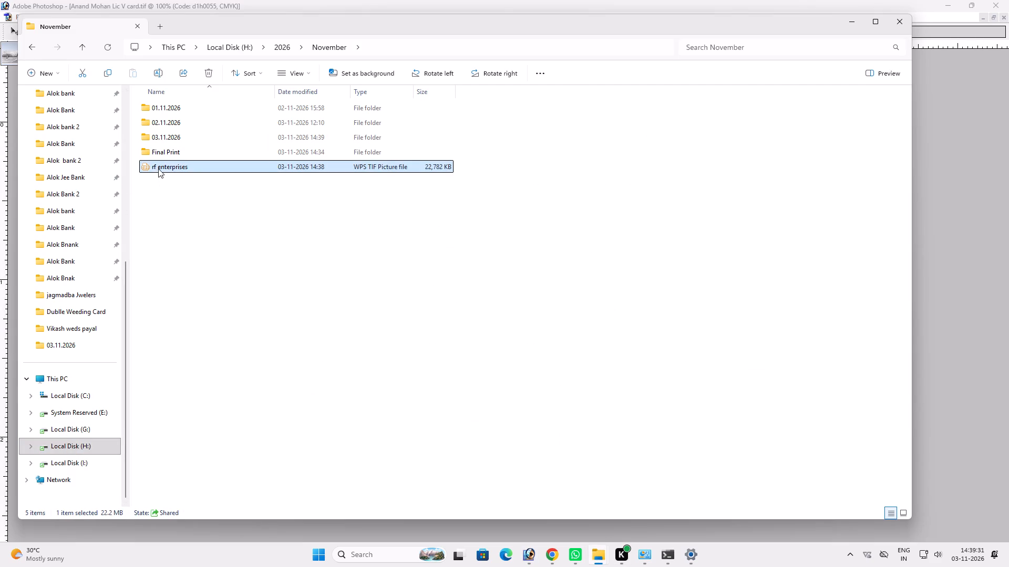
{"action": "right_click", "coordinate": [612, 150]}
{"action": "right_click", "coordinate": [637, 192]}
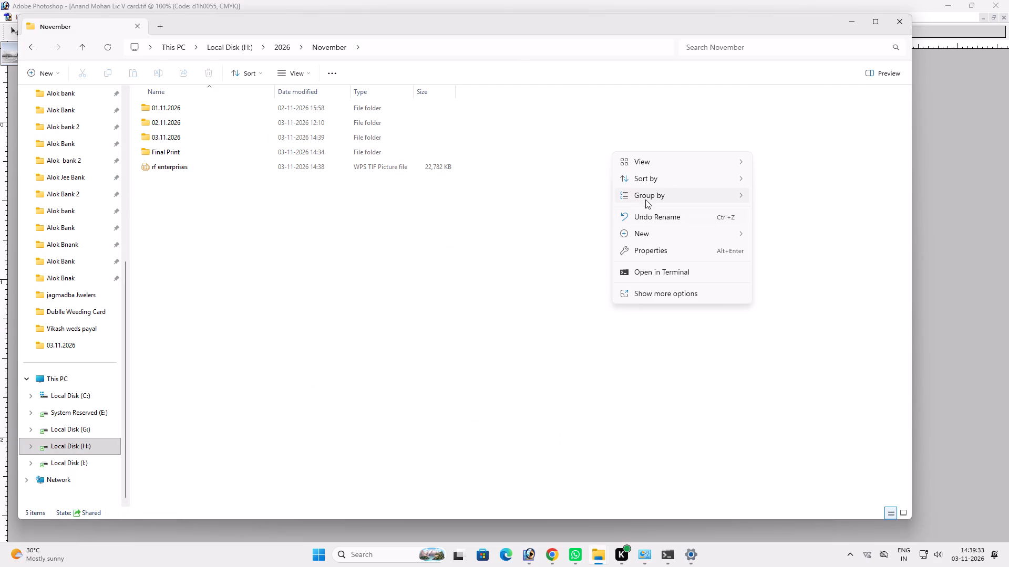
{"action": "left_click", "coordinate": [495, 201]}
{"action": "left_click_drag", "start_coordinate": [208, 164], "coordinate": [603, 536]}
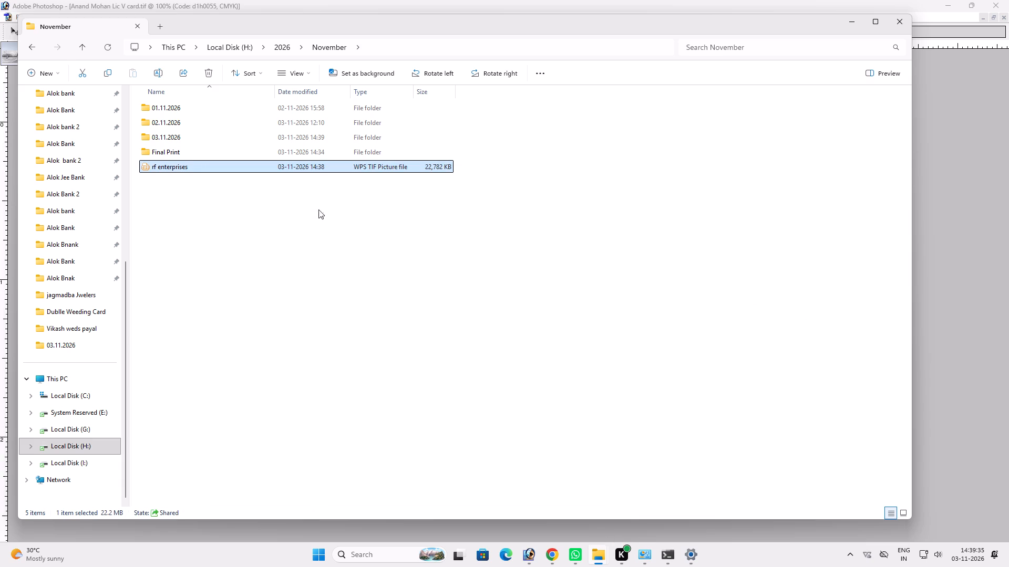
{"action": "left_click_drag", "start_coordinate": [280, 167], "coordinate": [535, 372]}
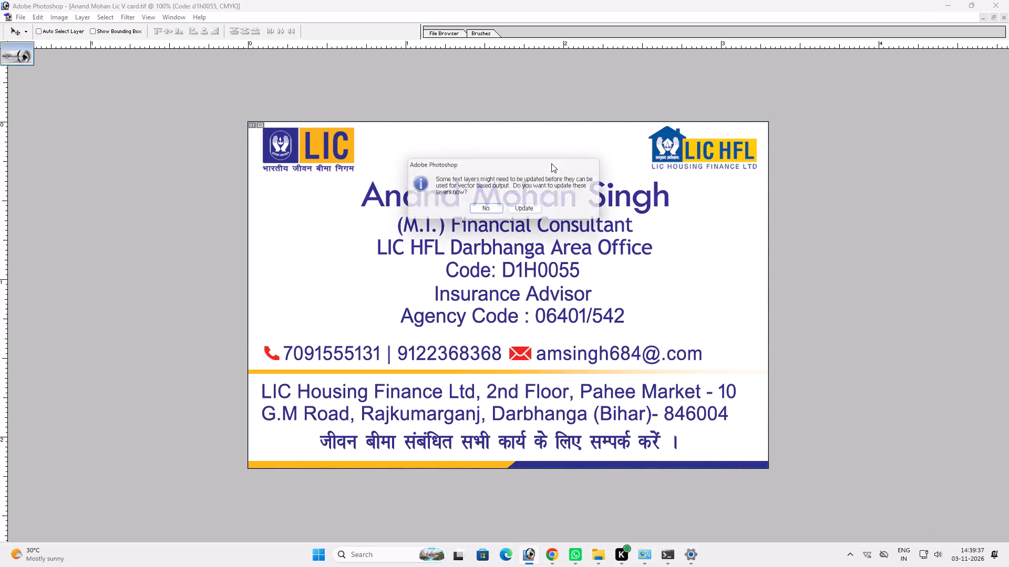
{"action": "key", "text": "Return"}
{"action": "left_click", "coordinate": [285, 68]}
Examine the reopened R F Enterprises bill's heading, table and totals area.
{"action": "key", "text": "z"}
{"action": "left_click_drag", "start_coordinate": [243, 248], "coordinate": [541, 386]}
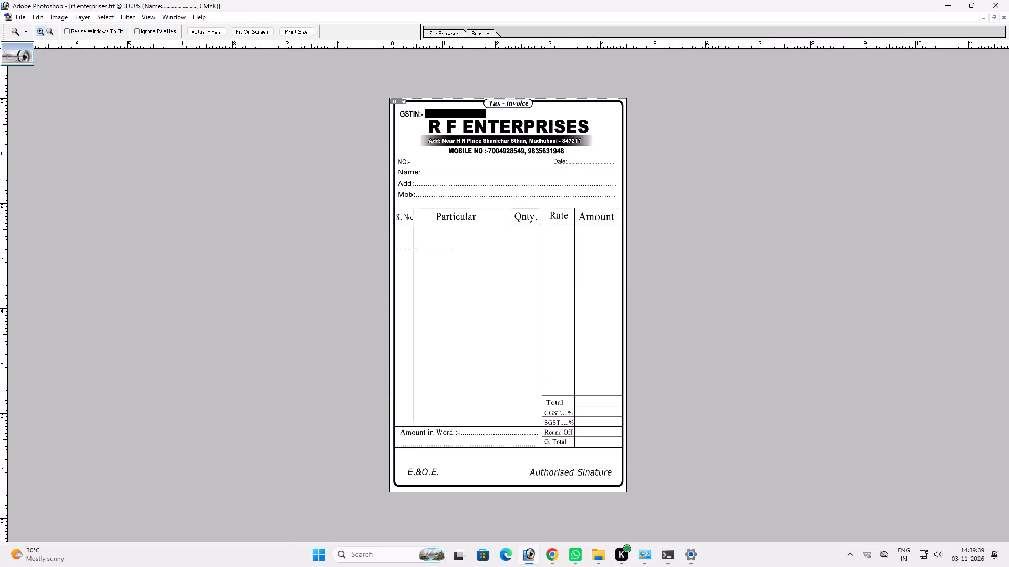
{"action": "left_click_drag", "start_coordinate": [541, 386], "coordinate": [834, 476]}
{"action": "key", "text": "v"}
{"action": "key", "text": "space"}
{"action": "key", "text": "space"}
{"action": "key", "text": "space"}
{"action": "key", "text": "space"}
{"action": "key", "text": "space"}
{"action": "key", "text": "space"}
{"action": "key", "text": "space"}
{"action": "key", "text": "space"}
{"action": "key", "text": "space"}
{"action": "key", "text": "space"}
{"action": "key", "text": "space"}
{"action": "right_click_drag", "start_coordinate": [472, 388], "coordinate": [479, 391]}
{"action": "right_click", "coordinate": [484, 391]}
{"action": "left_click_drag", "start_coordinate": [495, 395], "coordinate": [507, 398]}
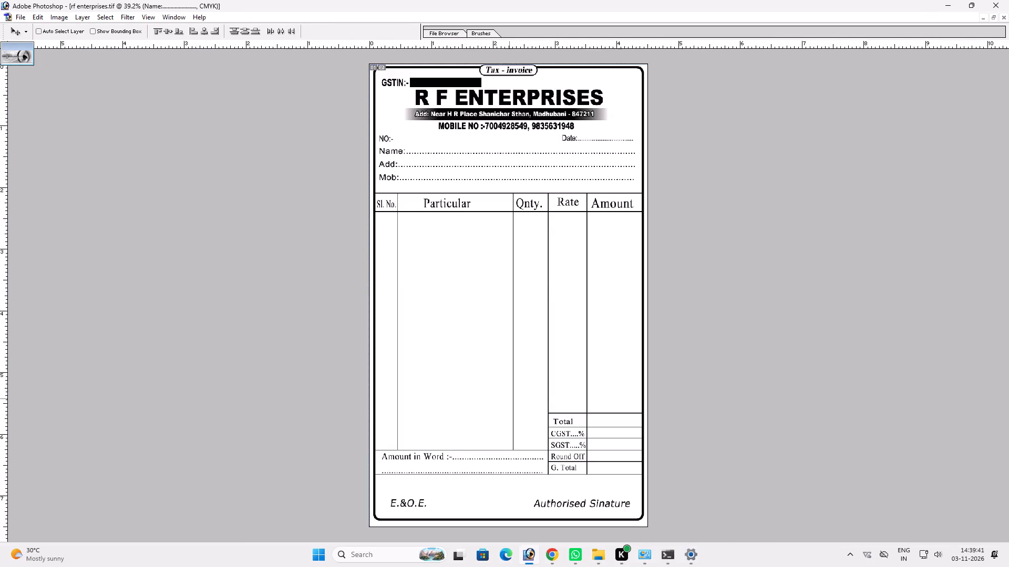
{"action": "key", "text": "ctrl+plus"}
{"action": "key", "text": "ctrl+plus"}
{"action": "key", "text": "space"}
{"action": "key", "text": "space"}
{"action": "key", "text": "space"}
{"action": "key", "text": "space"}
{"action": "key", "text": "space"}
{"action": "key", "text": "space"}
{"action": "key", "text": "space"}
{"action": "key", "text": "space"}
{"action": "key", "text": "space"}
{"action": "key", "text": "space"}
{"action": "key", "text": "space"}
{"action": "key", "text": "space"}
{"action": "key", "text": "space"}
{"action": "left_click_drag", "start_coordinate": [467, 242], "coordinate": [480, 368]}
{"action": "right_click_drag", "start_coordinate": [458, 321], "coordinate": [472, 325]}
{"action": "left_click_drag", "start_coordinate": [477, 326], "coordinate": [481, 328]}
Return to floating document windows, then save and close the LIC visiting card document.
{"action": "key", "text": "f"}
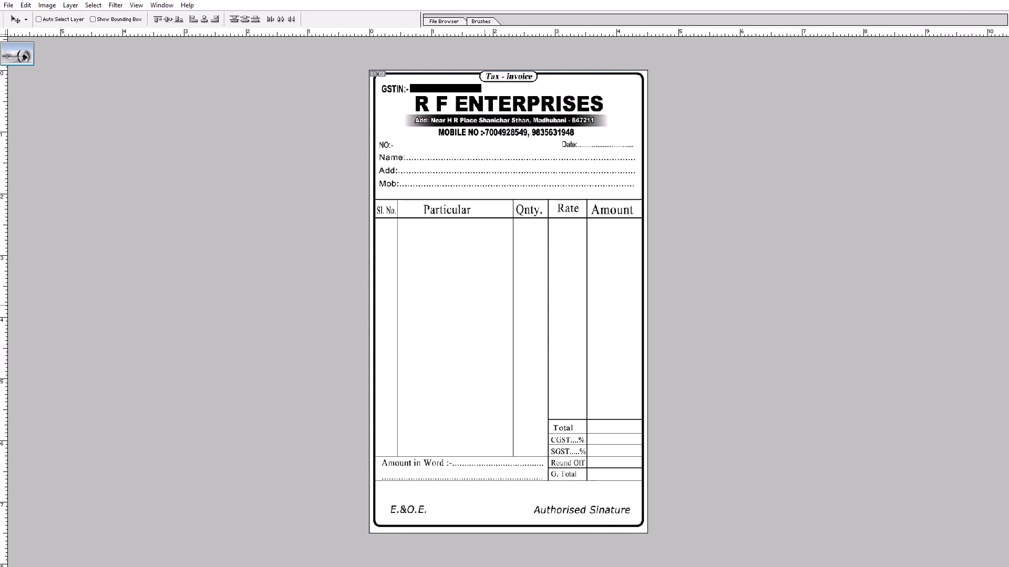
{"action": "key", "text": "f"}
{"action": "key", "text": "f"}
{"action": "left_click", "coordinate": [485, 221]}
{"action": "key", "text": "ctrl+s"}
{"action": "key", "text": "ctrl+w"}
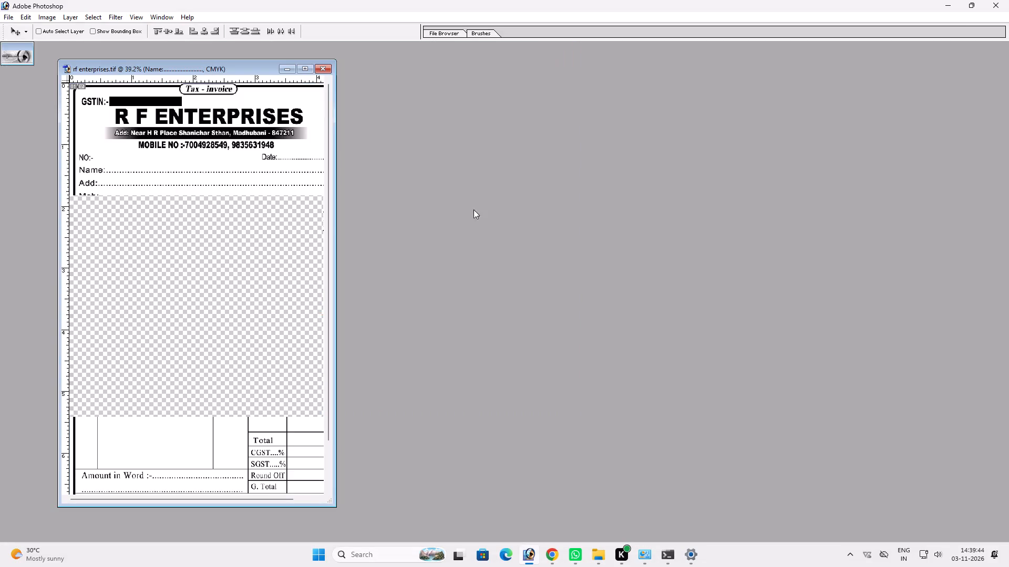
Move the bill's window aside and create a new white RGB document with the Legal preset size.
{"action": "left_click_drag", "start_coordinate": [194, 69], "coordinate": [495, 61]}
{"action": "key", "text": "ctrl+n"}
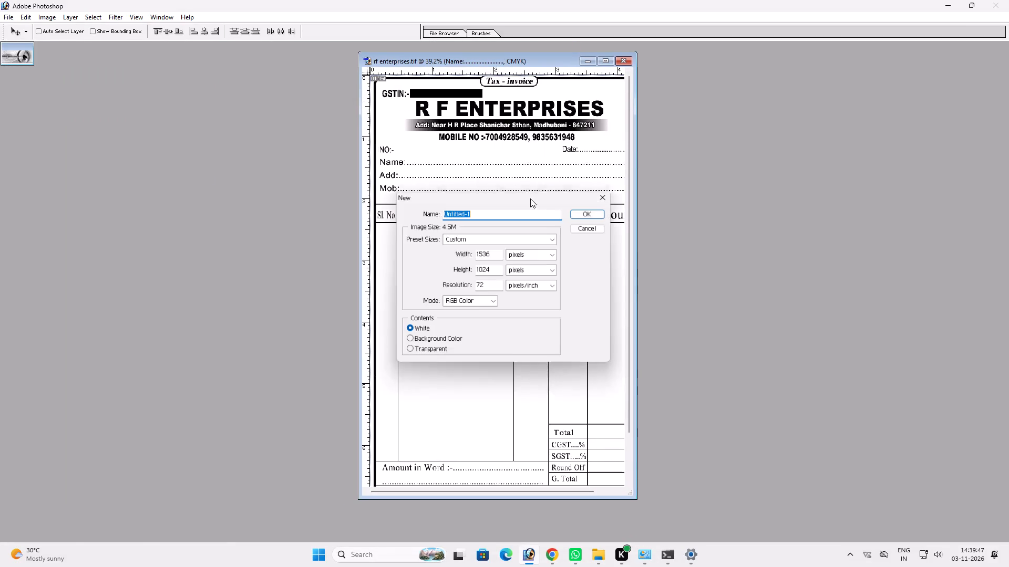
{"action": "left_click", "coordinate": [460, 238]}
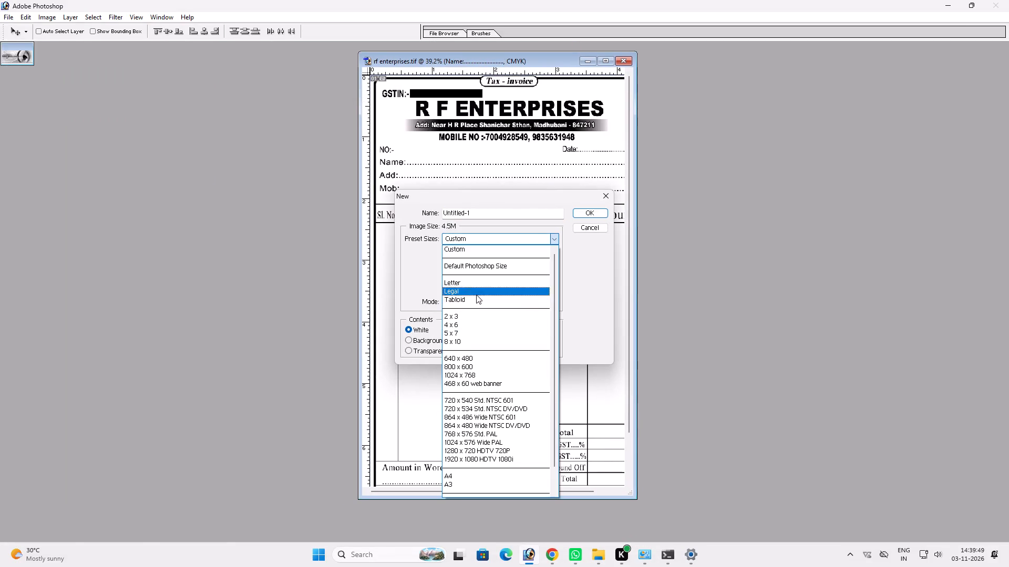
{"action": "left_click", "coordinate": [476, 295]}
{"action": "key", "text": "Return"}
Merge the R F Enterprises bill's visible layers and copy the merged bill into the new Legal document.
{"action": "key", "text": "v"}
{"action": "key", "text": "v"}
{"action": "left_click", "coordinate": [451, 186]}
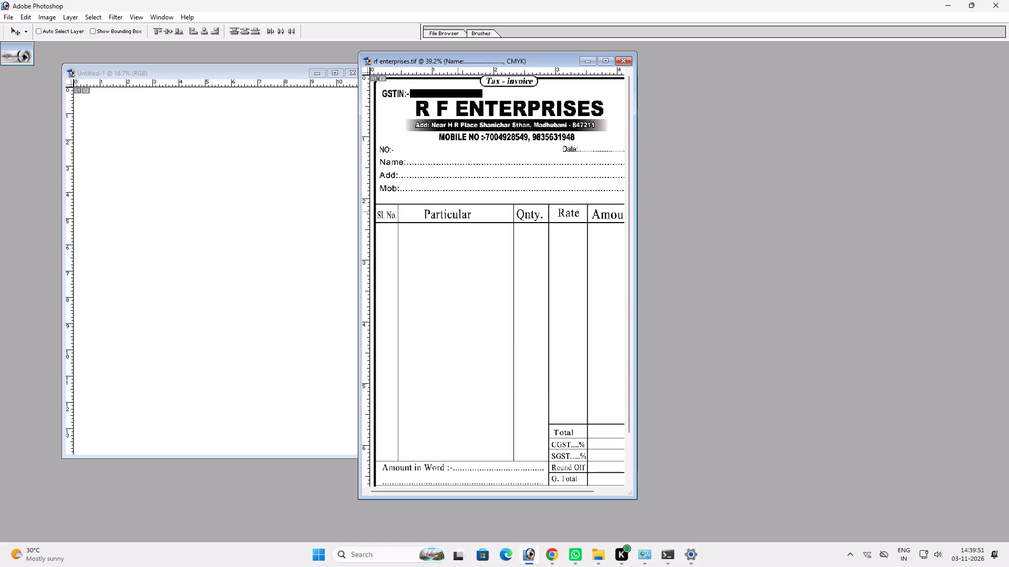
{"action": "key", "text": "ctrl+shift+e"}
{"action": "left_click_drag", "start_coordinate": [492, 250], "coordinate": [262, 176]}
{"action": "key", "text": "v"}
{"action": "key", "text": "v"}
{"action": "left_click", "coordinate": [336, 72]}
Rotate the copied bill 90° counter-clockwise on the Legal sheet.
{"action": "key", "text": "ctrl+t"}
{"action": "right_click", "coordinate": [544, 230], "text": "ctrl"}
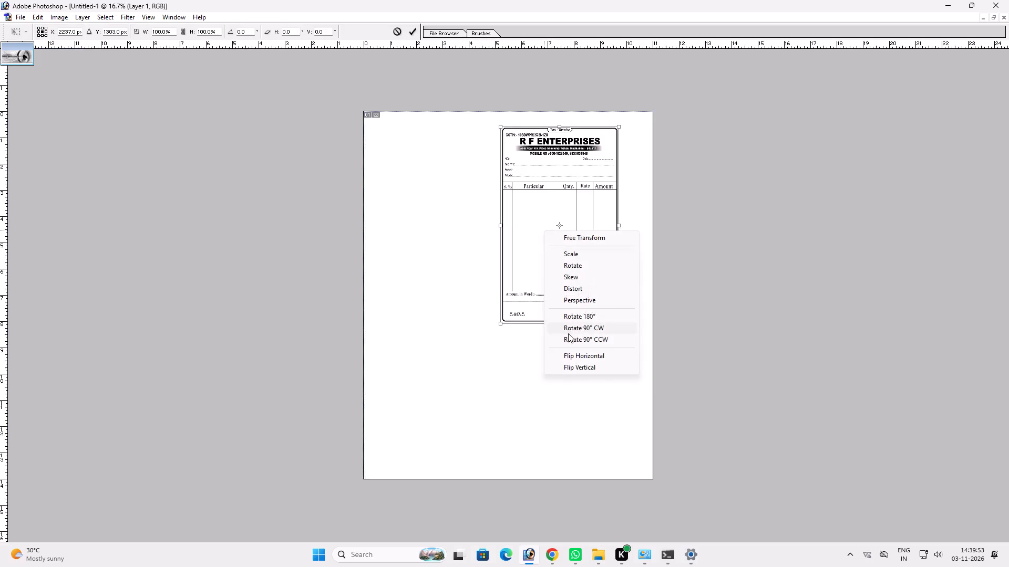
{"action": "left_click", "coordinate": [582, 338]}
{"action": "key", "text": "Return"}
{"action": "key", "text": "ctrl+0"}
Align the rotated bill to the sheet's horizontal centre using a whole-canvas selection, and clear the selection.
{"action": "key", "text": "v"}
{"action": "key", "text": "ctrl+a"}
{"action": "key", "text": "alt+l"}
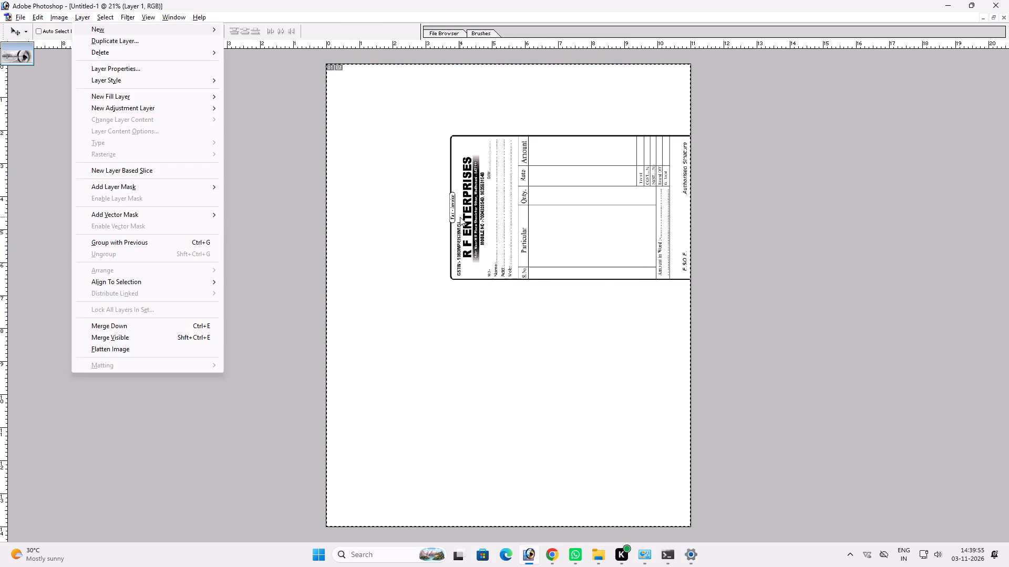
{"action": "key", "text": "alt+i"}
{"action": "key", "text": "alt+h"}
{"action": "key", "text": "ctrl+d"}
{"action": "key", "text": "v"}
Place a horizontal guide at about 2.1 inches, just above the bill's upper edge.
{"action": "left_click_drag", "start_coordinate": [324, 45], "coordinate": [323, 123]}
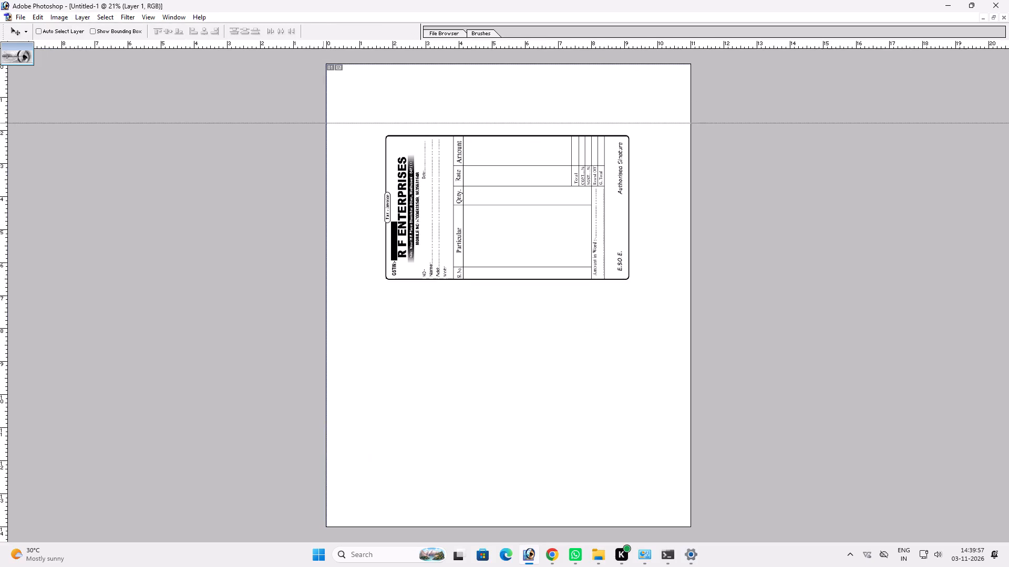
{"action": "left_click_drag", "start_coordinate": [323, 123], "coordinate": [314, 131]}
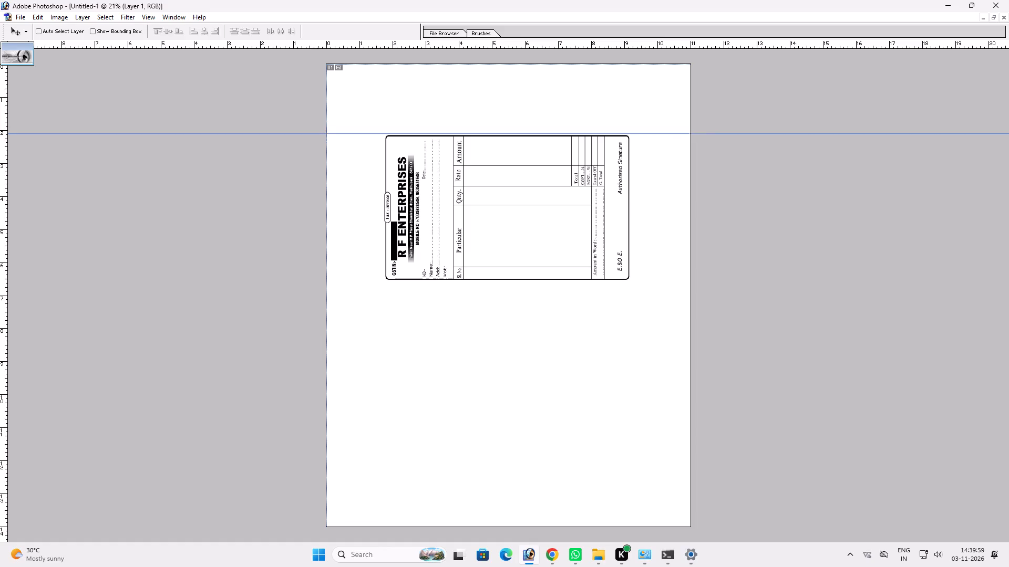
{"action": "left_click", "coordinate": [386, 181], "text": "ctrl"}
{"action": "left_click", "coordinate": [423, 178], "text": "ctrl"}
Duplicate the bill directly below the first one and place a horizontal guide at about 12 inches beneath the copy.
{"action": "left_click_drag", "start_coordinate": [412, 174], "coordinate": [441, 352], "text": "alt+shift"}
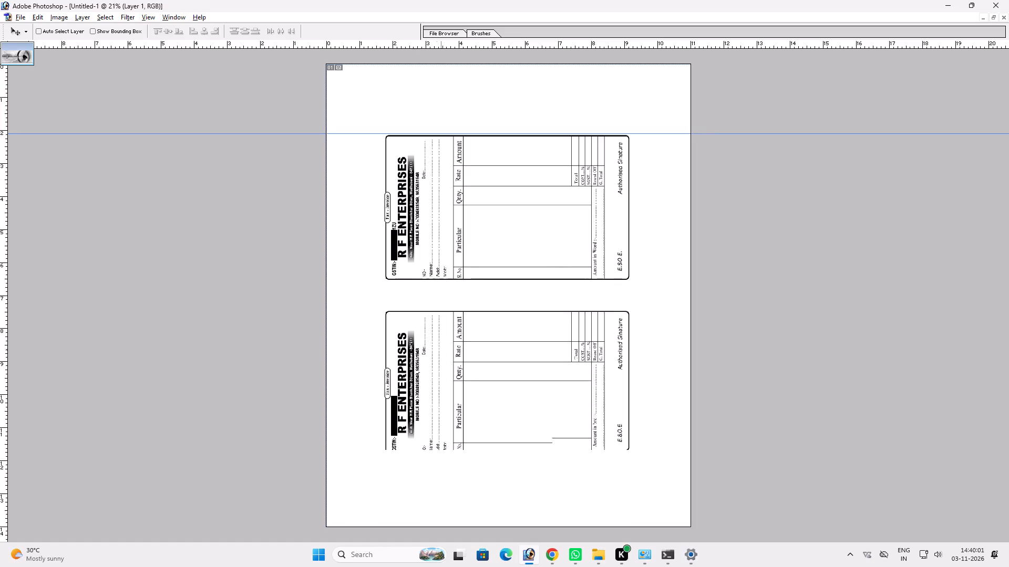
{"action": "left_click_drag", "start_coordinate": [441, 352], "coordinate": [441, 353], "text": "alt+shift"}
{"action": "left_click_drag", "start_coordinate": [459, 43], "coordinate": [490, 460]}
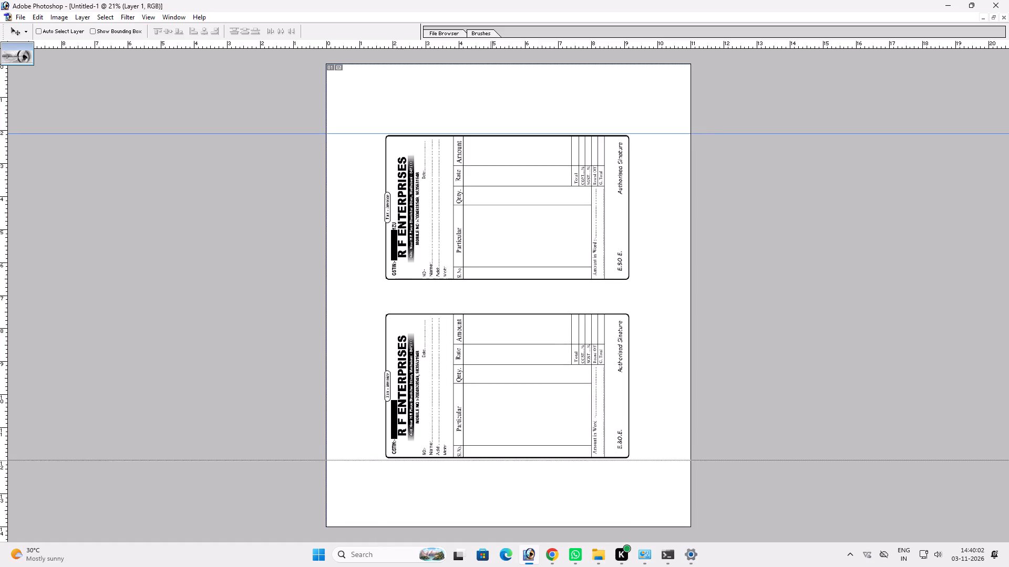
{"action": "left_click_drag", "start_coordinate": [490, 460], "coordinate": [490, 461]}
Move the lower bill copy slightly upward, leaving a gap of about 0.7 inch between the two bills.
{"action": "left_click", "coordinate": [521, 426], "text": "ctrl"}
{"action": "left_click_drag", "start_coordinate": [521, 422], "coordinate": [522, 411], "text": "shift"}
{"action": "key", "text": "z"}
{"action": "left_click_drag", "start_coordinate": [331, 224], "coordinate": [641, 435]}
{"action": "key", "text": "v"}
{"action": "key", "text": "space"}
{"action": "key", "text": "space"}
{"action": "key", "text": "space"}
{"action": "key", "text": "space"}
{"action": "key", "text": "space"}
{"action": "key", "text": "space"}
{"action": "key", "text": "space"}
{"action": "key", "text": "space"}
{"action": "key", "text": "space"}
{"action": "key", "text": "space"}
{"action": "key", "text": "space"}
{"action": "key", "text": "space"}
{"action": "key", "text": "space"}
{"action": "key", "text": "space"}
{"action": "key", "text": "space"}
{"action": "key", "text": "space"}
{"action": "key", "text": "space"}
{"action": "key", "text": "space"}
{"action": "key", "text": "space"}
{"action": "key", "text": "space"}
{"action": "left_click_drag", "start_coordinate": [396, 331], "coordinate": [401, 225]}
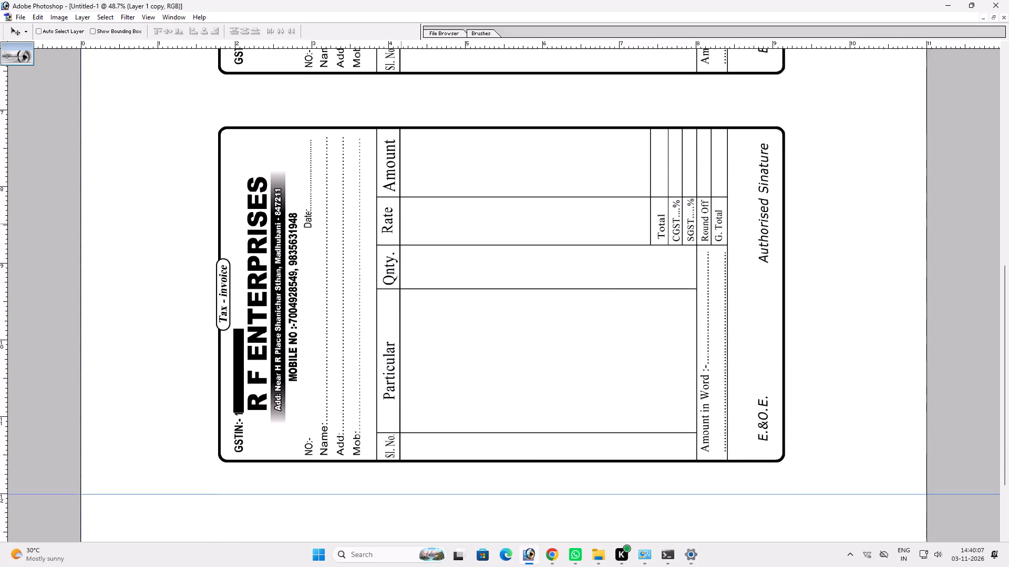
{"action": "left_click_drag", "start_coordinate": [401, 225], "coordinate": [400, 111]}
{"action": "left_click_drag", "start_coordinate": [405, 190], "coordinate": [406, 341]}
{"action": "key", "text": "v"}
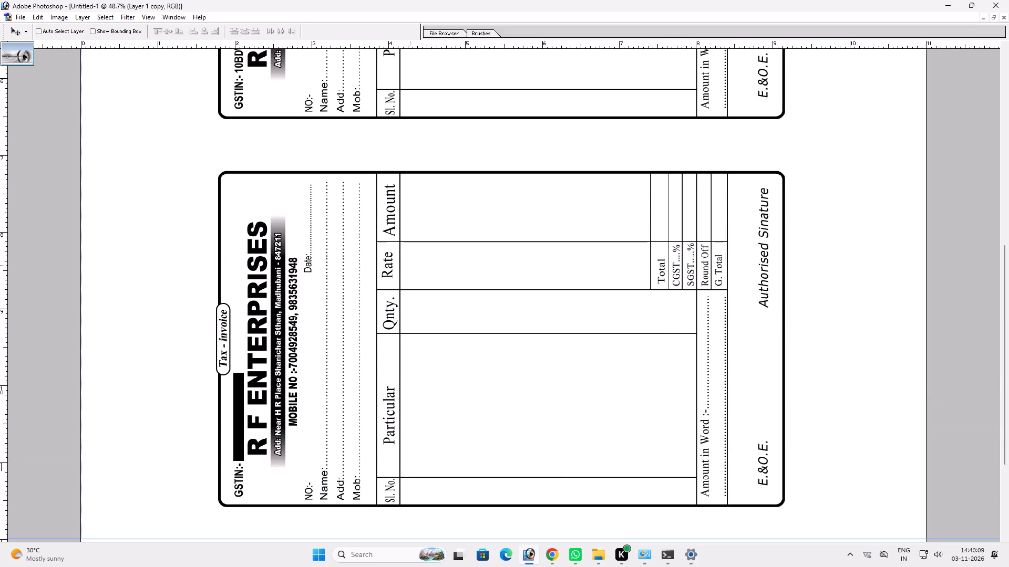
{"action": "double_click", "coordinate": [408, 263], "text": "ctrl+shift"}
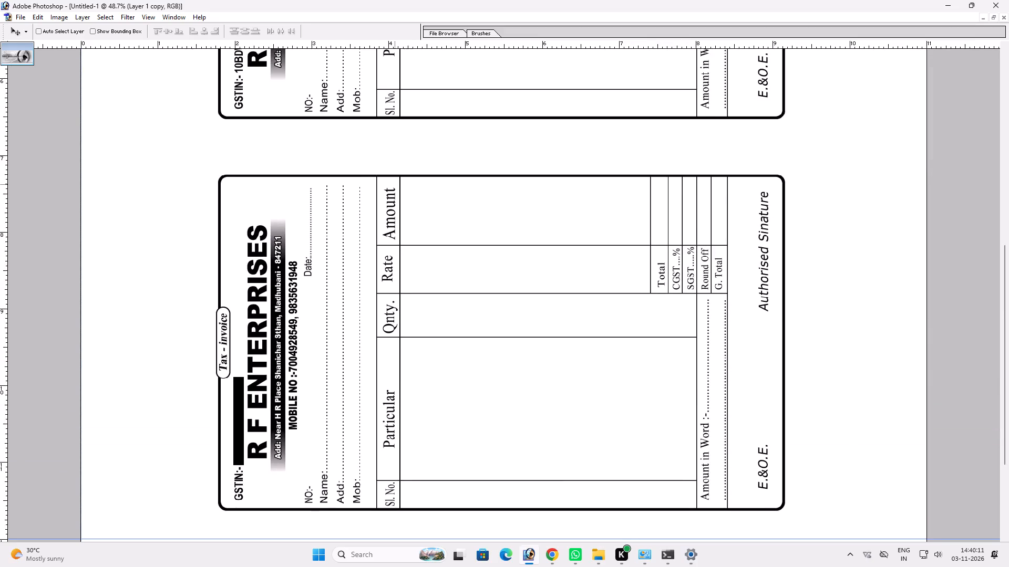
{"action": "key", "text": "Up"}
{"action": "key", "text": "Up"}
Align the lower bill copy to the sheet's horizontal centre using a whole-canvas selection, and clear the selection.
{"action": "left_click", "coordinate": [389, 101], "text": "ctrl+shift"}
{"action": "key", "text": "ctrl+a"}
{"action": "key", "text": "alt+l"}
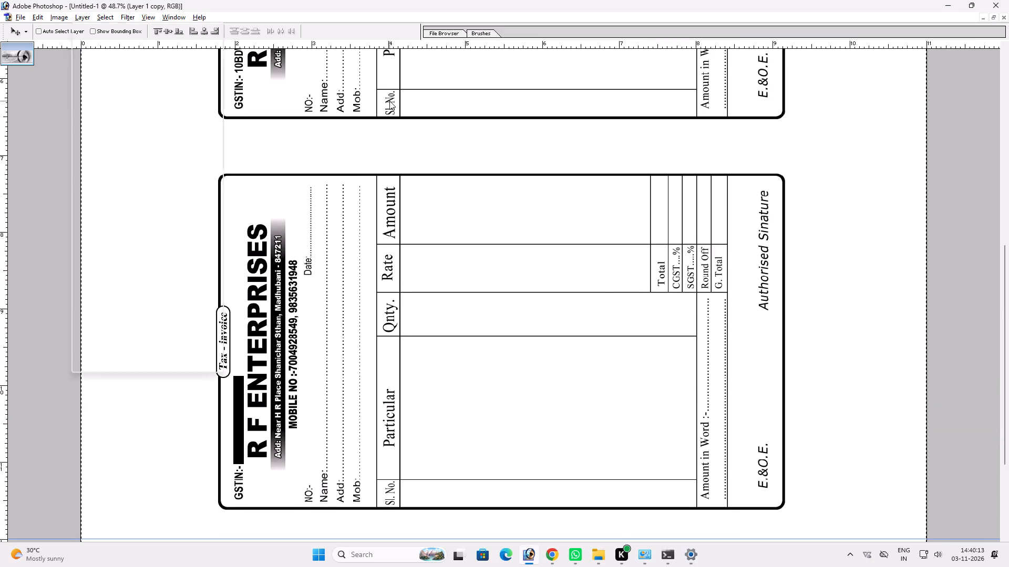
{"action": "key", "text": "alt+i"}
{"action": "key", "text": "alt+h"}
{"action": "key", "text": "ctrl+d"}
Print the two-bill sheet with the paper size set to Legal.
{"action": "key", "text": "ctrl+p"}
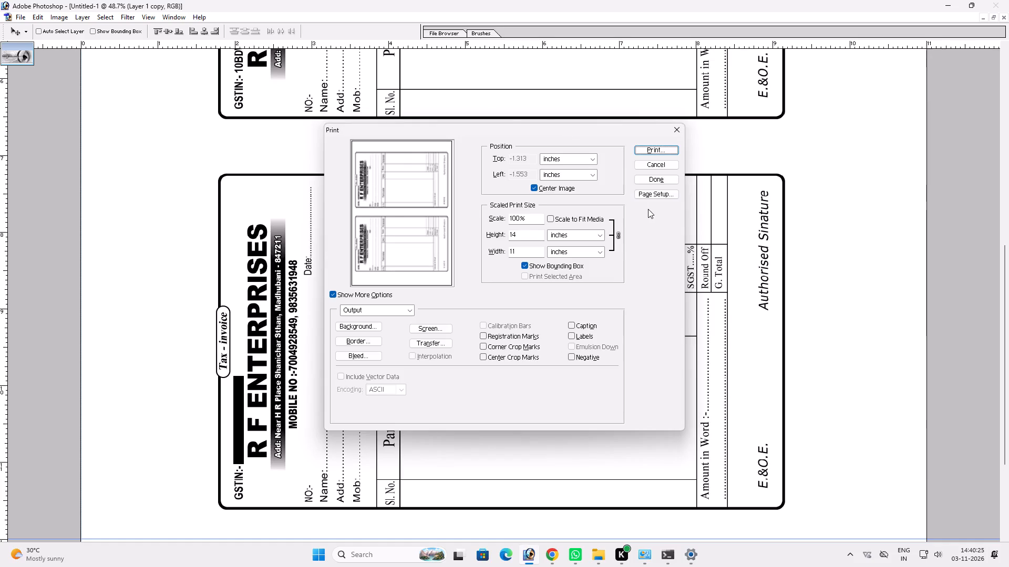
{"action": "left_click", "coordinate": [652, 191]}
{"action": "left_click", "coordinate": [424, 283]}
{"action": "left_click", "coordinate": [420, 279]}
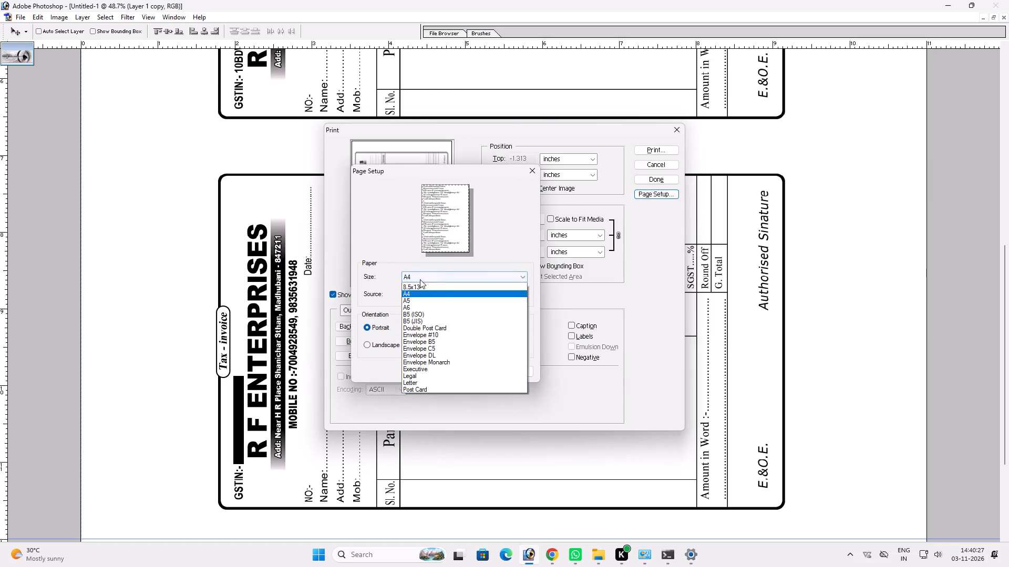
{"action": "left_click", "coordinate": [440, 381]}
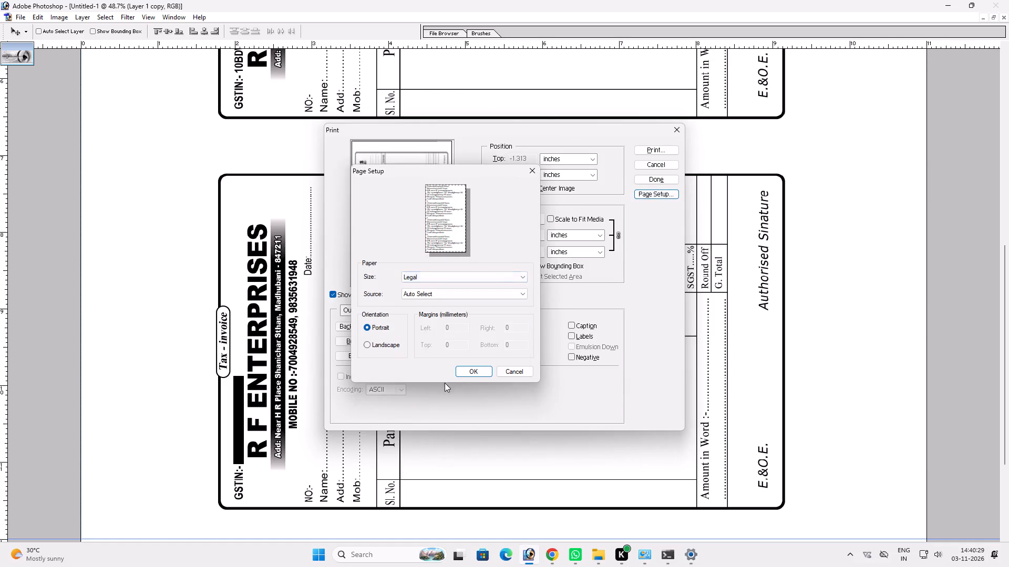
{"action": "double_click", "coordinate": [459, 378]}
{"action": "left_click", "coordinate": [464, 375]}
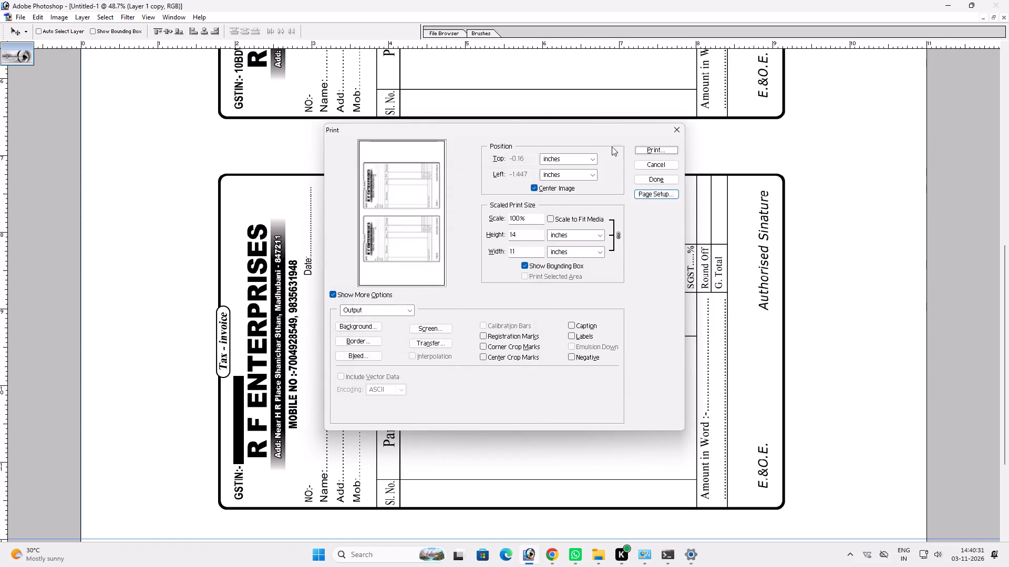
{"action": "left_click", "coordinate": [625, 150]}
{"action": "left_click", "coordinate": [639, 153]}
{"action": "left_click", "coordinate": [474, 201]}
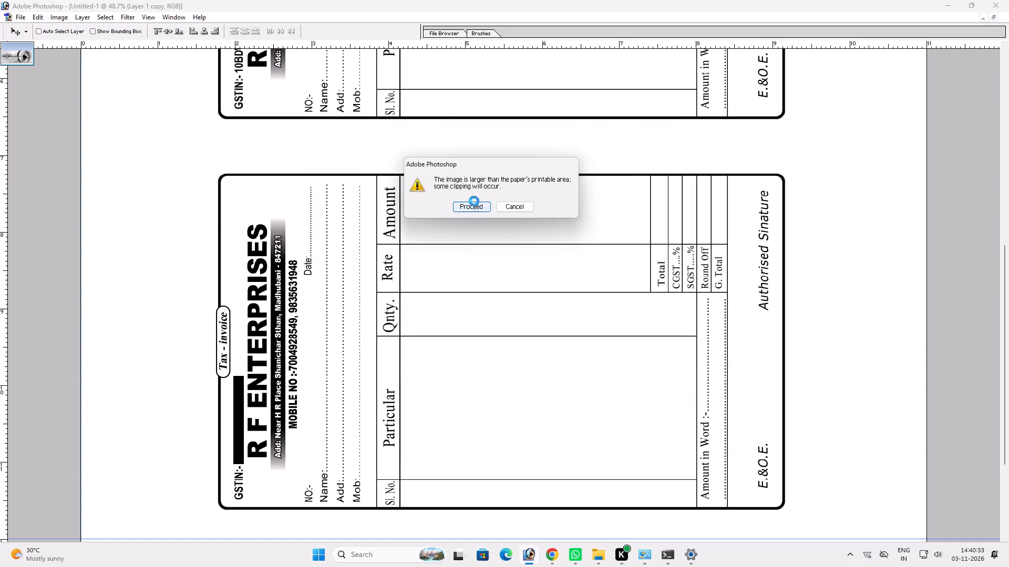
{"action": "left_click", "coordinate": [530, 189]}
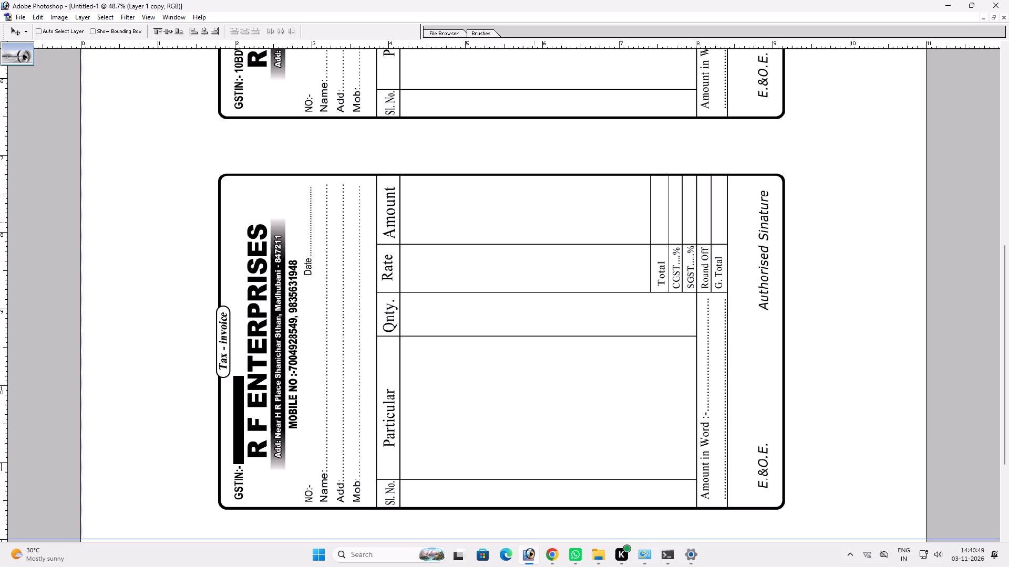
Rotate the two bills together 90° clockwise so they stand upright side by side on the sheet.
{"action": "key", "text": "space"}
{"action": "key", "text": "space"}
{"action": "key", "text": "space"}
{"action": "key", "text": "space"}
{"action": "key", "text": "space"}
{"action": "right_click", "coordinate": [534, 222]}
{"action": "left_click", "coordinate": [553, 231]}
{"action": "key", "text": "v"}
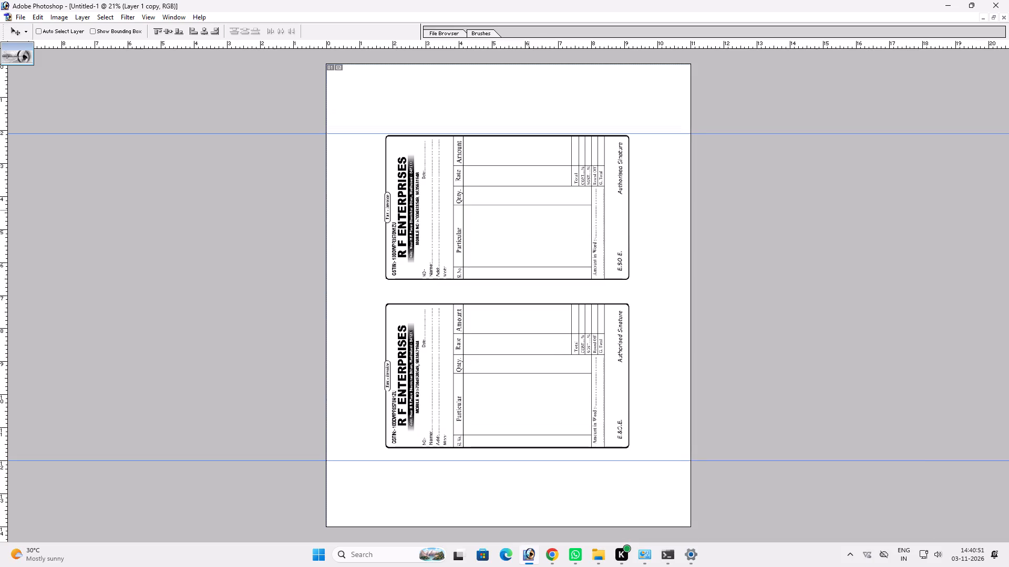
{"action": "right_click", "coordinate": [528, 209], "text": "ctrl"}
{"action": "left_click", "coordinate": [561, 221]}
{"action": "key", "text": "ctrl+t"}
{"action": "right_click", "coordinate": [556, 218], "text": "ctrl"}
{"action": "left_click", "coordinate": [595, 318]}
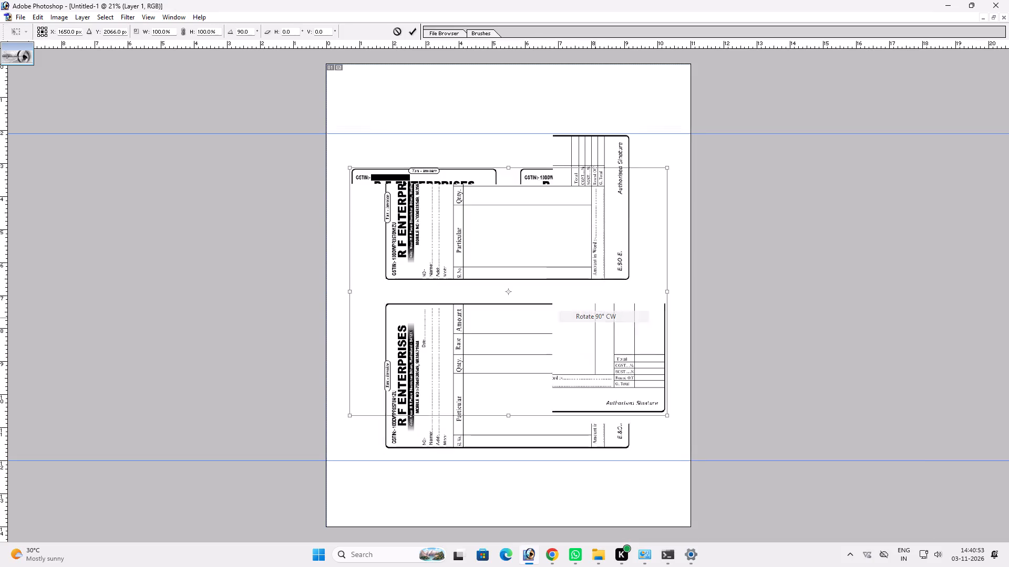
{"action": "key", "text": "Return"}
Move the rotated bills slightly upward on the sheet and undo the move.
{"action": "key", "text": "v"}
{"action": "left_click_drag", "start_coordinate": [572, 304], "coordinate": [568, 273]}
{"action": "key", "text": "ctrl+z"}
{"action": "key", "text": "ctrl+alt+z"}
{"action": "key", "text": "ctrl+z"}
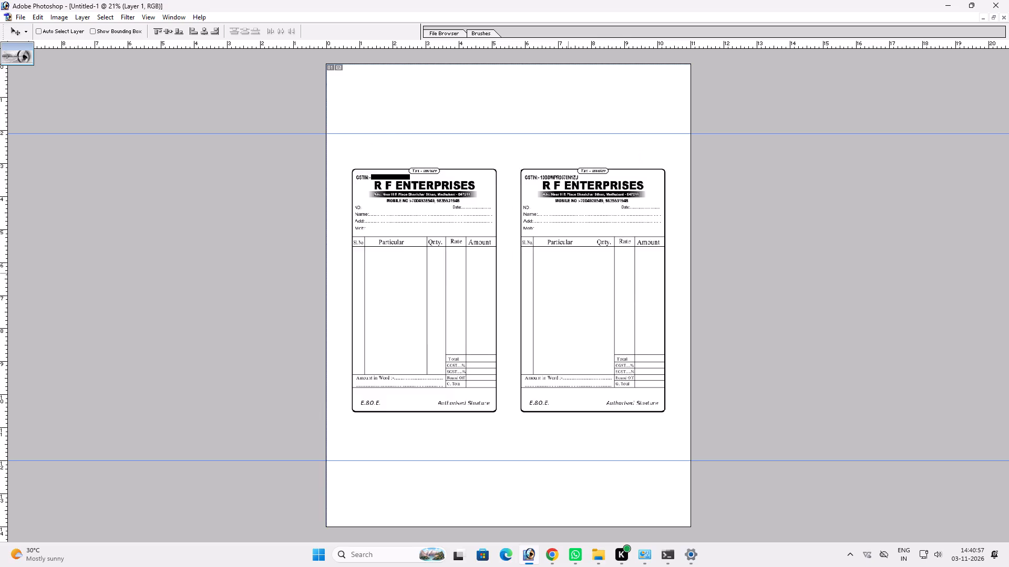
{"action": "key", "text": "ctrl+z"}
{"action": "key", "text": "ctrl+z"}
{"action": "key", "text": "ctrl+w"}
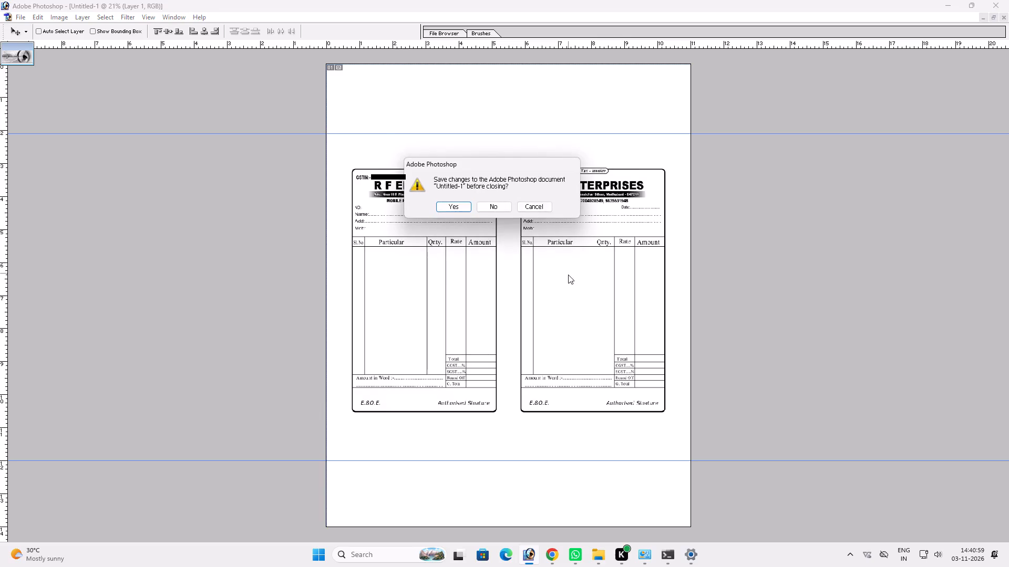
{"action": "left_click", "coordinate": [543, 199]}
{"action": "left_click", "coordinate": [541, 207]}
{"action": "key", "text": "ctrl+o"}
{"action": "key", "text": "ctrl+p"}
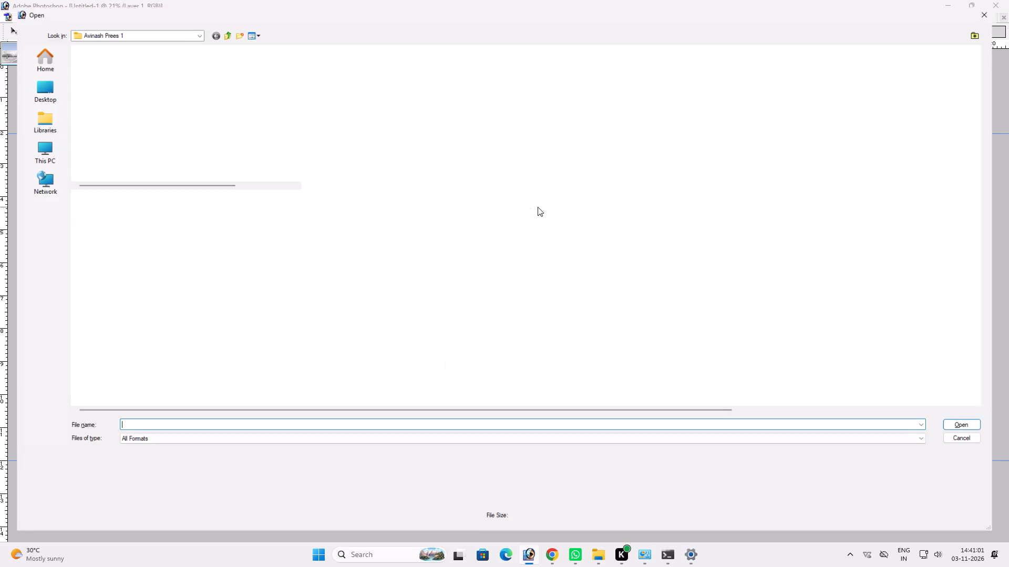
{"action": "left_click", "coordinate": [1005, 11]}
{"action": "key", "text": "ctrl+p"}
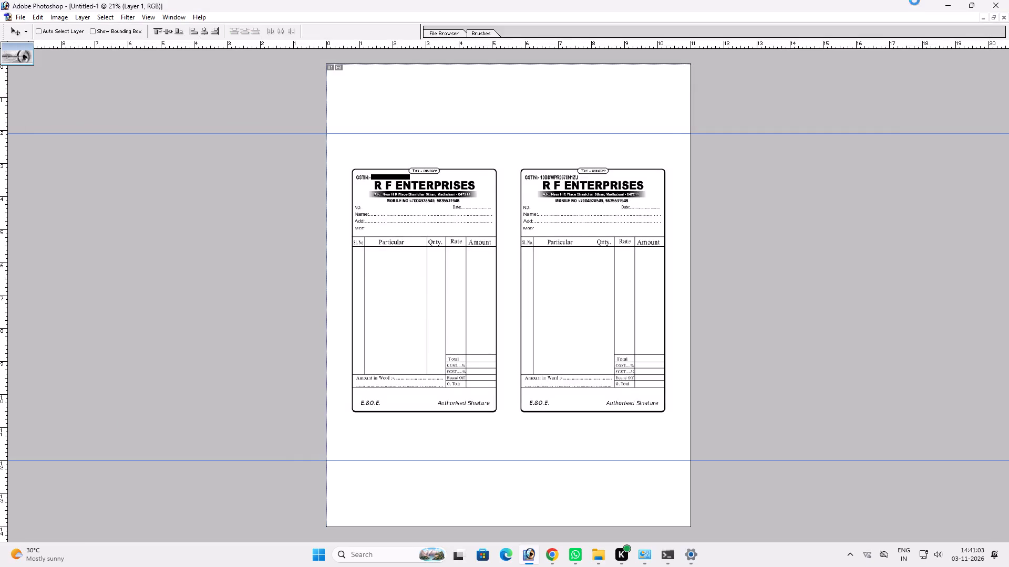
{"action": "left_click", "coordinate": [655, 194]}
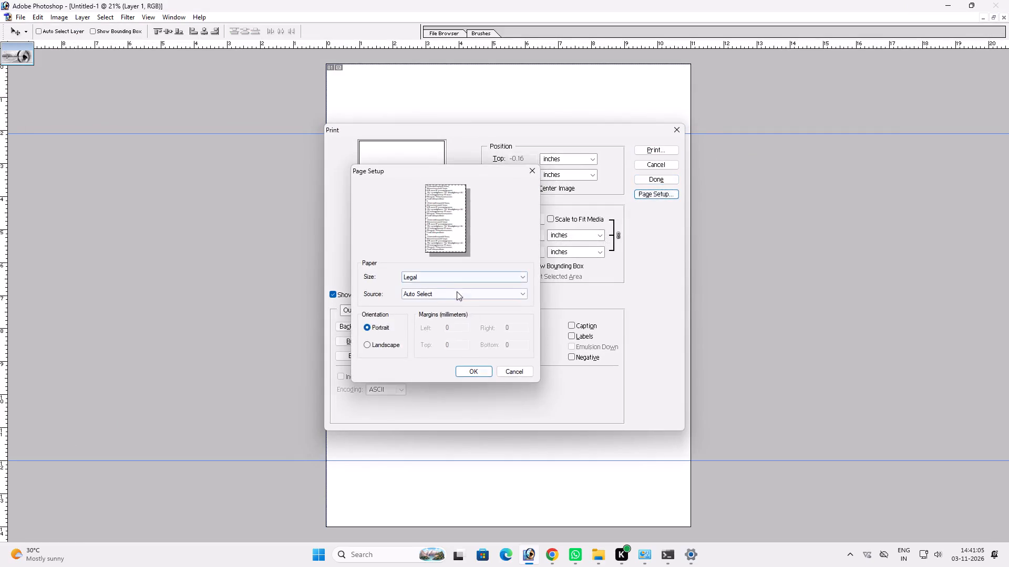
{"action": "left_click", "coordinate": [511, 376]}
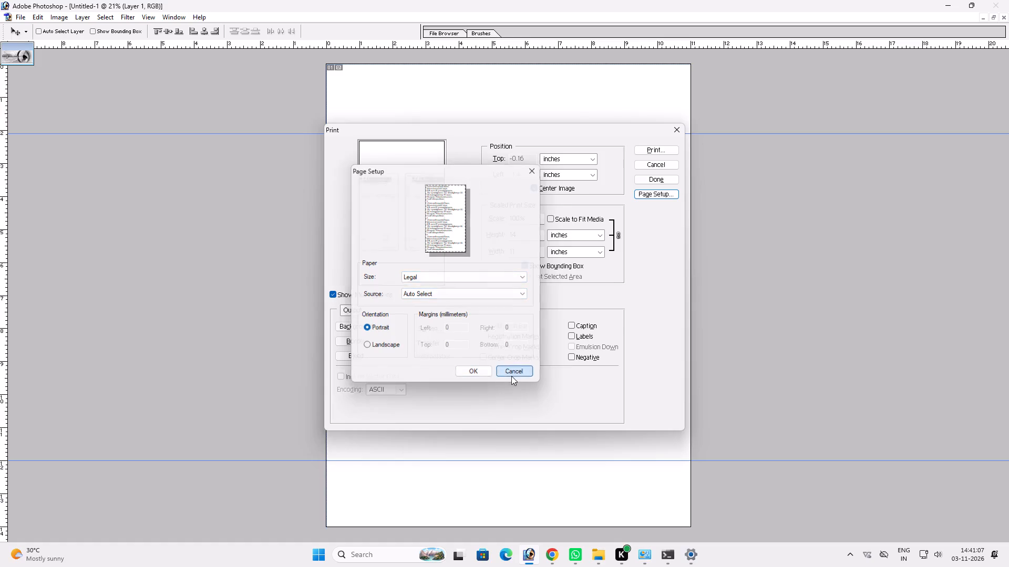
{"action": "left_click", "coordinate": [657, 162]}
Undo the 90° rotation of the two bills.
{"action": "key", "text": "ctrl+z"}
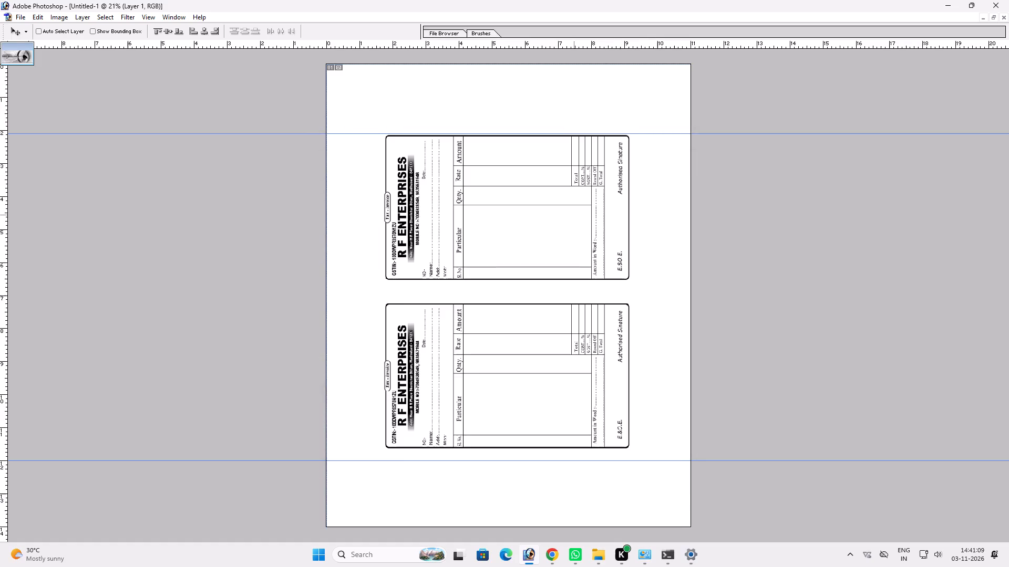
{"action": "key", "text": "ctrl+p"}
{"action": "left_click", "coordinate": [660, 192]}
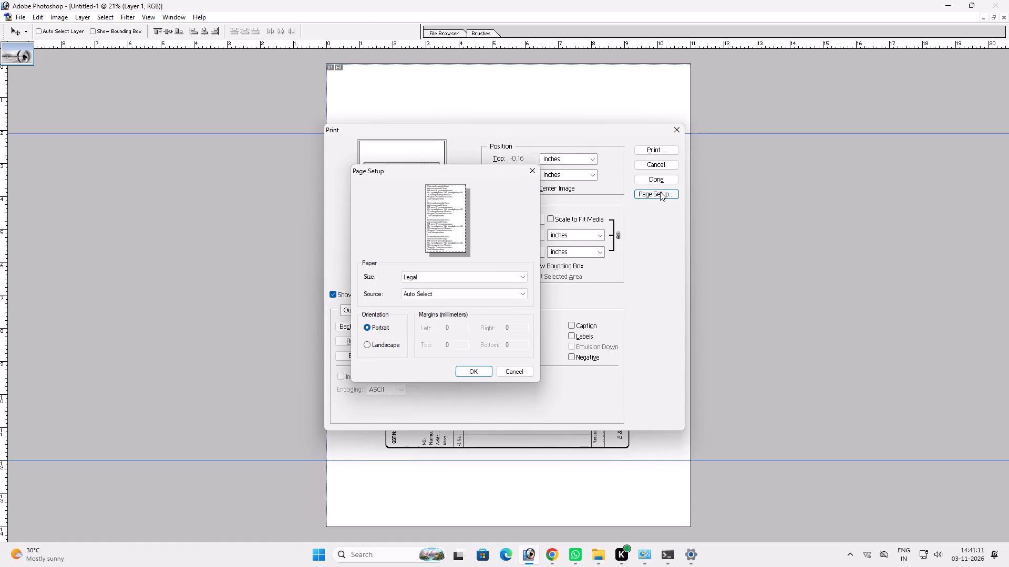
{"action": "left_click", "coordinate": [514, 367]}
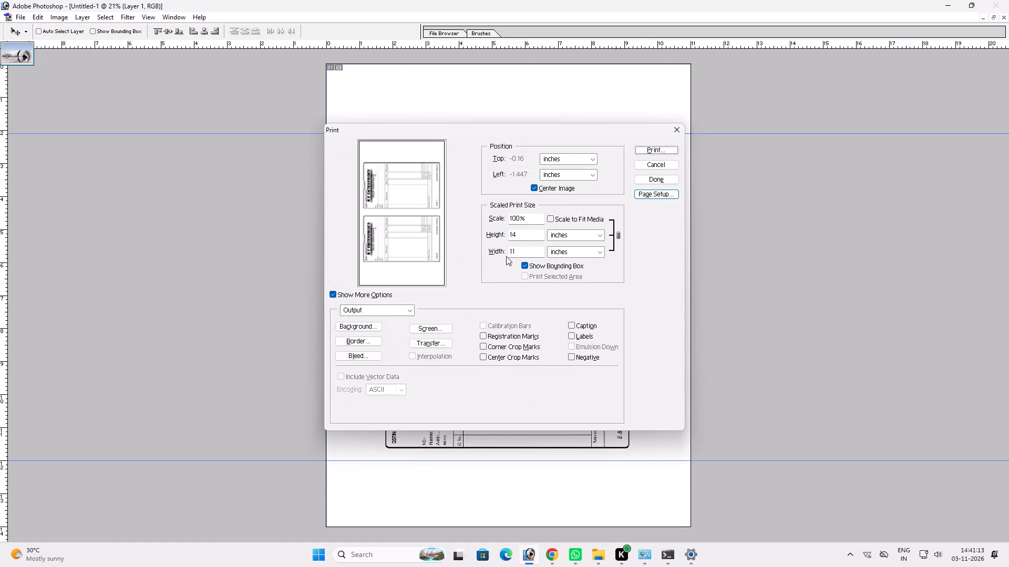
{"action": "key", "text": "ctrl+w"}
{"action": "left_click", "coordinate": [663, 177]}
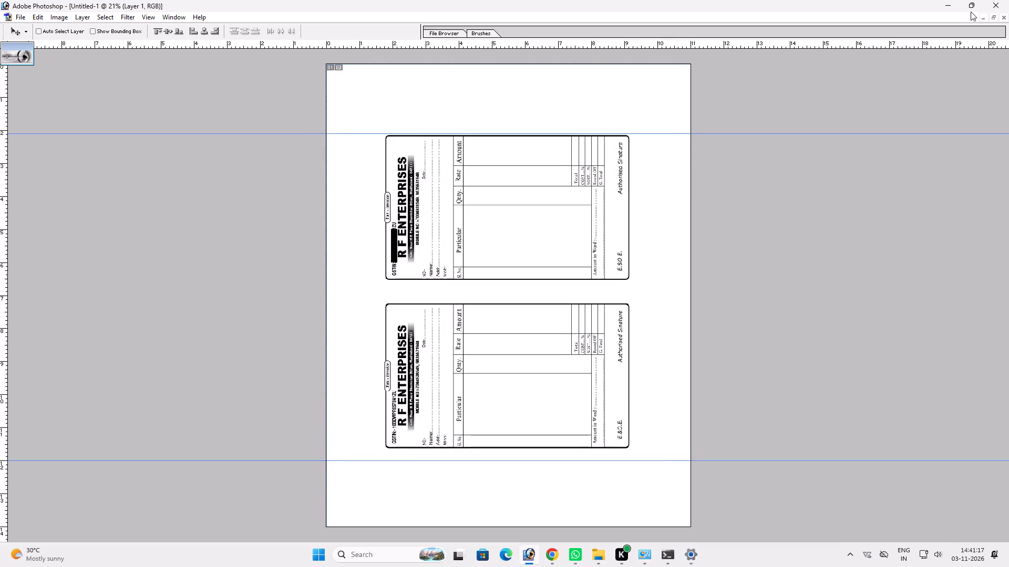
Close the untitled two-bill sheet and rf enterprises.tif without saving changes.
{"action": "left_click", "coordinate": [1008, 17]}
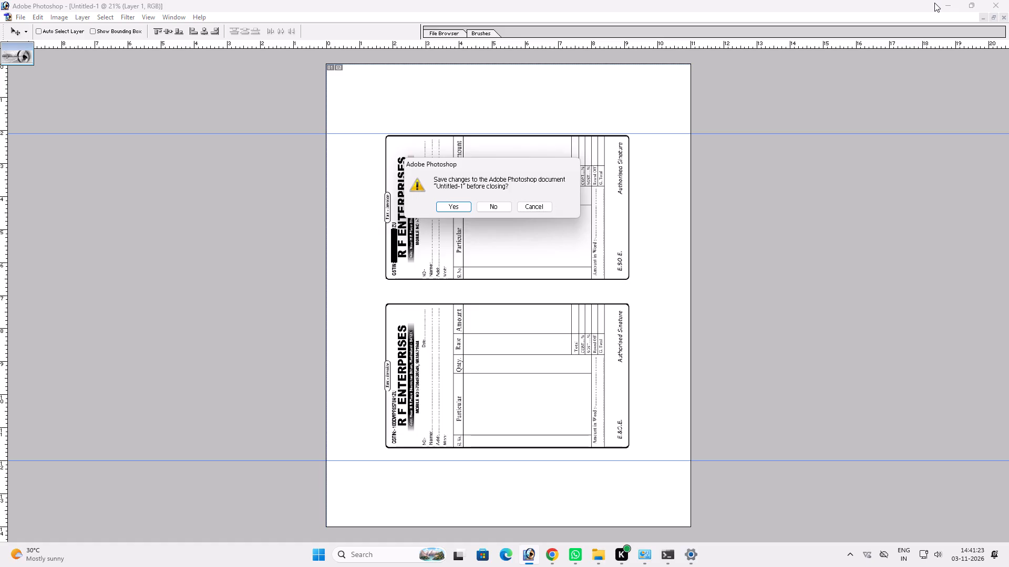
{"action": "left_click", "coordinate": [499, 203]}
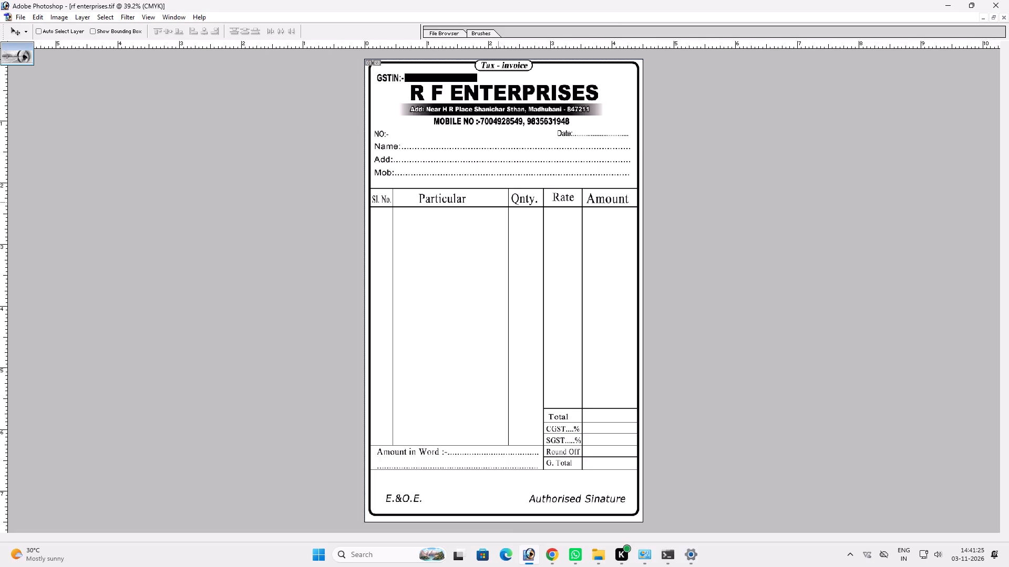
{"action": "key", "text": "ctrl+w"}
{"action": "left_click", "coordinate": [498, 202]}
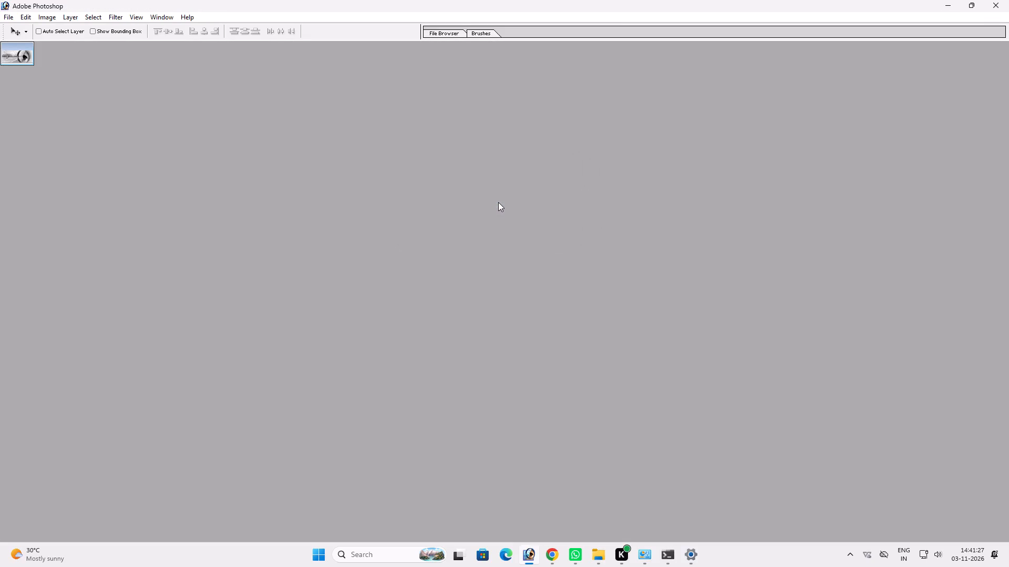
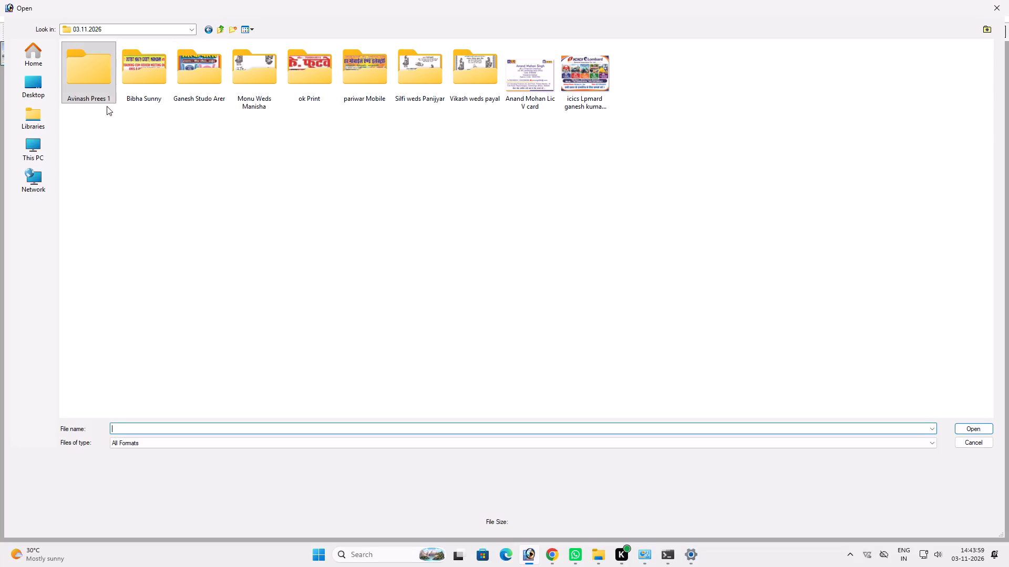
Copy the Avinash Prees 1 folder from 03.11.2026 into the Final Print folder.
{"action": "left_click", "coordinate": [106, 70]}
{"action": "key", "text": "ctrl+c"}
{"action": "key", "text": "ctrl+c"}
{"action": "key", "text": "ctrl+c"}
{"action": "key", "text": "ctrl+c"}
{"action": "key", "text": "ctrl+c"}
{"action": "key", "text": "ctrl+c"}
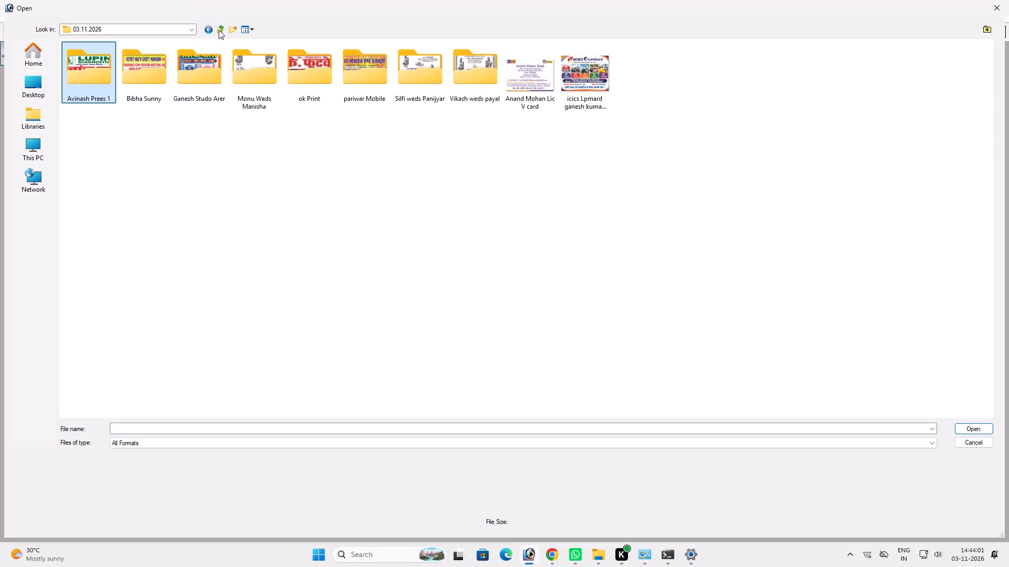
{"action": "left_click", "coordinate": [219, 30], "text": "ctrl"}
{"action": "triple_click", "coordinate": [240, 84]}
{"action": "key", "text": "ctrl+v"}
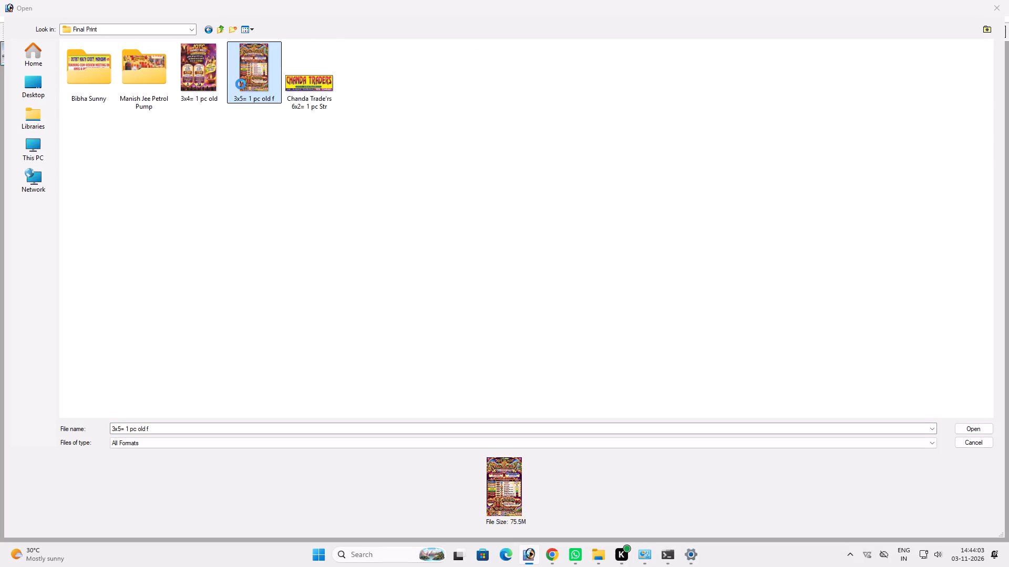
{"action": "left_click", "coordinate": [243, 146]}
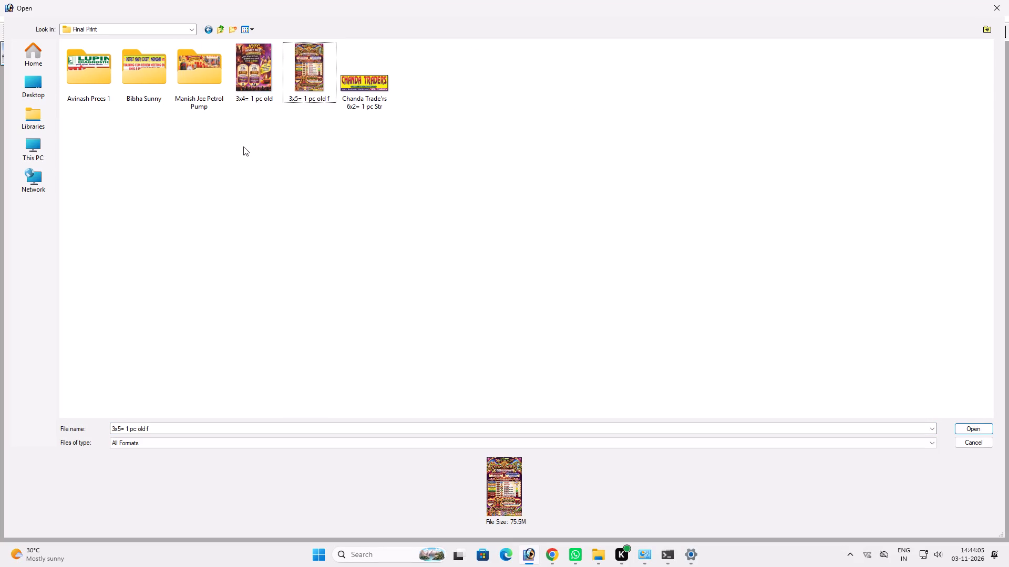
Delete the Manish Jee Petrol Pump folder and the 3x4, 3x5 and Chanda Trade'rs 6x2 files from Final Print.
{"action": "left_click_drag", "start_coordinate": [315, 136], "coordinate": [221, 83]}
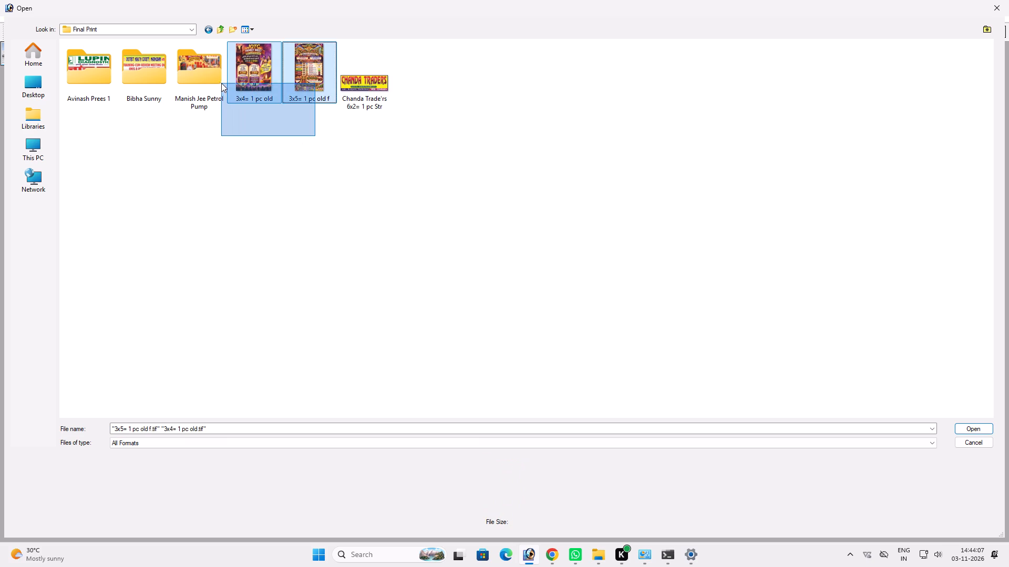
{"action": "left_click_drag", "start_coordinate": [221, 83], "coordinate": [200, 58]}
{"action": "key", "text": "Delete"}
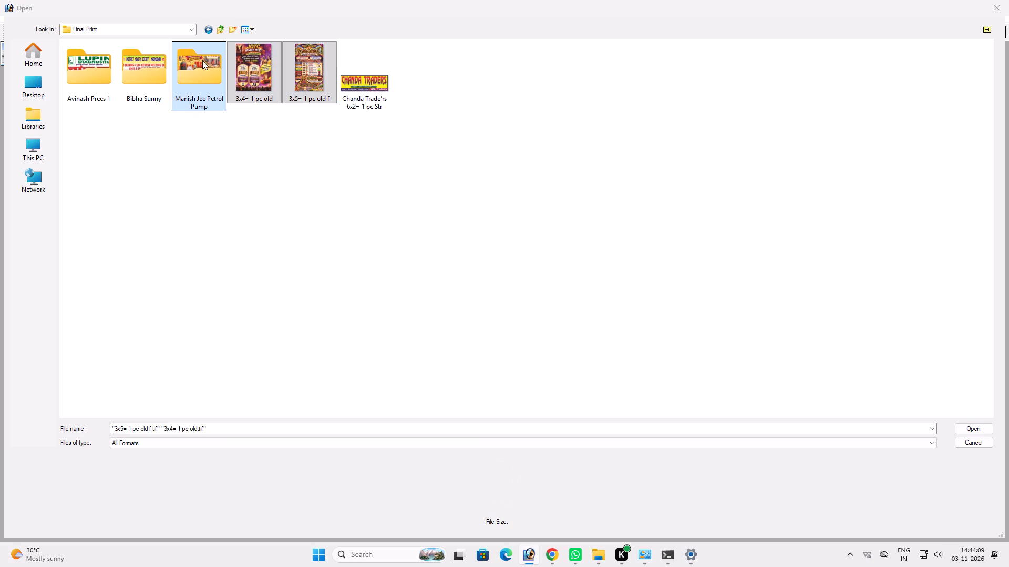
{"action": "key", "text": "Delete"}
{"action": "key", "text": "Delete"}
{"action": "left_click", "coordinate": [198, 86]}
{"action": "key", "text": "Delete"}
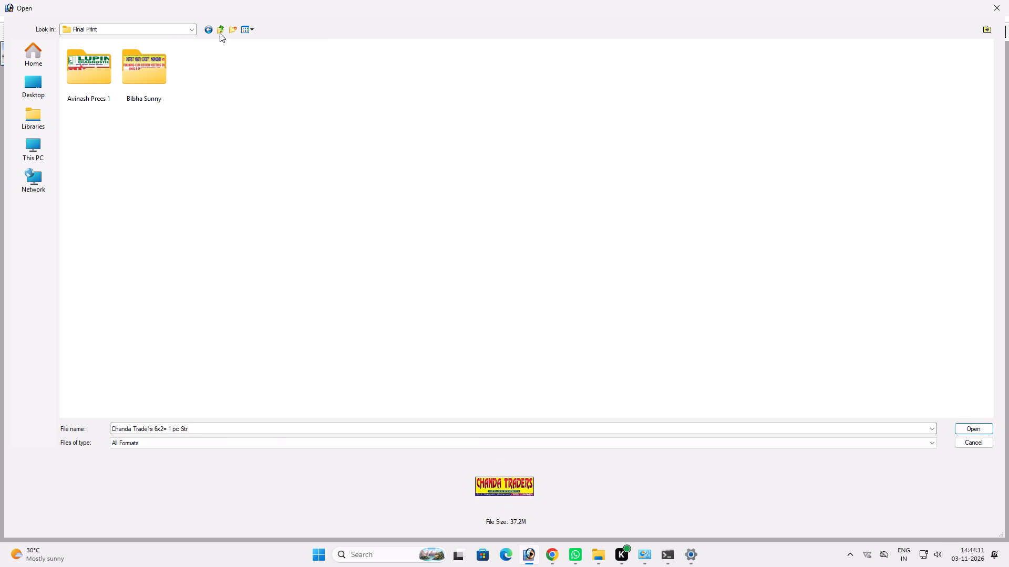
{"action": "left_click", "coordinate": [220, 33]}
{"action": "double_click", "coordinate": [204, 96]}
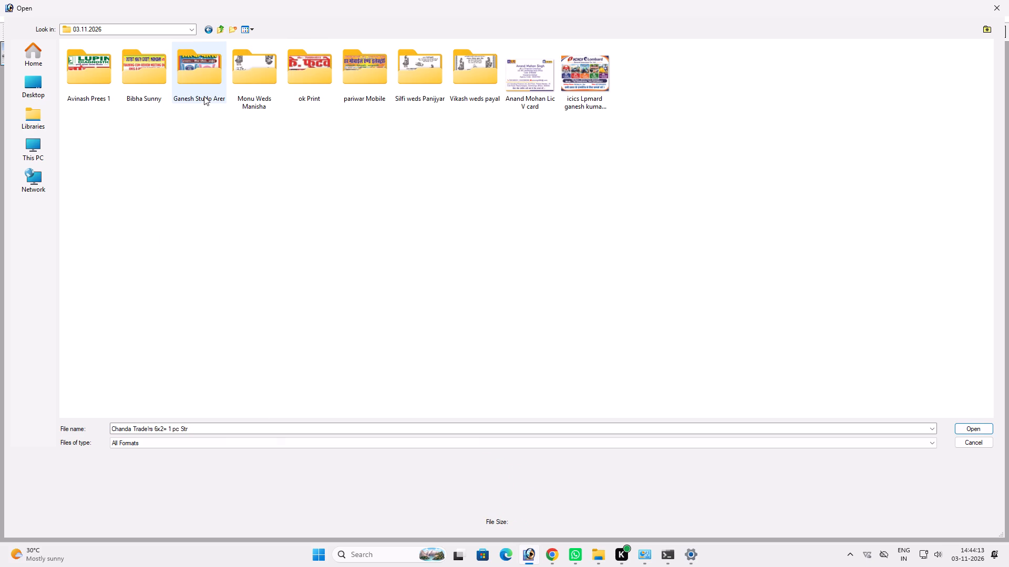
{"action": "left_click_drag", "start_coordinate": [155, 132], "coordinate": [89, 80]}
{"action": "left_click_drag", "start_coordinate": [85, 75], "coordinate": [302, 67]}
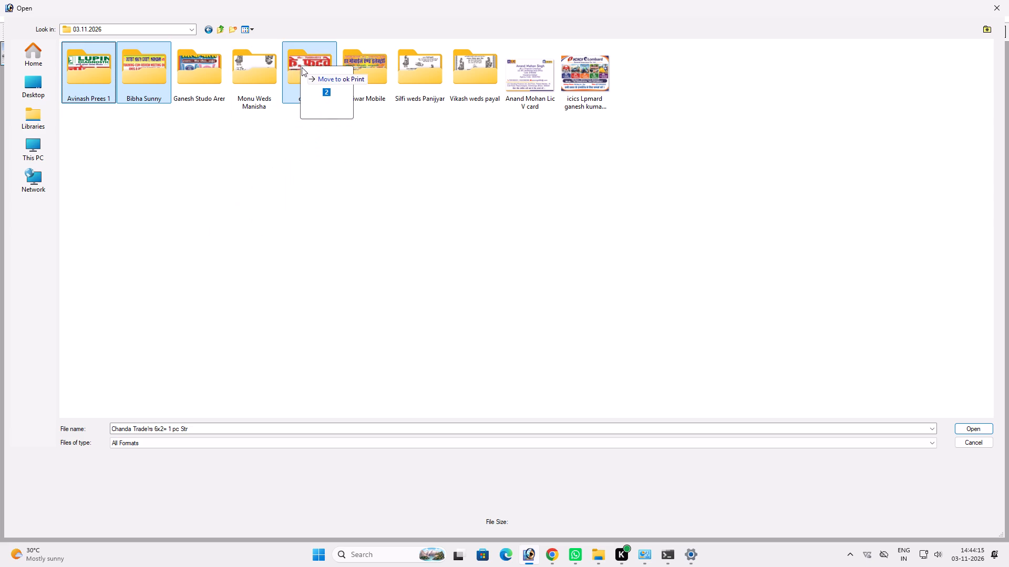
{"action": "left_click_drag", "start_coordinate": [302, 67], "coordinate": [302, 59]}
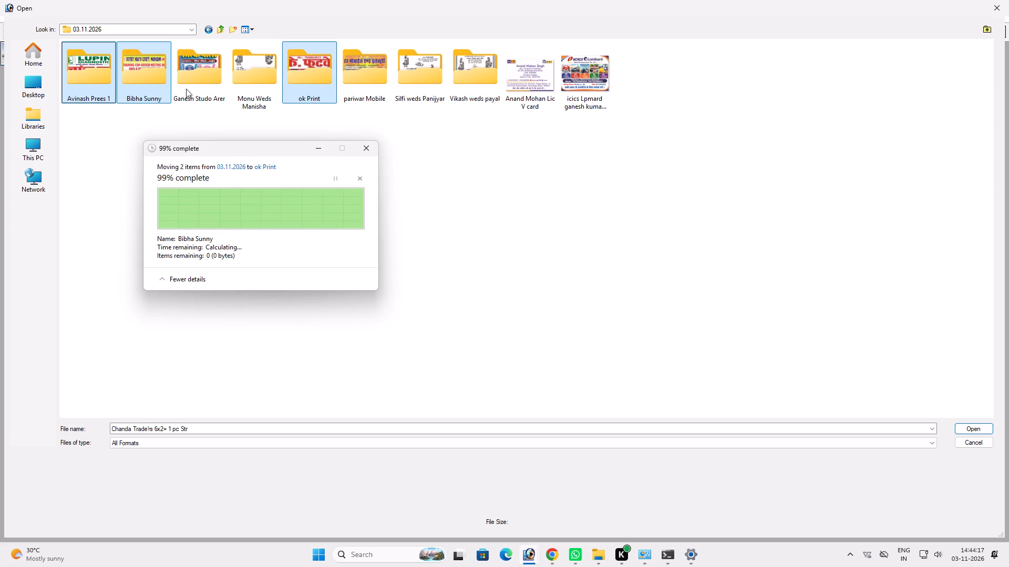
{"action": "left_click_drag", "start_coordinate": [84, 78], "coordinate": [207, 85]}
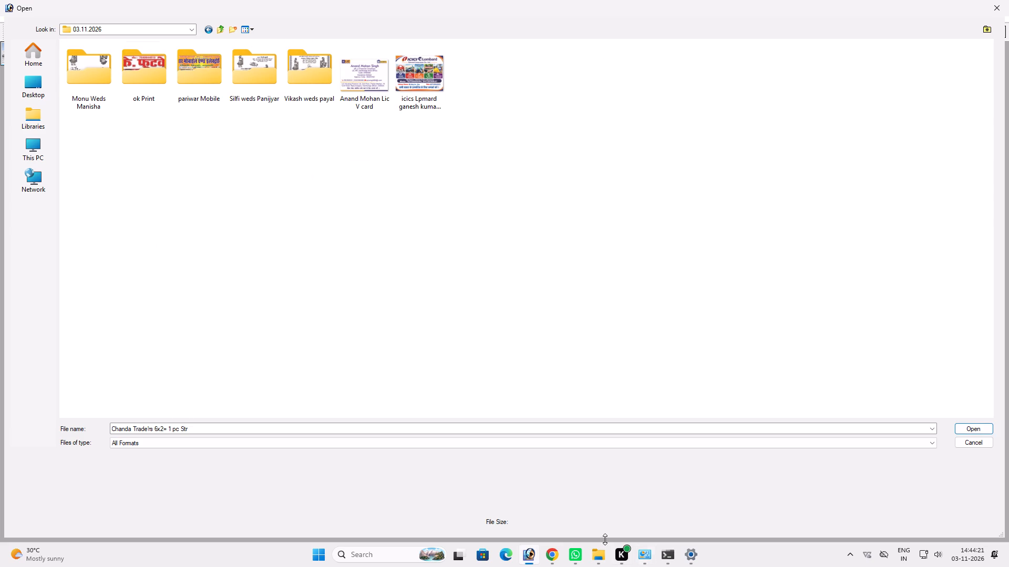
In File Explorer, search the 2026 folder on Local Disk (H:) for "Mobile".
{"action": "left_click", "coordinate": [591, 549]}
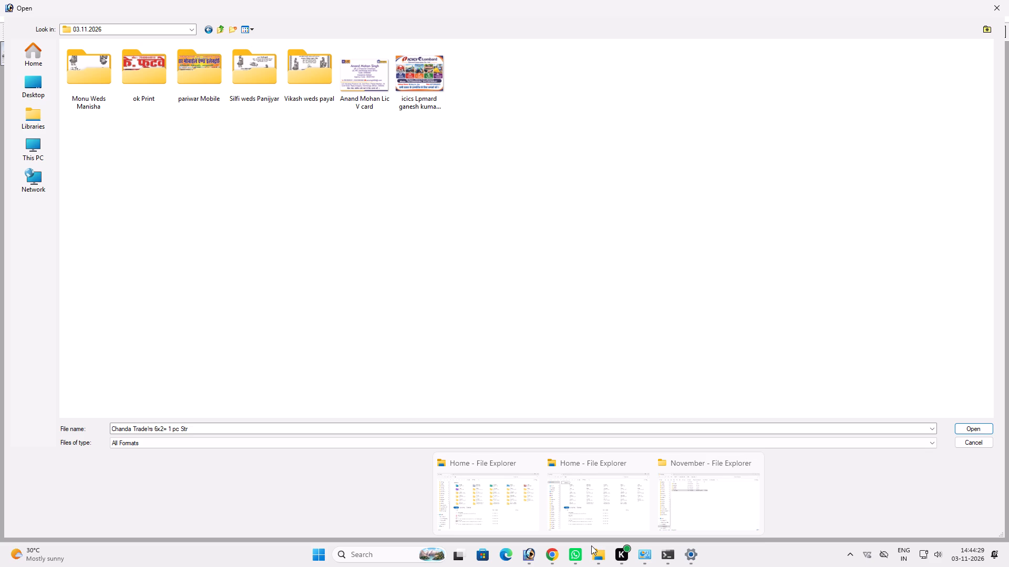
{"action": "left_click", "coordinate": [605, 510]}
{"action": "scroll", "coordinate": [163, 355], "scroll_direction": "down", "scroll_amount": 7}
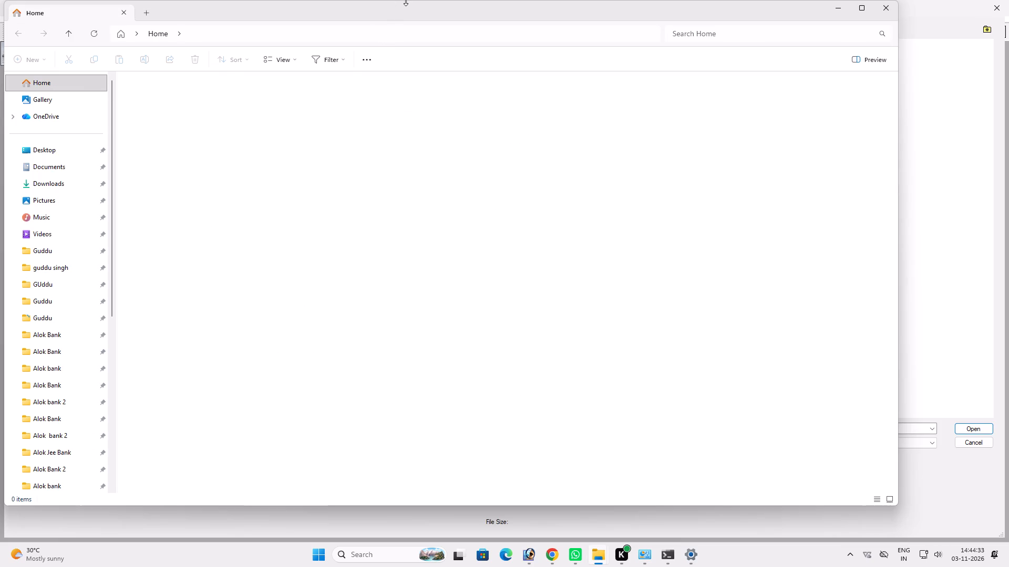
{"action": "scroll", "coordinate": [192, 97], "scroll_direction": "down", "scroll_amount": 2}
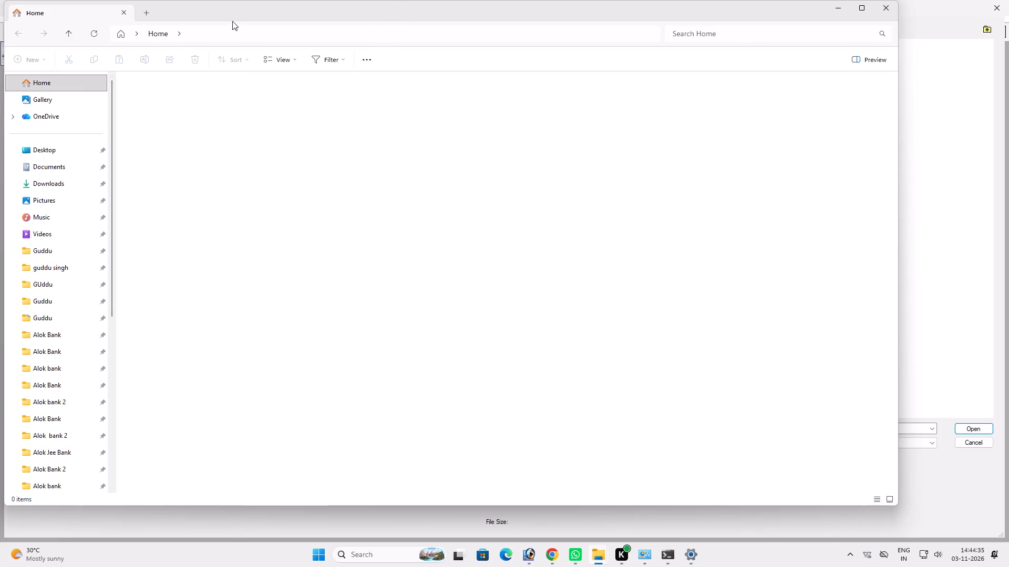
{"action": "double_click", "coordinate": [230, 12]}
{"action": "scroll", "coordinate": [48, 373], "scroll_direction": "down", "scroll_amount": 5}
{"action": "left_click", "coordinate": [73, 472]}
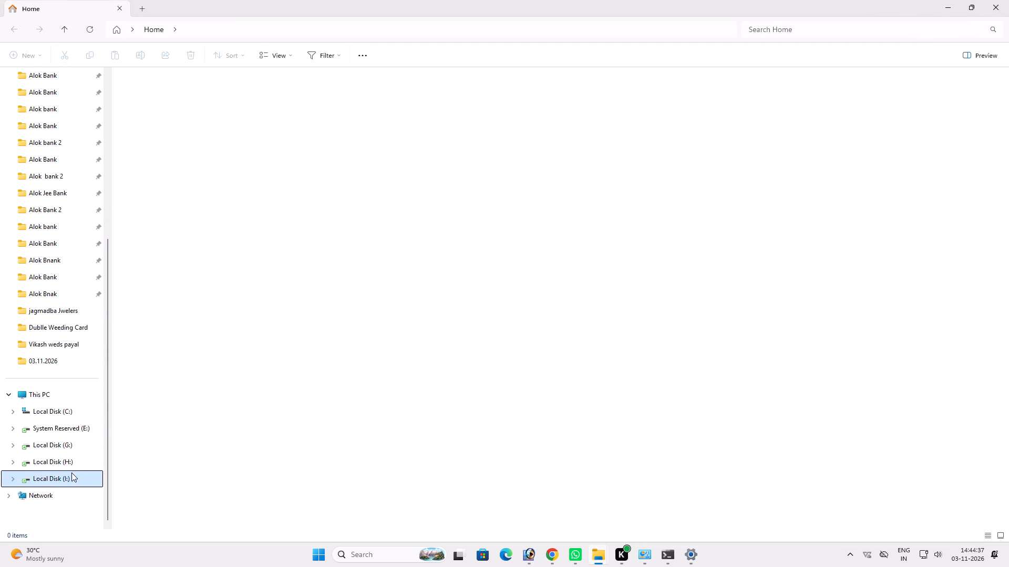
{"action": "left_click", "coordinate": [66, 465]}
{"action": "double_click", "coordinate": [156, 119]}
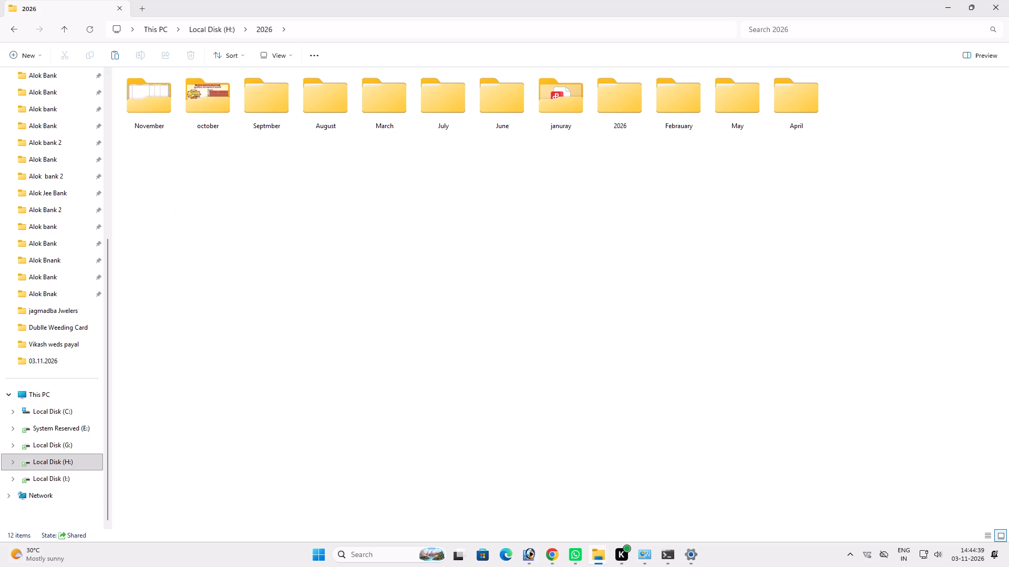
{"action": "left_click", "coordinate": [822, 40]}
{"action": "left_click", "coordinate": [805, 35]}
{"action": "type", "text": "Mobile"}
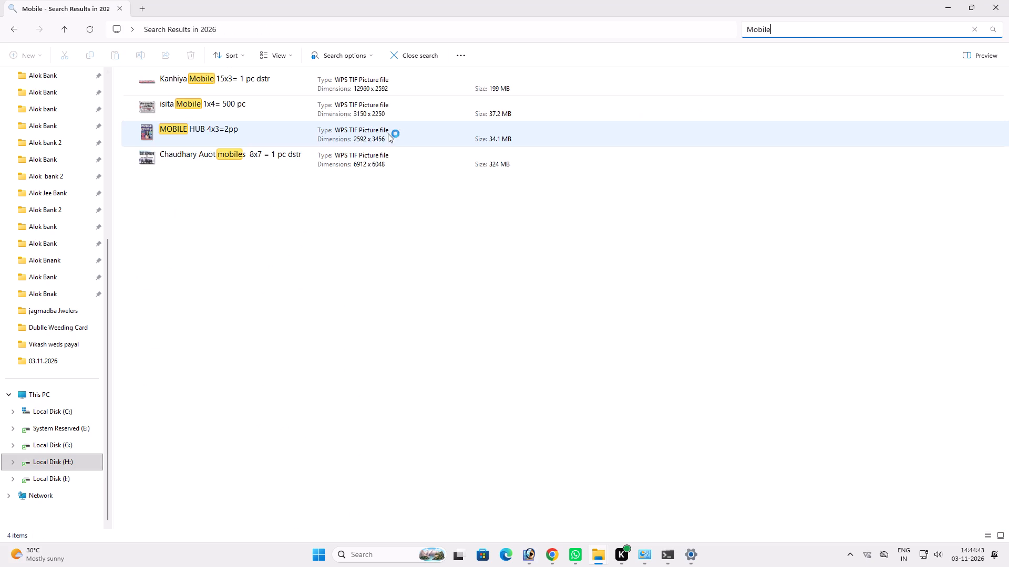
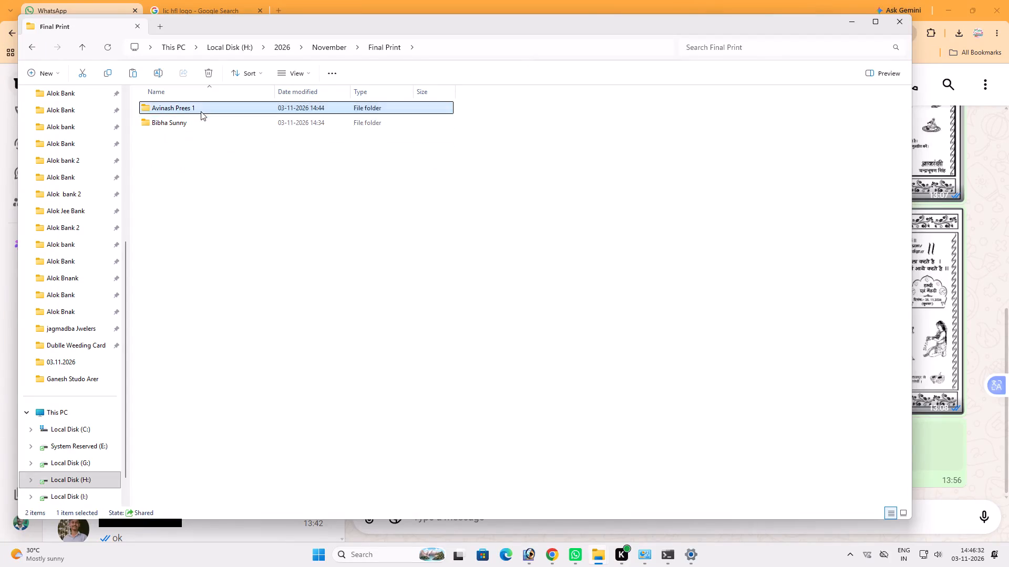
In the Avinash Prees 1 folder inside Final Print, rename the 6x3 image as "6x3= 2 pc Dstr".
{"action": "left_click", "coordinate": [153, 130]}
{"action": "key", "text": "F2"}
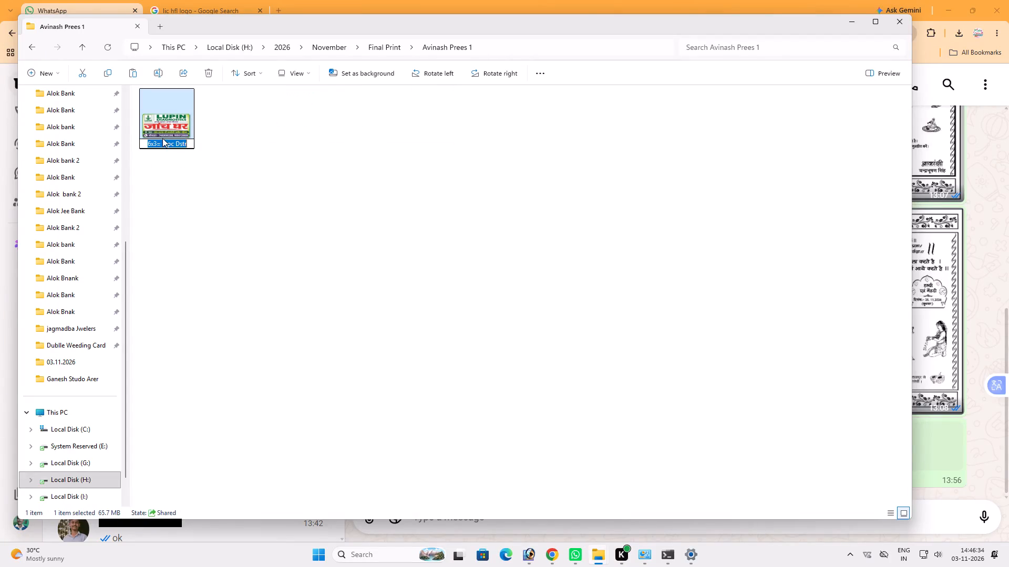
{"action": "left_click", "coordinate": [164, 145]}
{"action": "key", "text": "2"}
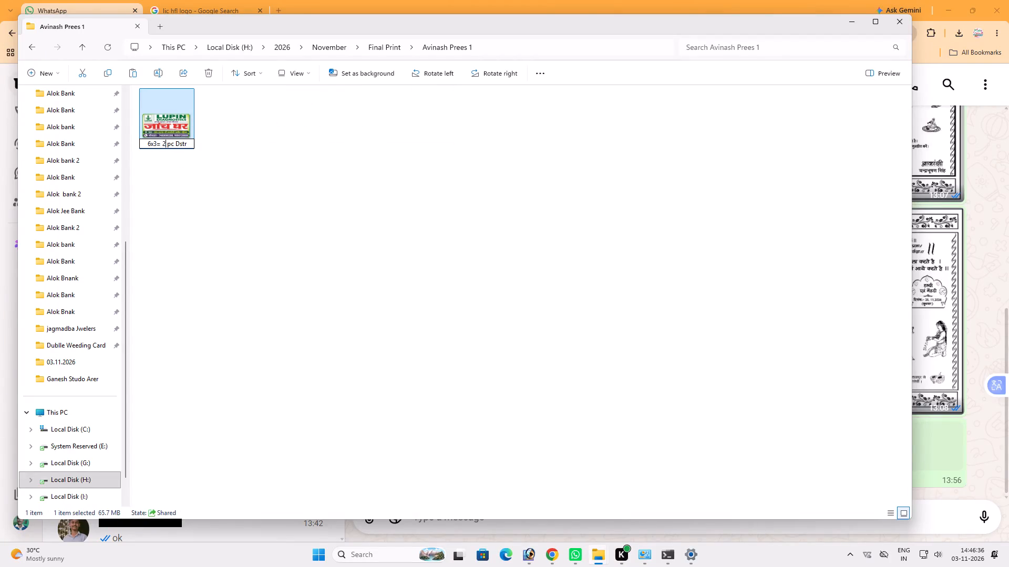
{"action": "left_click", "coordinate": [252, 228]}
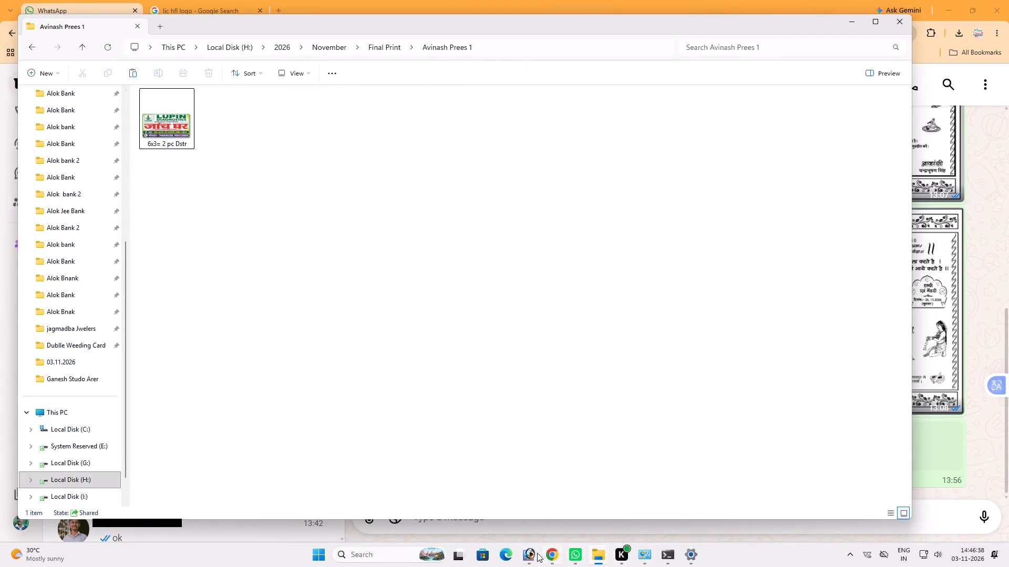
In Photoshop's Open dialog, rename the 6x3 file in ok Print's Avinash Prees 1 folder as "6x3= 2 pc Dstr".
{"action": "left_click", "coordinate": [533, 551]}
{"action": "left_click_drag", "start_coordinate": [281, 187], "coordinate": [239, 159]}
{"action": "double_click", "coordinate": [157, 79]}
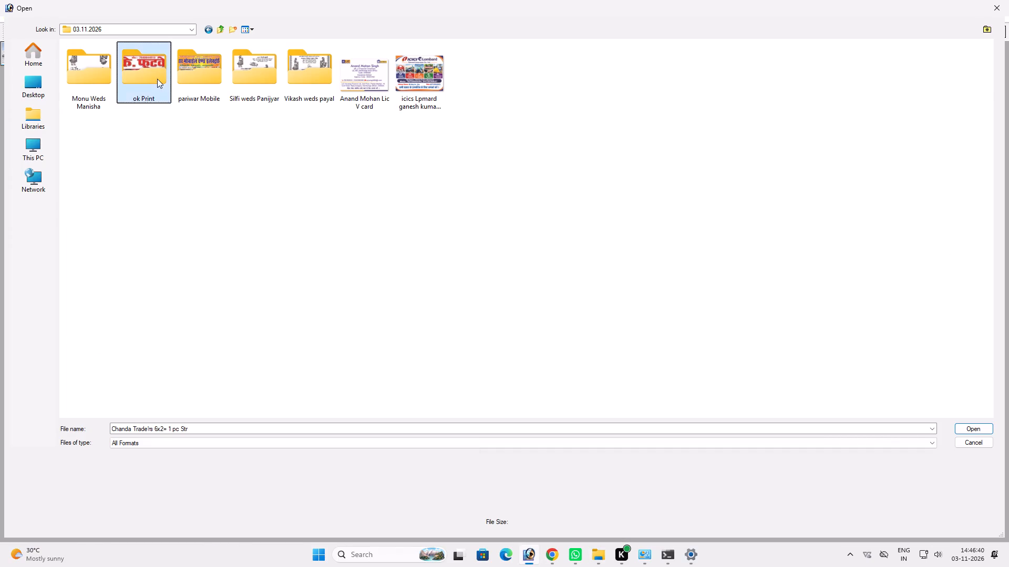
{"action": "triple_click", "coordinate": [100, 70]}
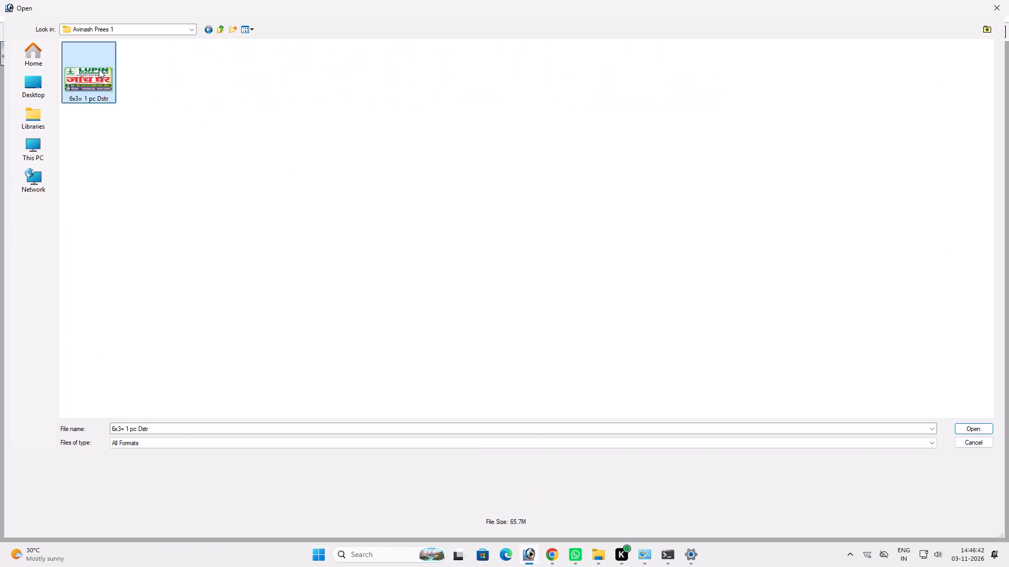
{"action": "key", "text": "F2"}
{"action": "left_click", "coordinate": [86, 98]}
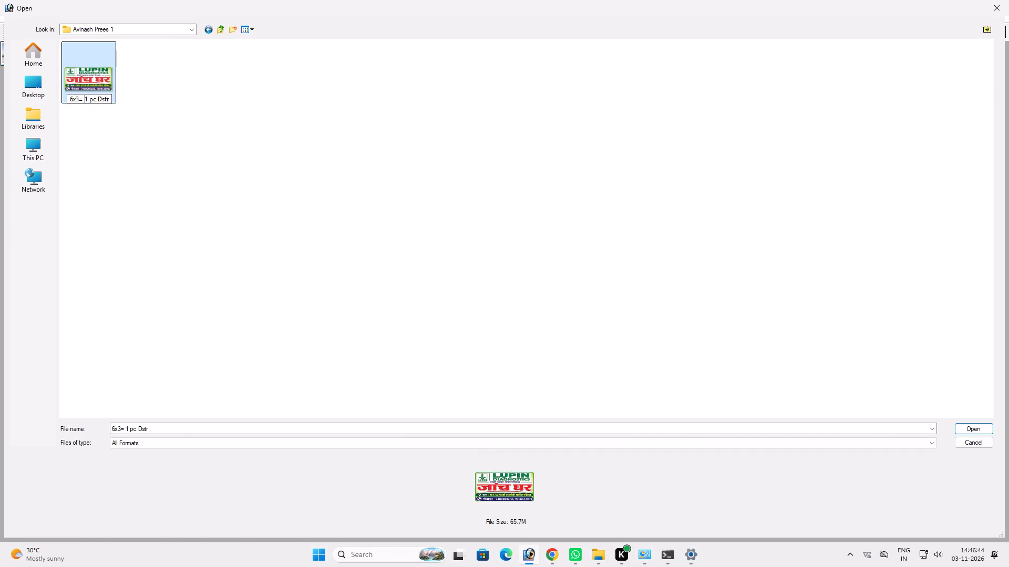
{"action": "key", "text": "2"}
{"action": "left_click", "coordinate": [183, 142]}
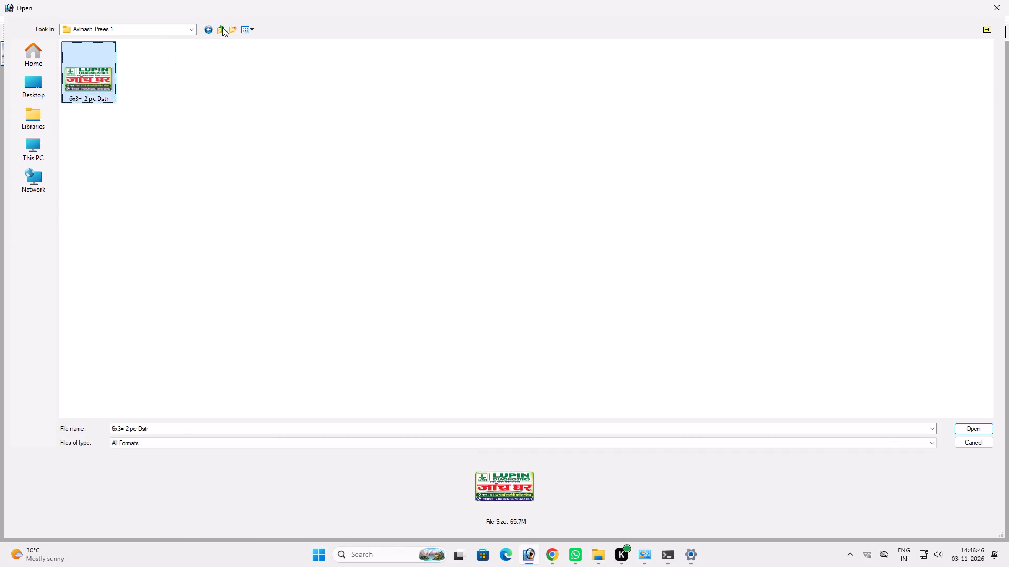
{"action": "left_click", "coordinate": [222, 27]}
{"action": "left_click", "coordinate": [265, 237]}
{"action": "left_click", "coordinate": [100, 89]}
{"action": "left_click", "coordinate": [134, 81], "text": "ctrl"}
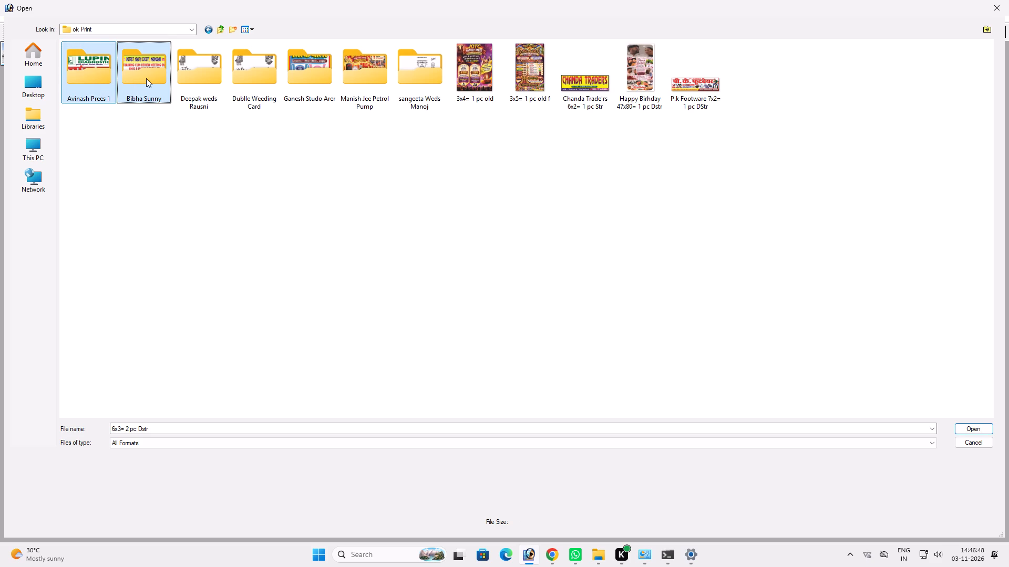
{"action": "key", "text": "ctrl+c"}
{"action": "key", "text": "ctrl+c"}
{"action": "key", "text": "ctrl+c"}
{"action": "key", "text": "ctrl+c"}
{"action": "key", "text": "ctrl+c"}
{"action": "key", "text": "ctrl+c"}
{"action": "key", "text": "ctrl+c"}
{"action": "left_click", "coordinate": [219, 28], "text": "ctrl"}
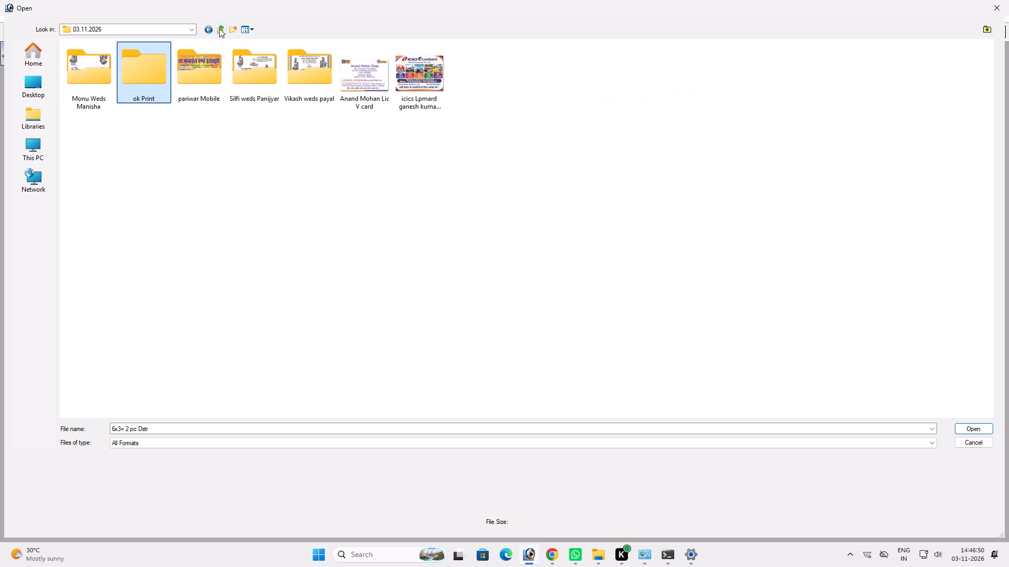
{"action": "left_click", "coordinate": [219, 28]}
{"action": "left_click", "coordinate": [312, 244]}
{"action": "double_click", "coordinate": [244, 80]}
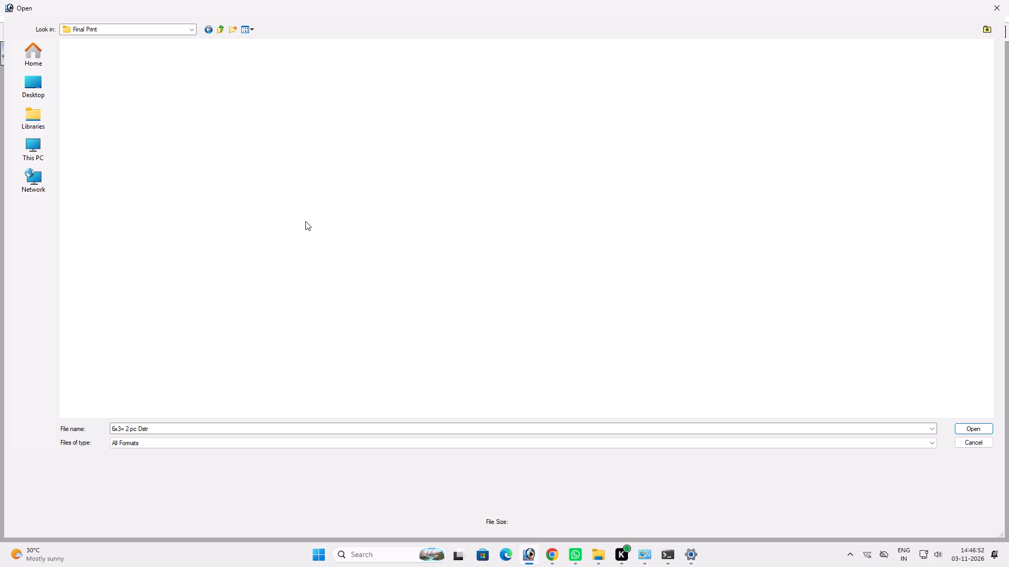
{"action": "left_click", "coordinate": [305, 221]}
{"action": "key", "text": "ctrl+v"}
{"action": "left_click", "coordinate": [279, 203]}
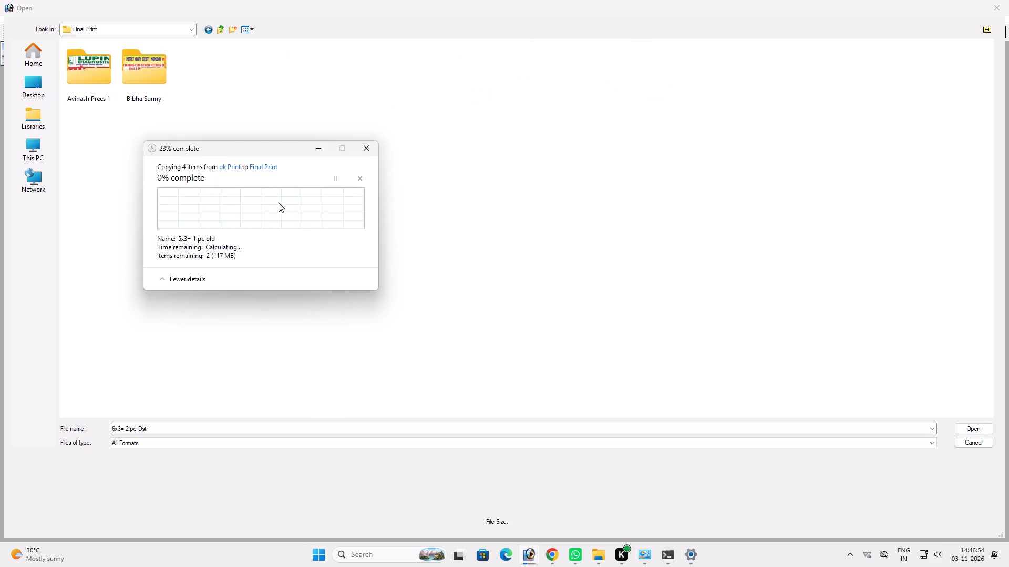
{"action": "left_click", "coordinate": [261, 153]}
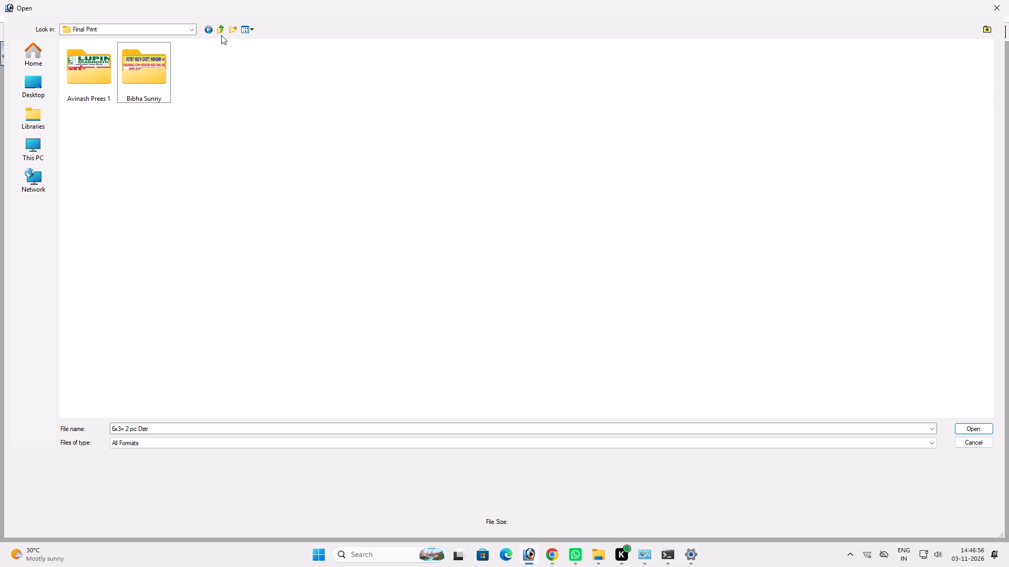
Paste the copied Avinash Prees 1 and Bibha folders into the November folder.
{"action": "left_click", "coordinate": [221, 35]}
{"action": "left_click", "coordinate": [221, 30]}
{"action": "left_click", "coordinate": [310, 184]}
{"action": "key", "text": "ctrl+v"}
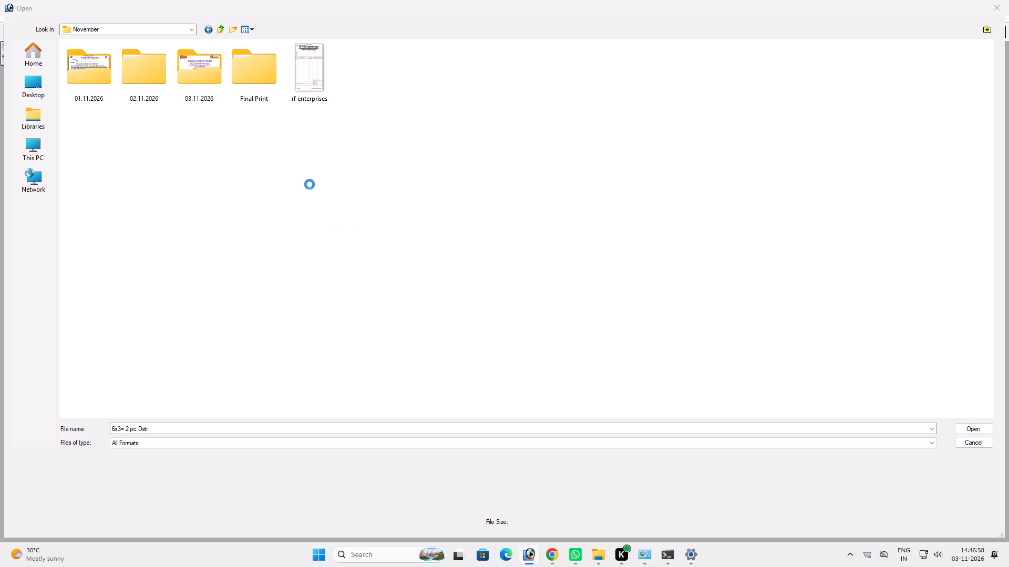
{"action": "left_click", "coordinate": [400, 177]}
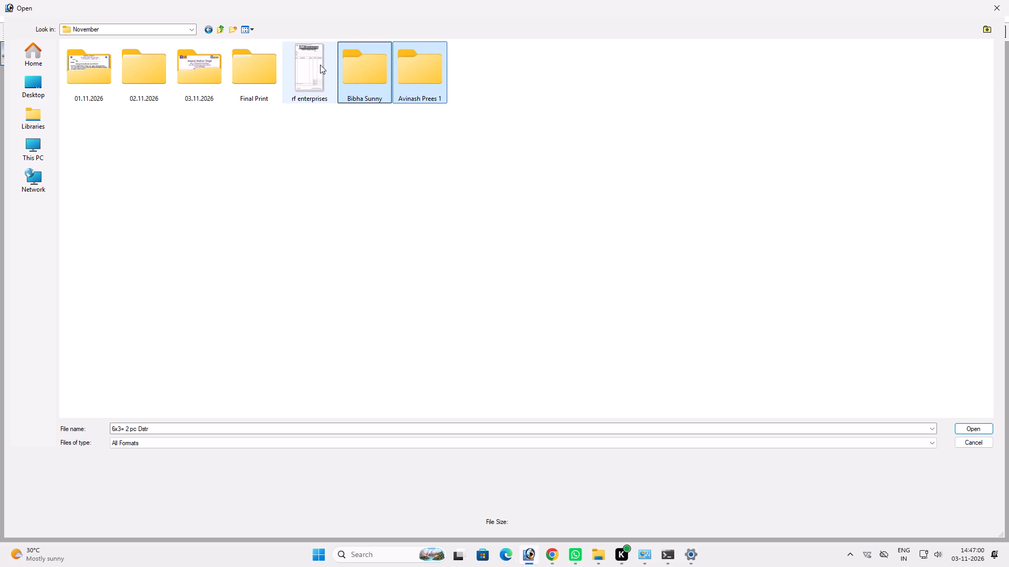
Delete the rf enterprises file from the November folder.
{"action": "left_click", "coordinate": [320, 65]}
{"action": "key", "text": "Delete"}
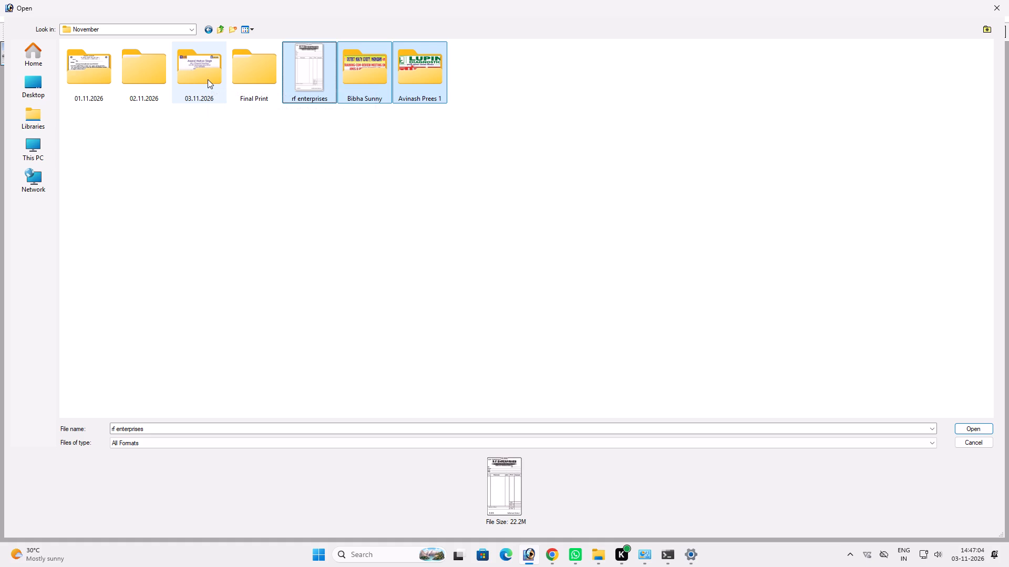
{"action": "left_click", "coordinate": [317, 59]}
{"action": "left_click", "coordinate": [333, 136]}
{"action": "left_click", "coordinate": [438, 153]}
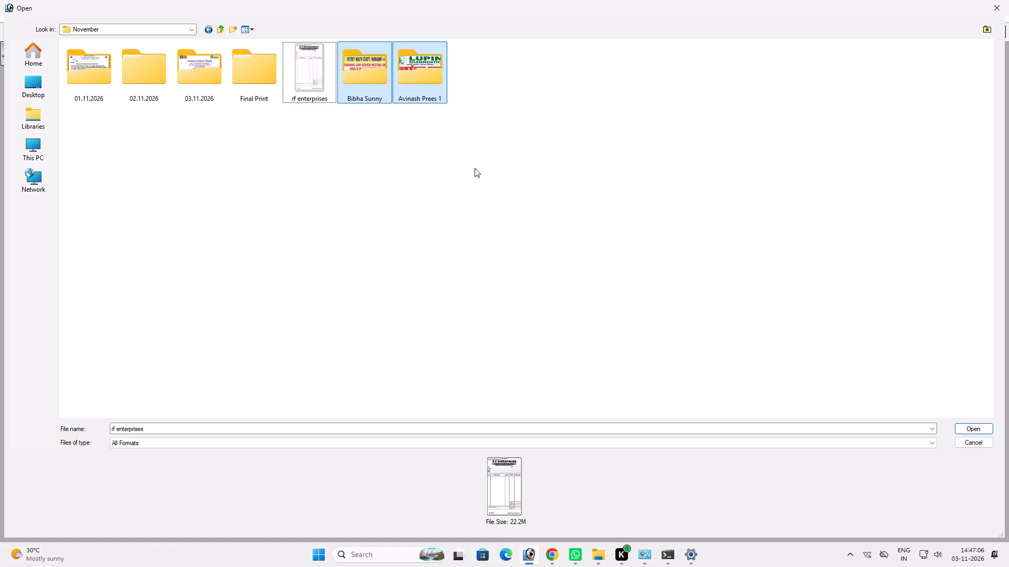
{"action": "left_click_drag", "start_coordinate": [544, 195], "coordinate": [466, 192]}
{"action": "right_click", "coordinate": [460, 192]}
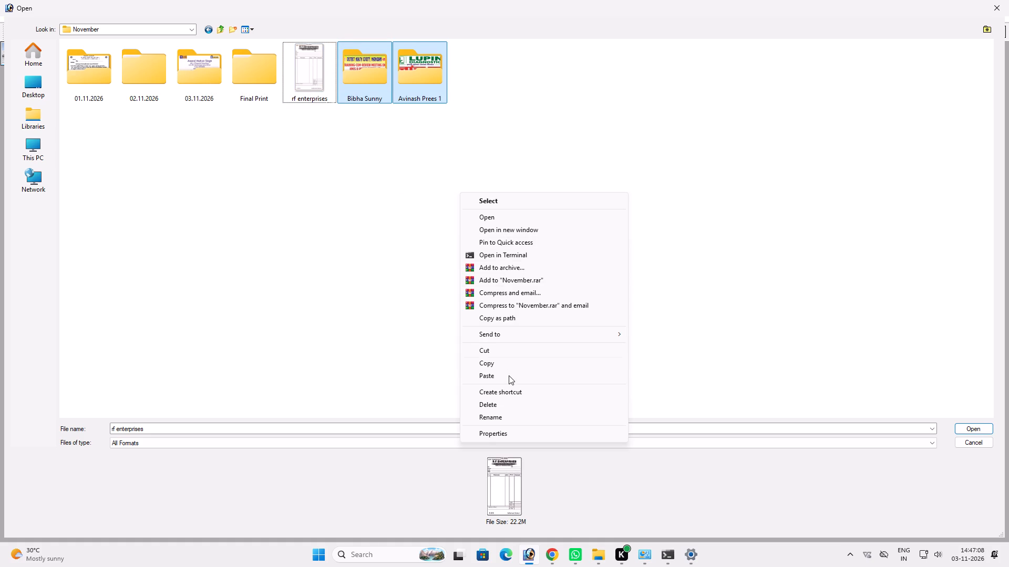
{"action": "left_click", "coordinate": [411, 142]}
{"action": "left_click", "coordinate": [326, 93]}
{"action": "key", "text": "Delete"}
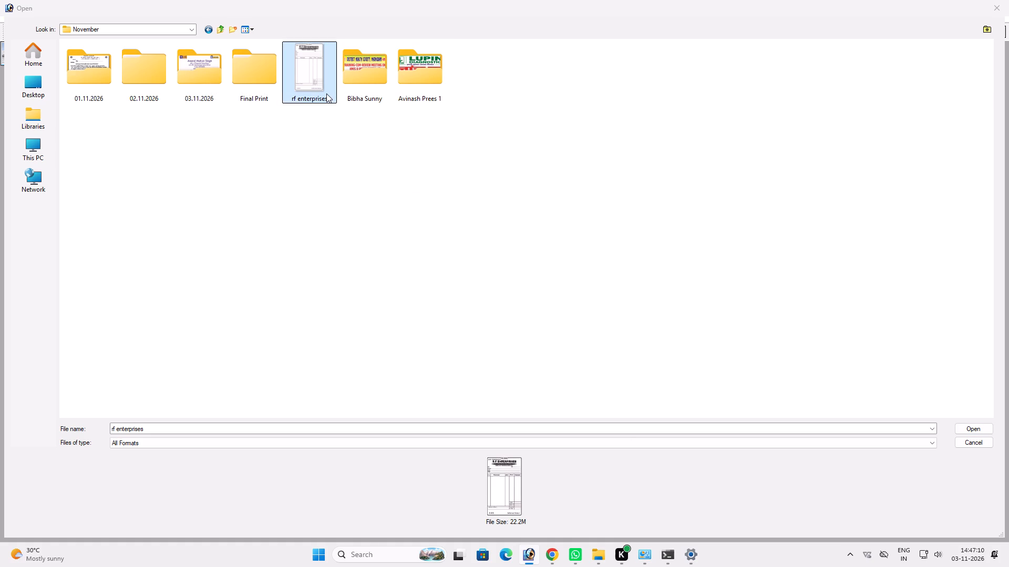
{"action": "double_click", "coordinate": [214, 87]}
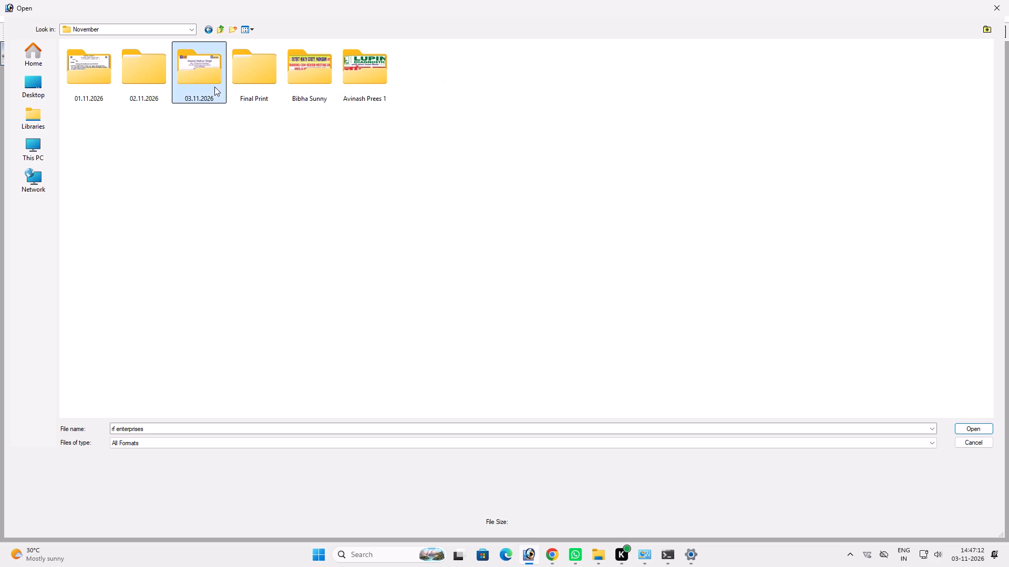
{"action": "left_click", "coordinate": [301, 181]}
{"action": "left_click", "coordinate": [250, 75]}
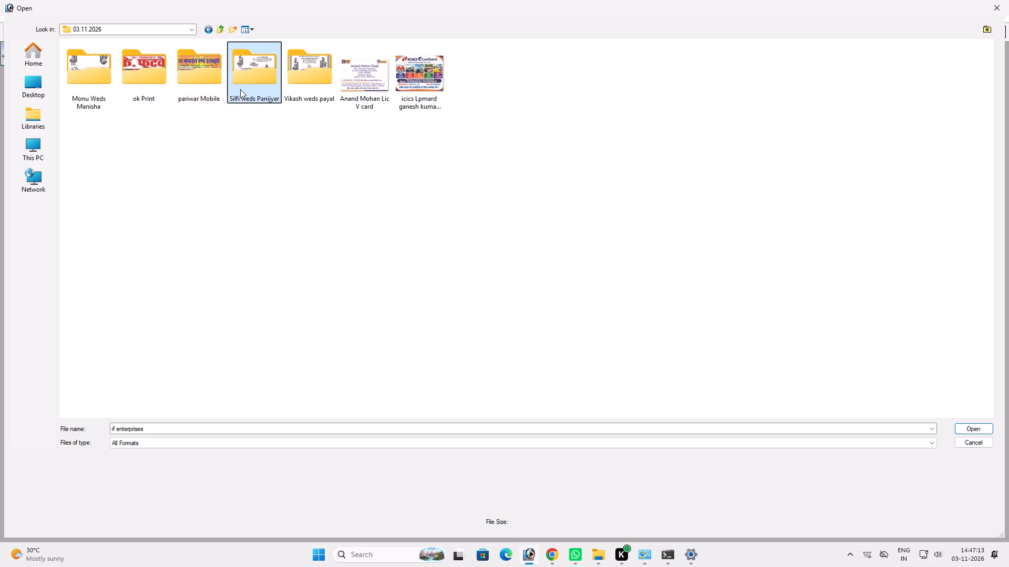